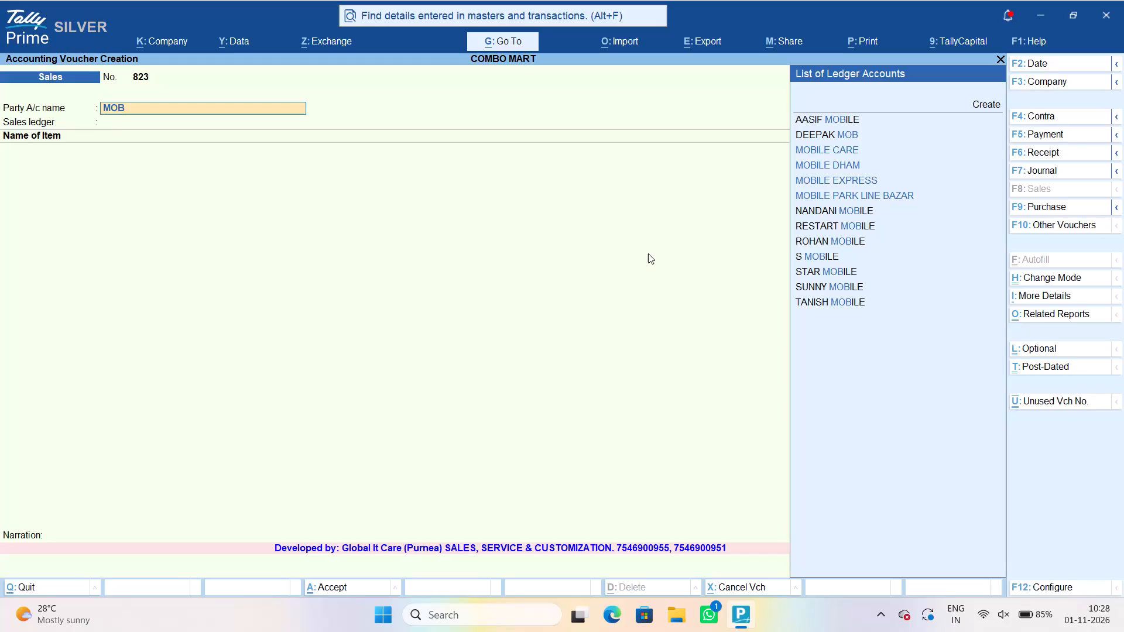
Set the sales voucher's party to MOBILE CARE, accept the blank dispatch details and use the SALE ledger.
type("ILE")
key("space")
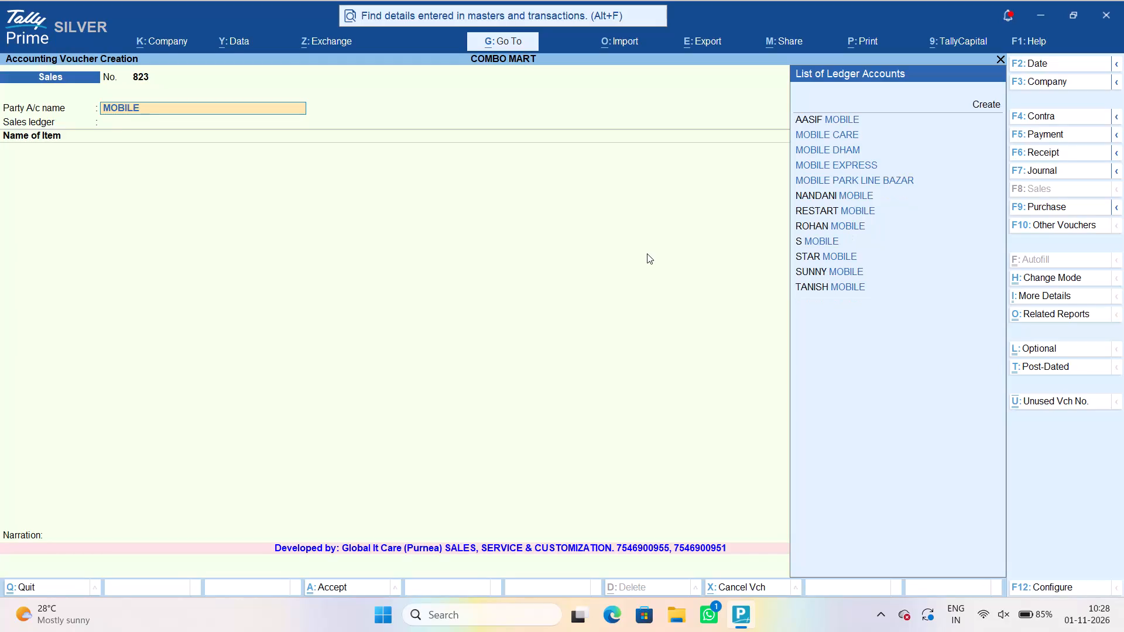
type("CARE")
key("Return")
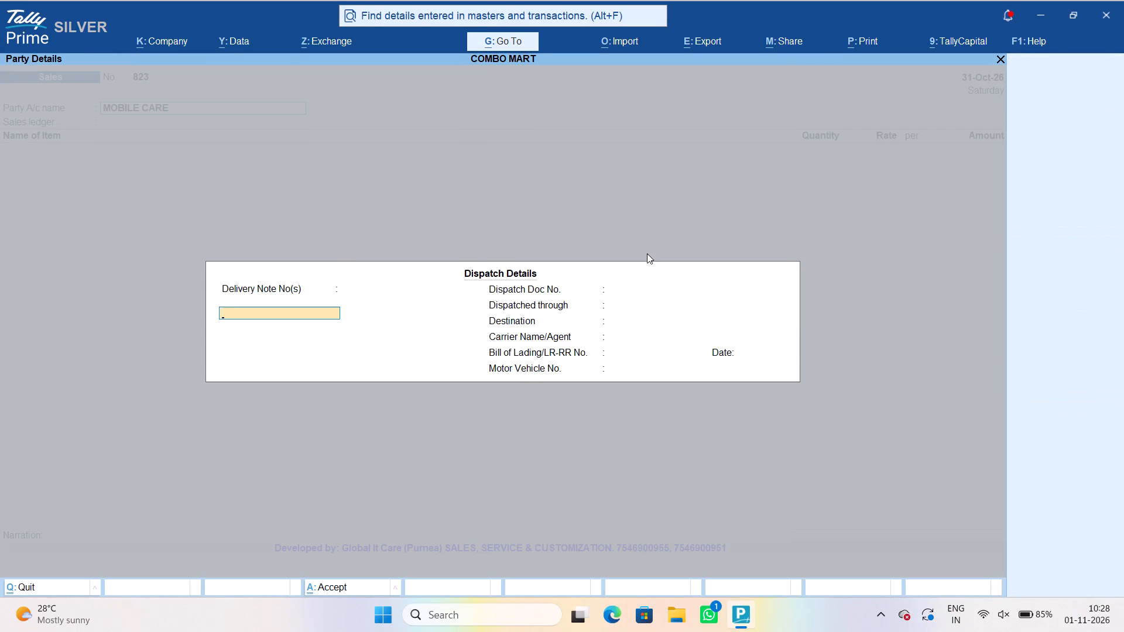
key("ctrl+a")
key("ctrl+a")
key("Return")
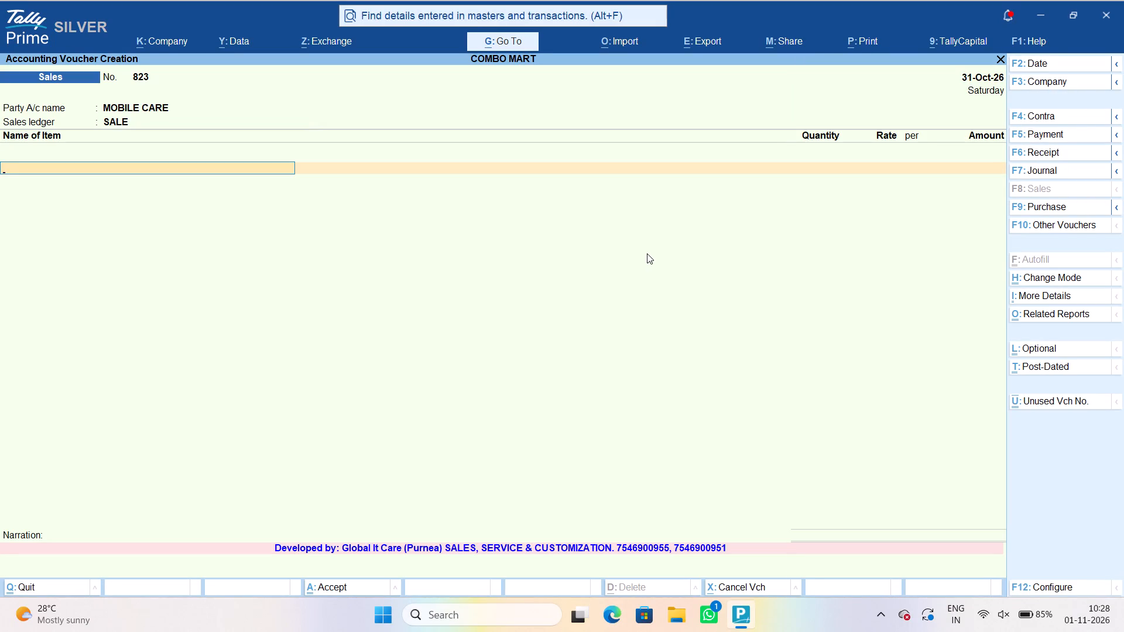
Add the item BM 4J PS ROYAL with quantity 1 PCS at a rate of 500.
type("BM")
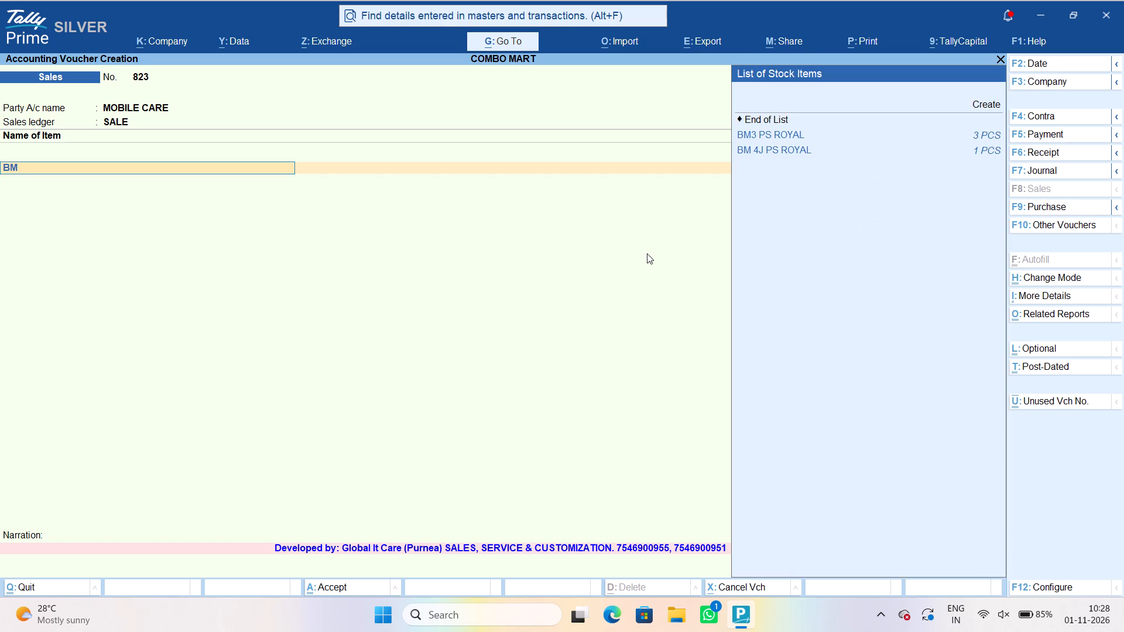
type("4J")
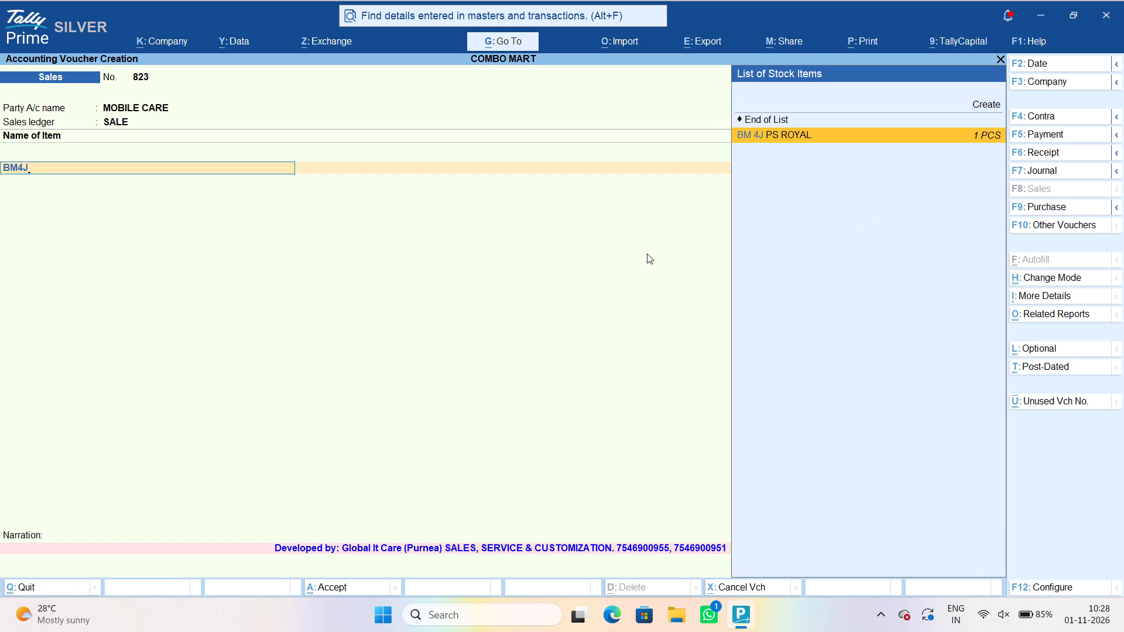
key("Return")
key("Return")
key("1")
key("Return")
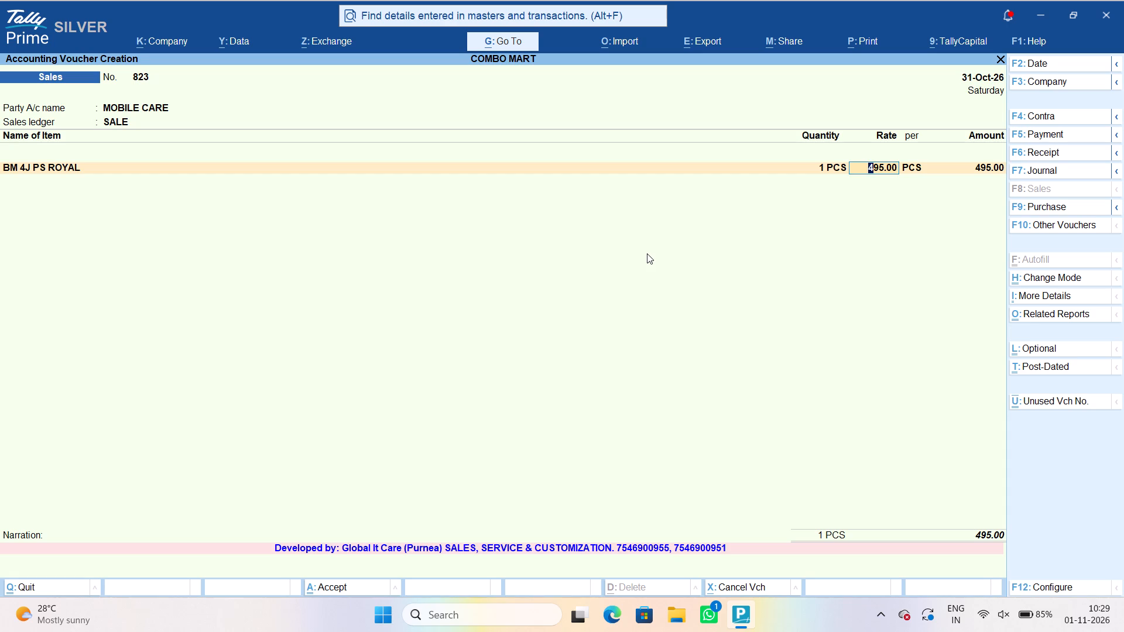
type("500")
key("Return")
key("Return")
key("Return")
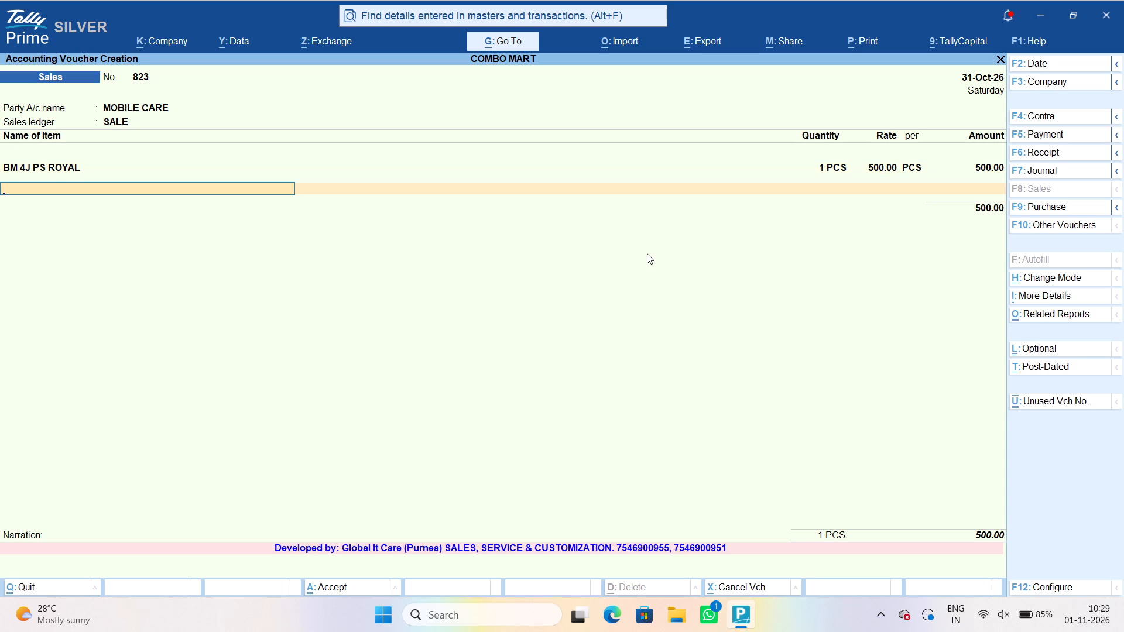
Add the item MI NOTE 8 PRO BACK BLUE with quantity 1 PCS at a rate of 100.
type("NOTE 8 PRO")
key("space")
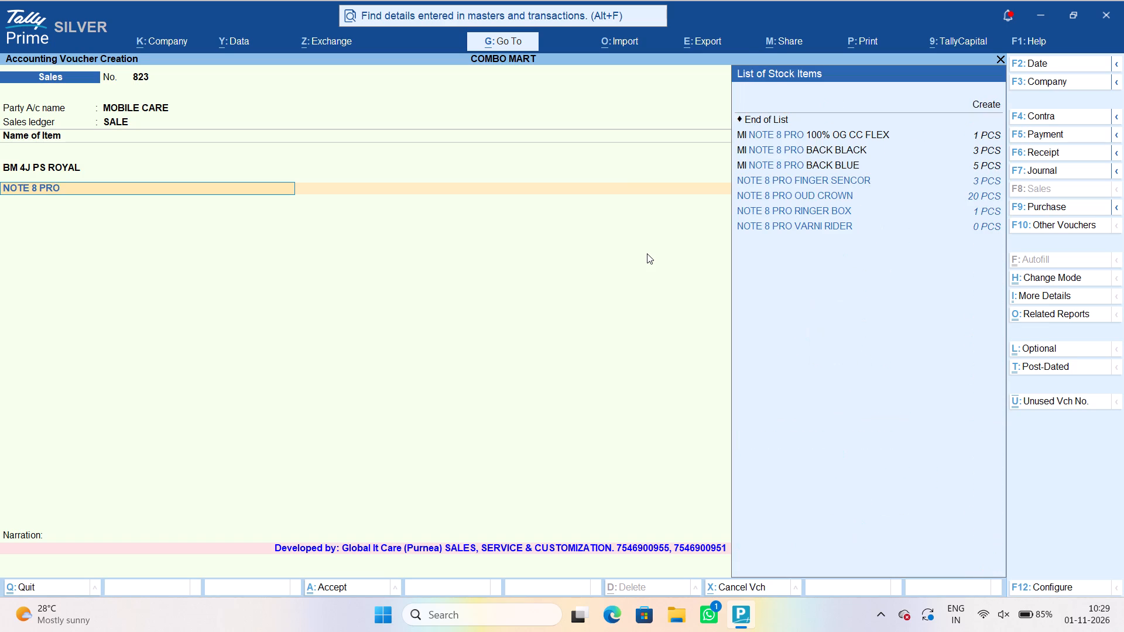
type("BA")
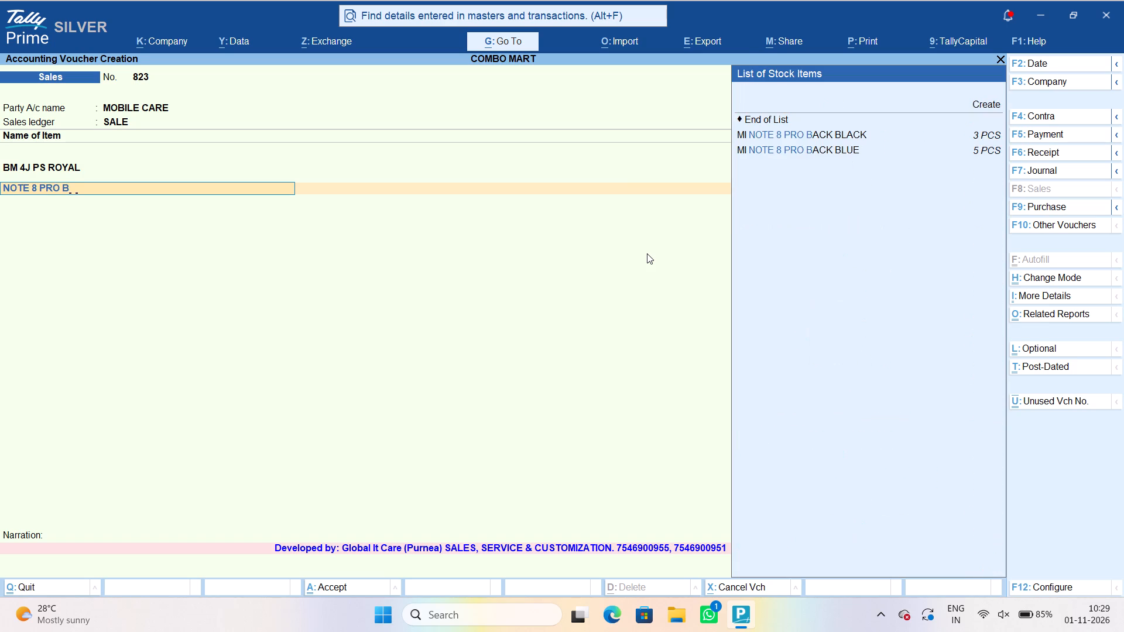
key("Down")
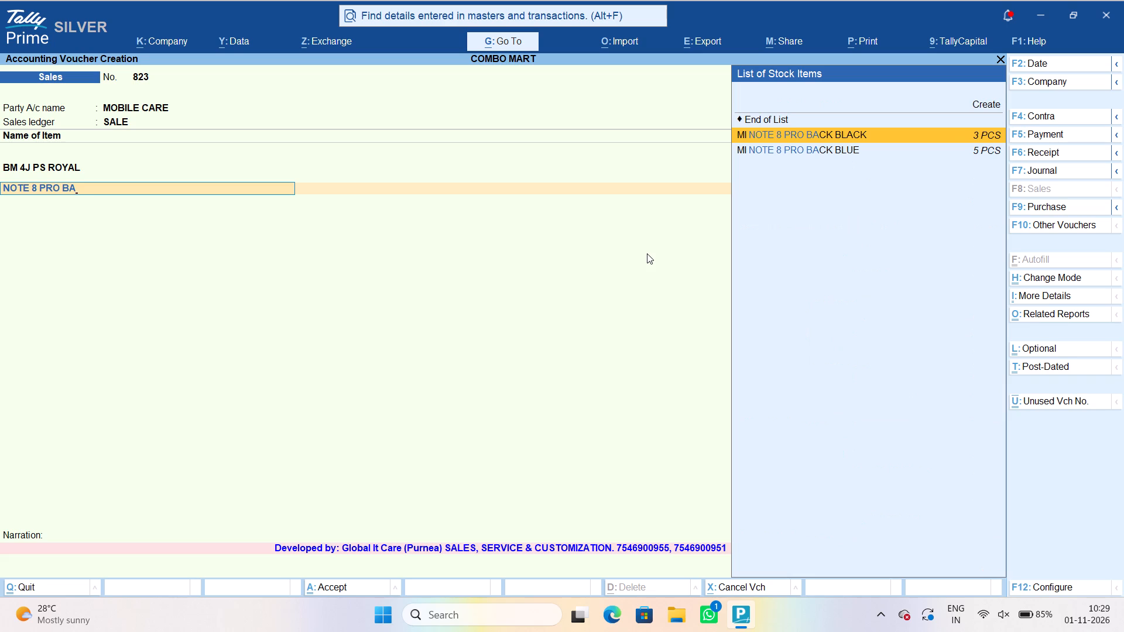
key("Down")
key("Return")
key("Return")
key("1")
key("Return")
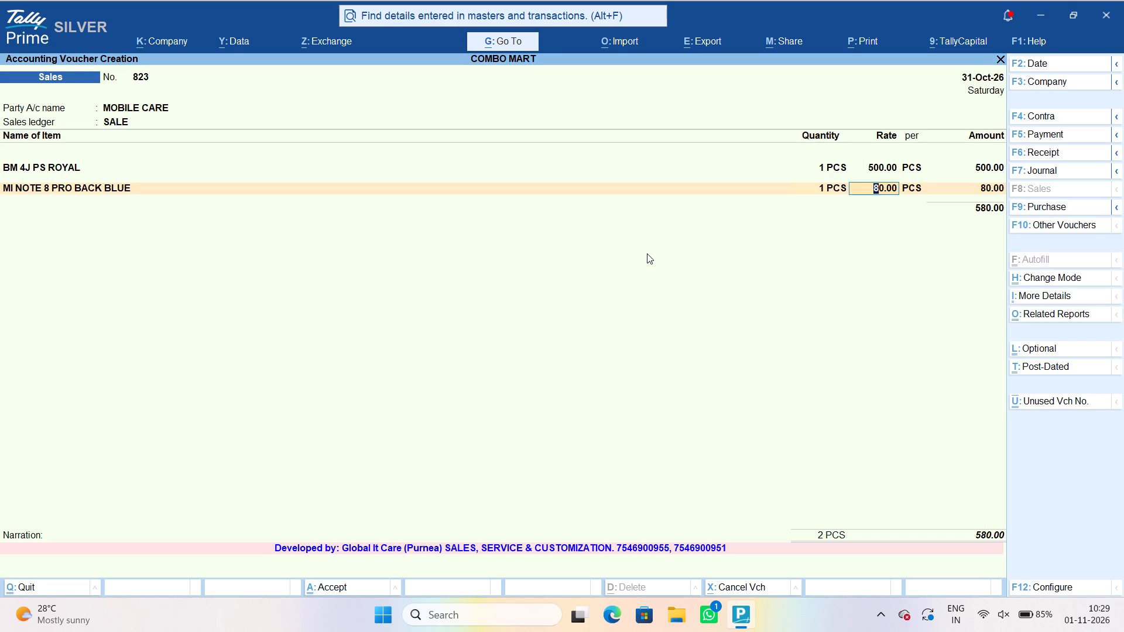
type("100")
key("Return")
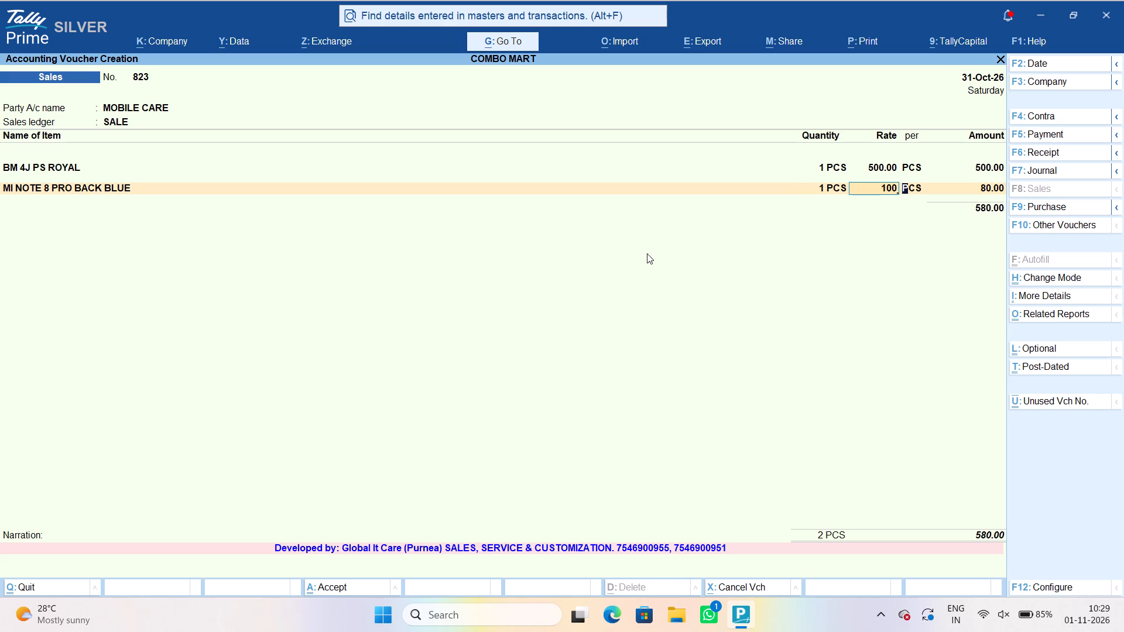
key("Return")
key("Return")
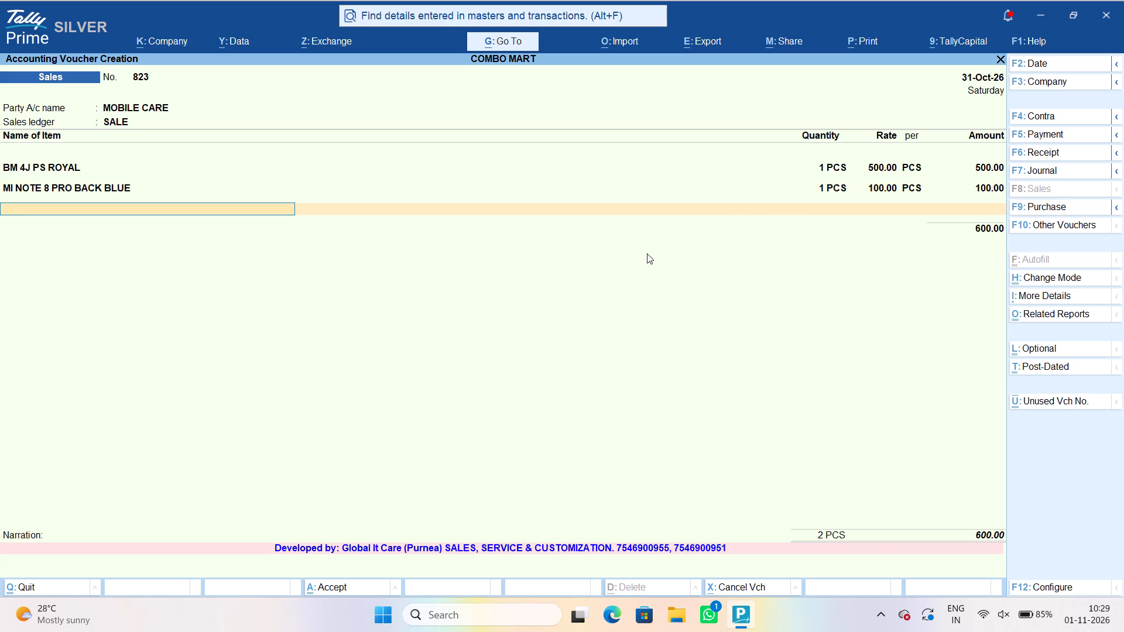
Add NOTE 8 PRO OUD CROWN, 1 PCS at a rate of 560, then save the voucher and leave voucher creation.
type("NOTE")
key("space")
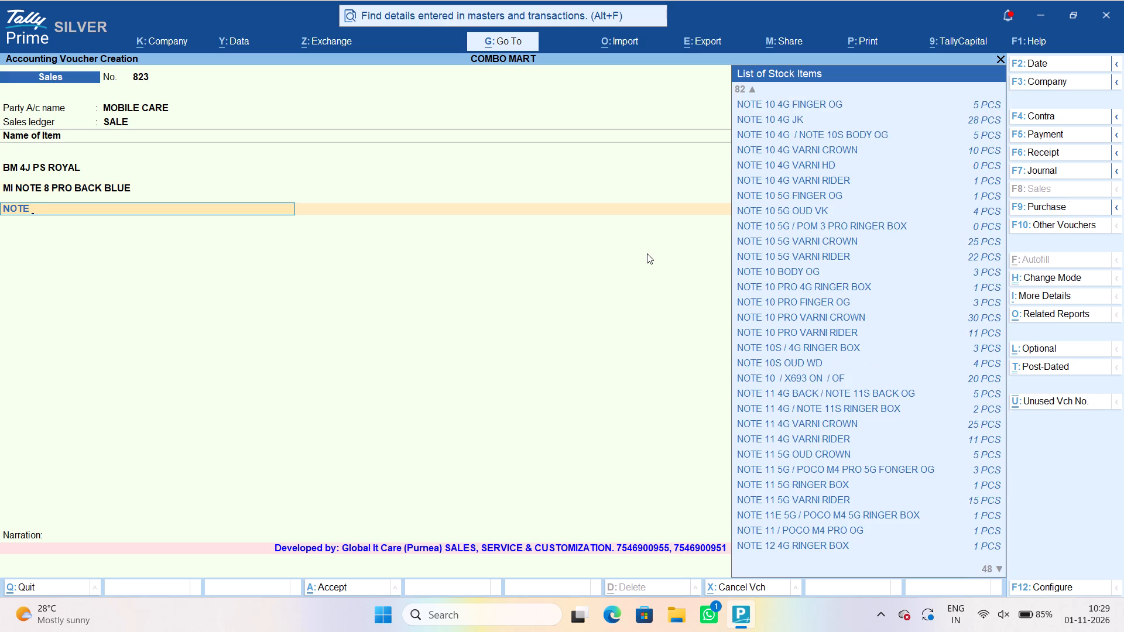
type("8 PRO OUD")
key("Return")
key("Return")
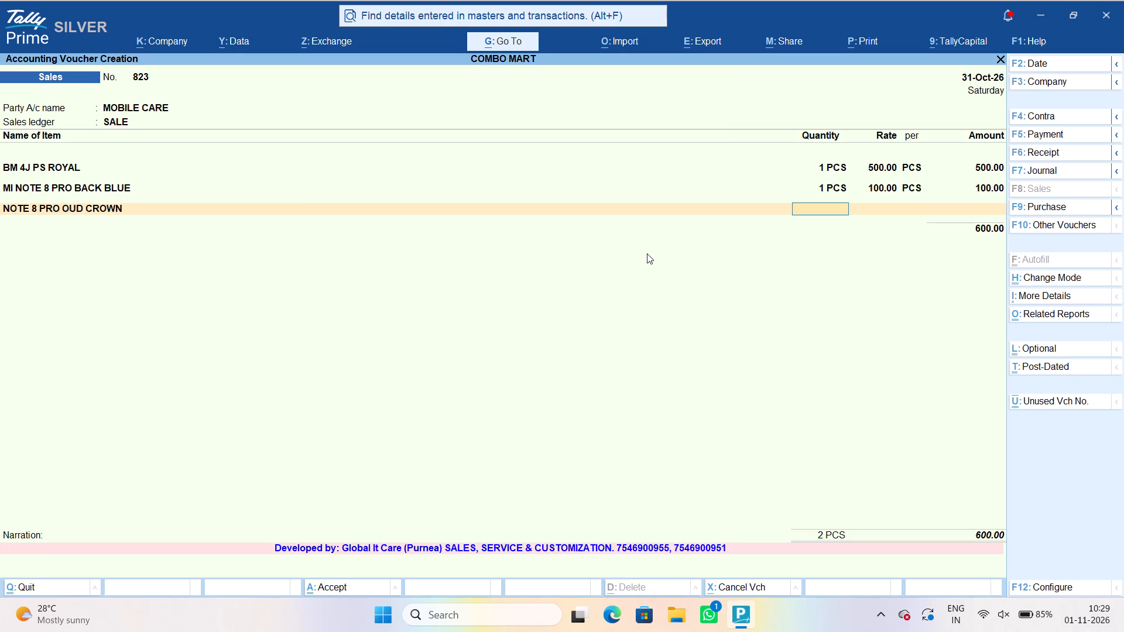
key("1")
key("Return")
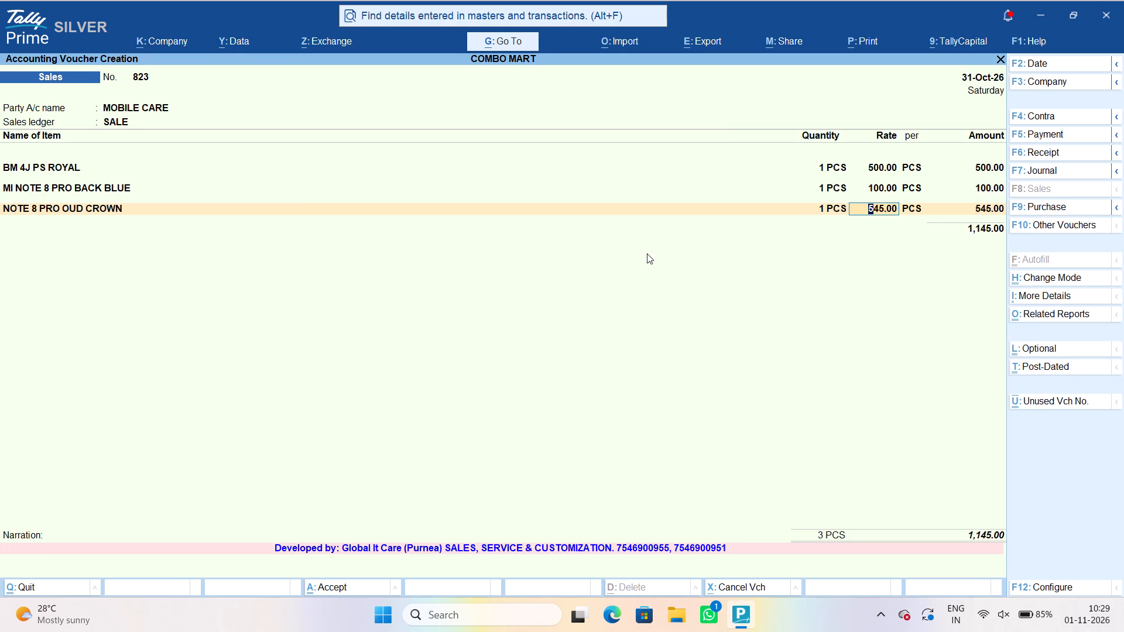
type("560")
key("Return")
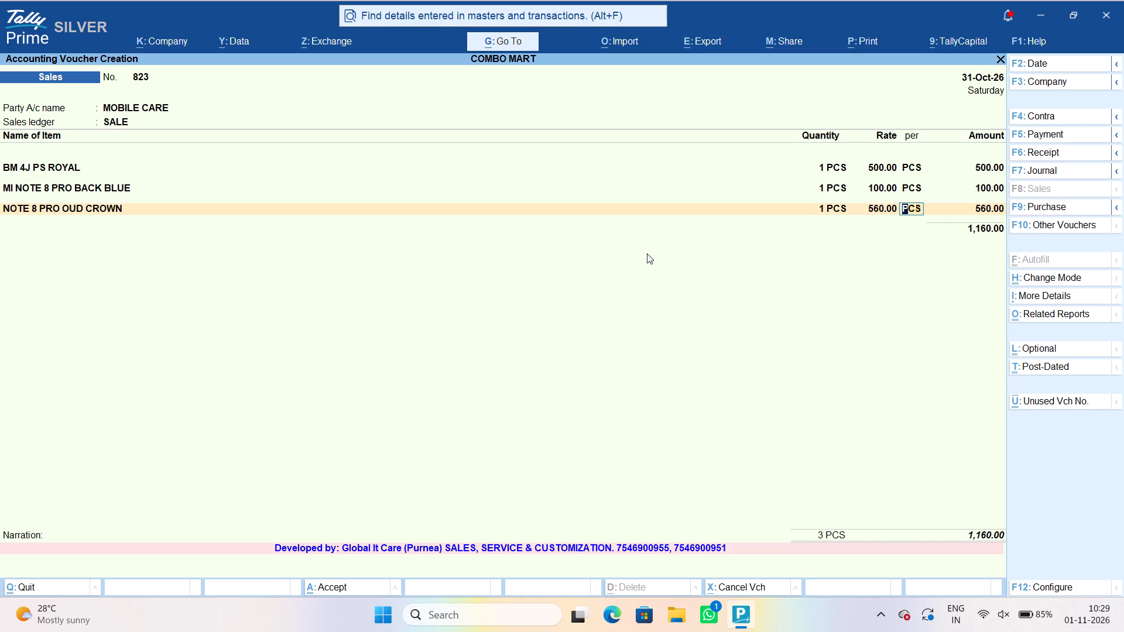
key("ctrl+a")
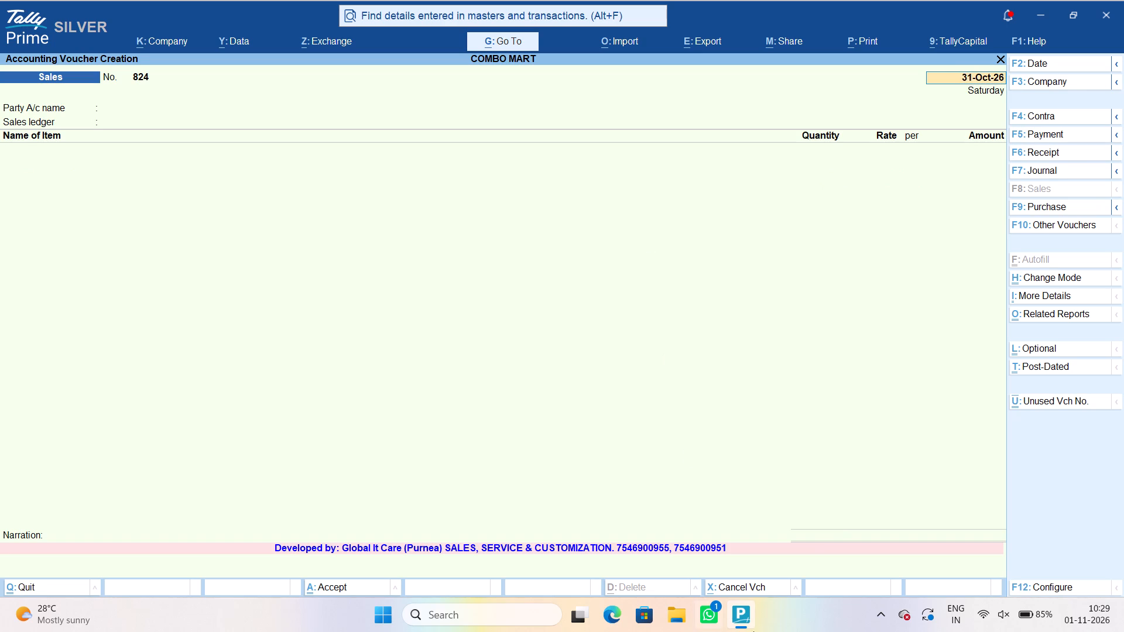
key("Escape")
key("Escape")
key("Escape")
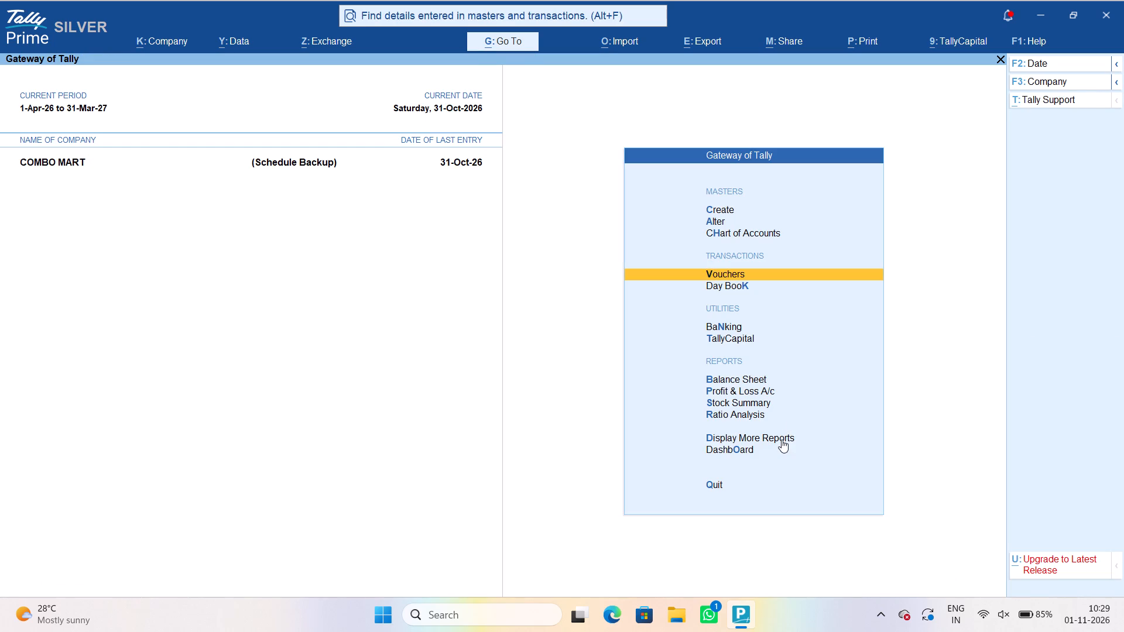
Open the ledger vouchers report for the MOBILE CARE account.
left_click(782, 439)
left_click(736, 282)
left_click(729, 250)
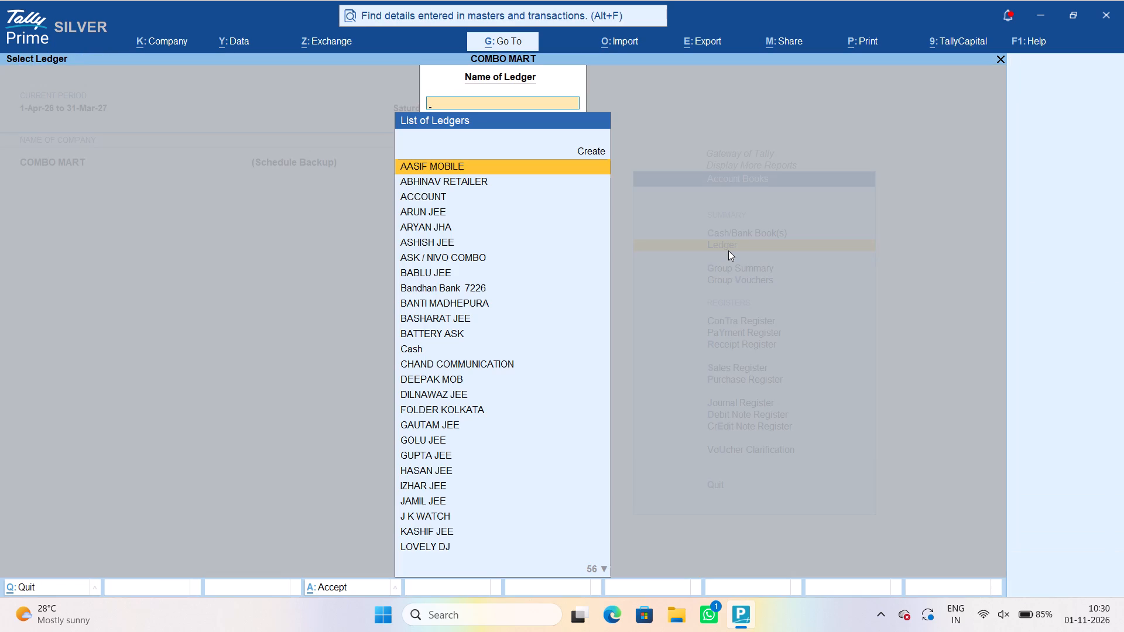
type("MNOBI")
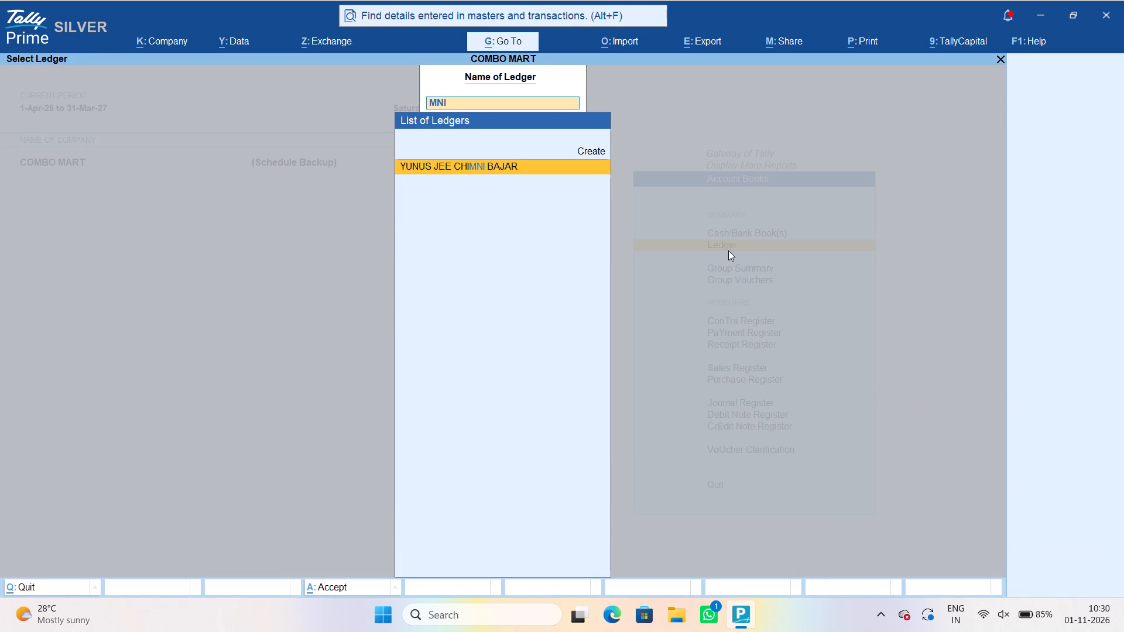
key("BackSpace")
key("BackSpace")
key("BackSpace")
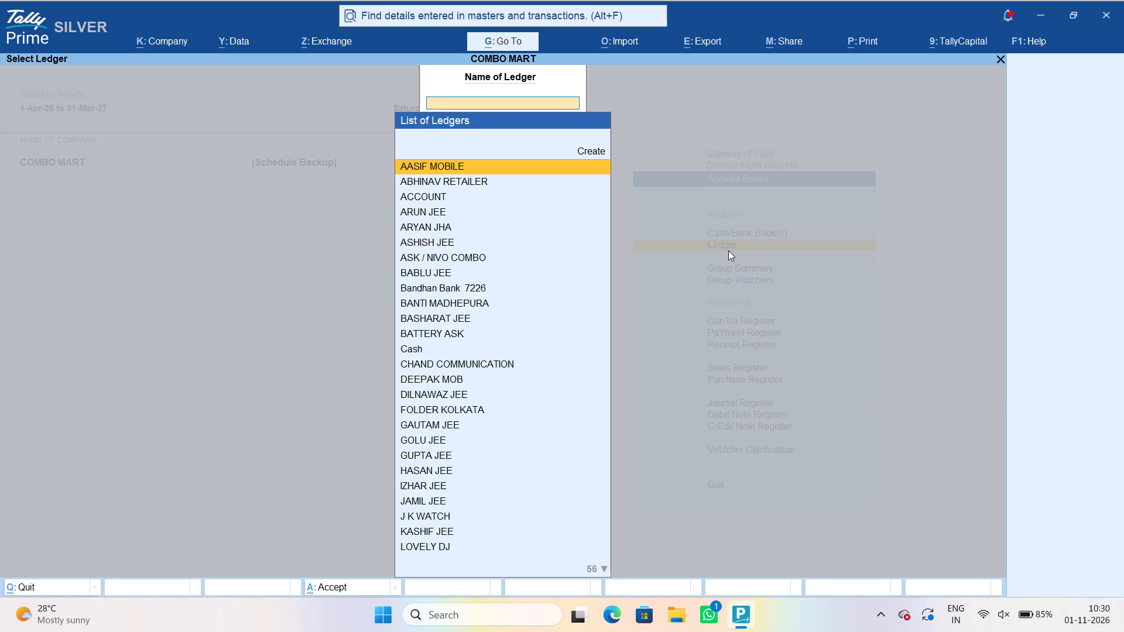
type("MOBIL")
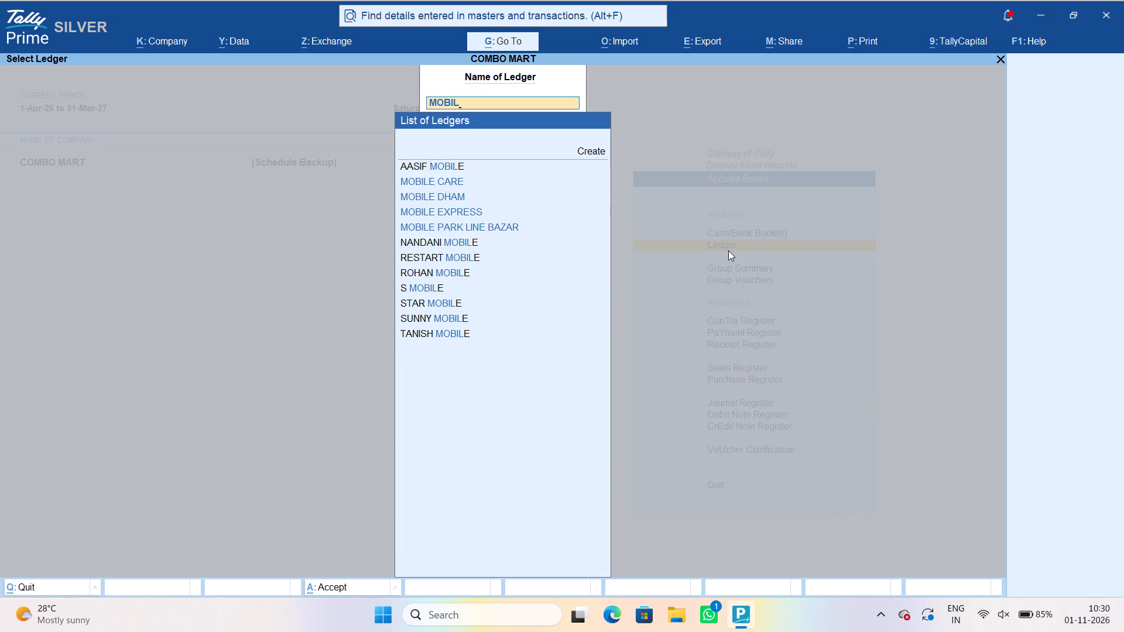
key("space")
type("CARE")
key("Down")
key("Down")
key("Down")
key("Up")
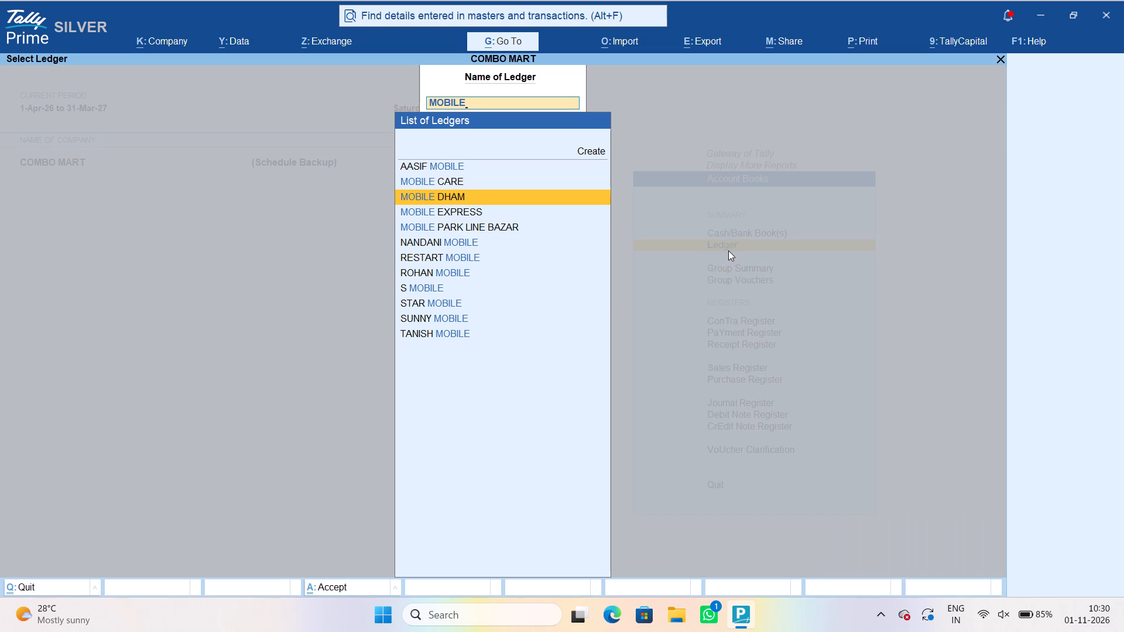
key("BackSpace")
key("BackSpace")
key("BackSpace")
key("BackSpace")
key("BackSpace")
key("BackSpace")
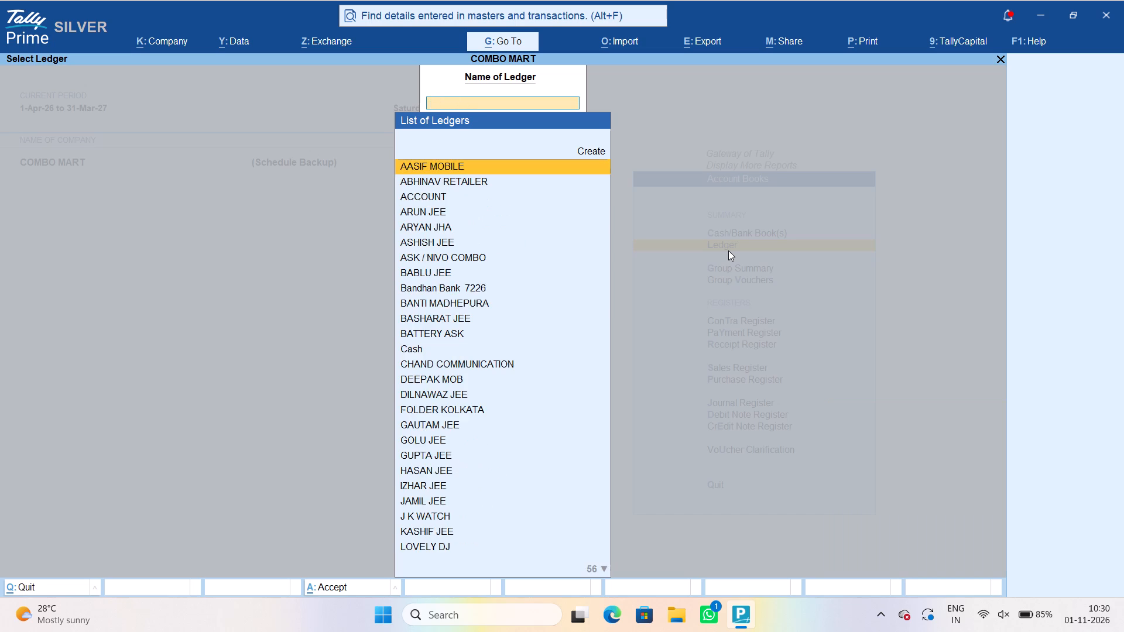
type("CARE")
key("Return")
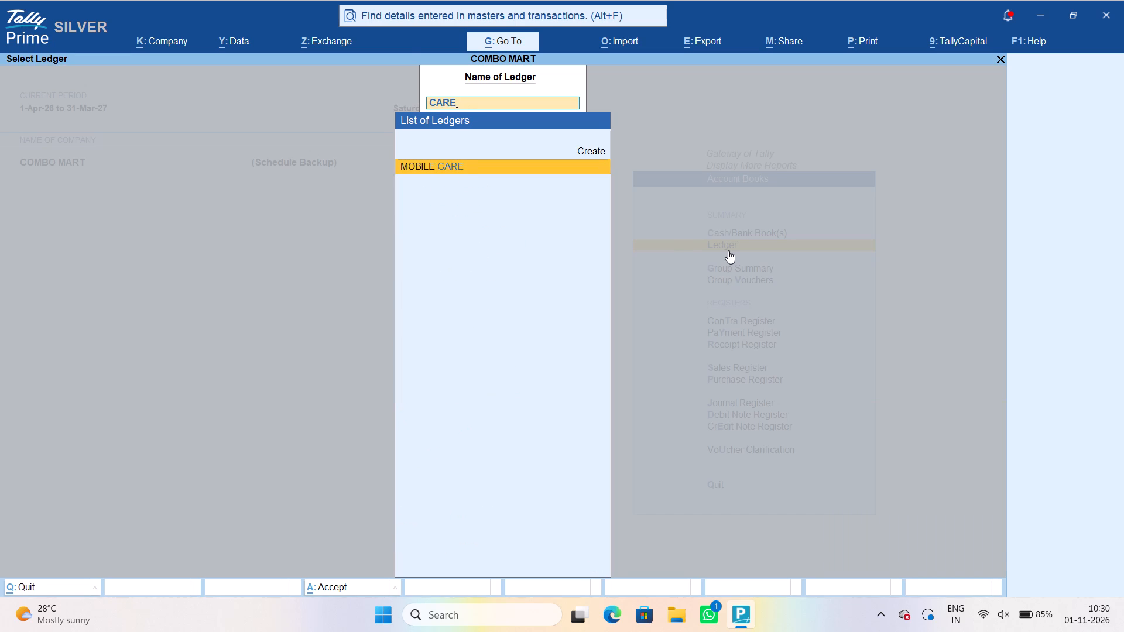
Open the 31-Oct-26 sales voucher 823 from the ledger and export it as a PDF.
key("Down")
key("Down")
key("Down")
key("Down")
key("Down")
key("Down")
key("Down")
key("Down")
key("Down")
key("Down")
key("Down")
key("Down")
key("Down")
key("Down")
key("Down")
key("Down")
key("Down")
key("Down")
key("Down")
key("Down")
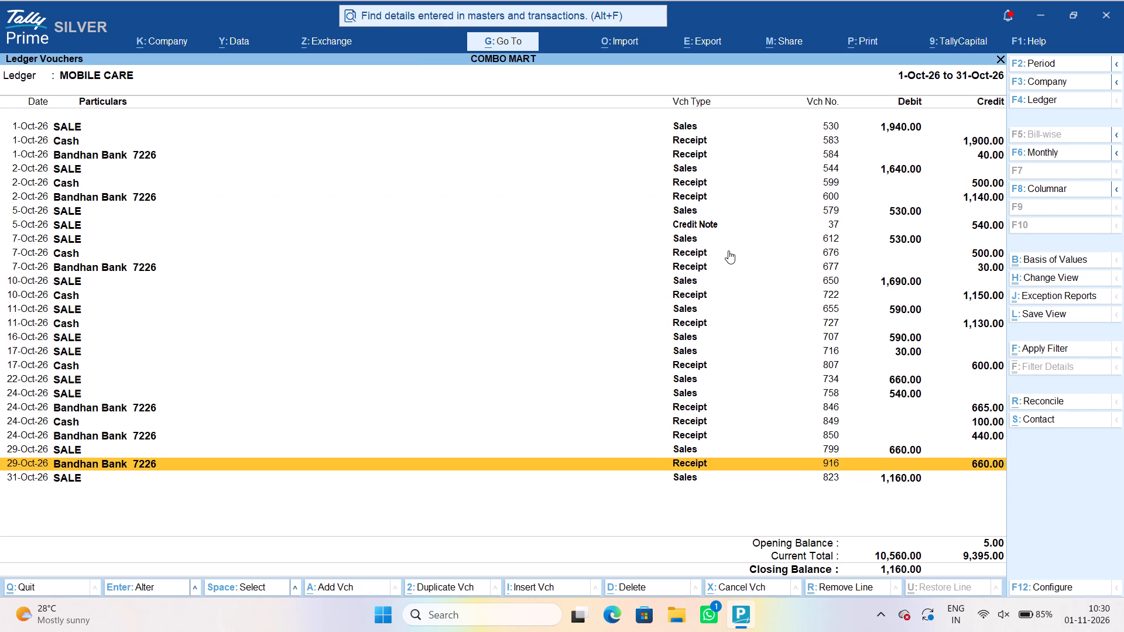
key("Return")
key("ctrl+e")
key("Return")
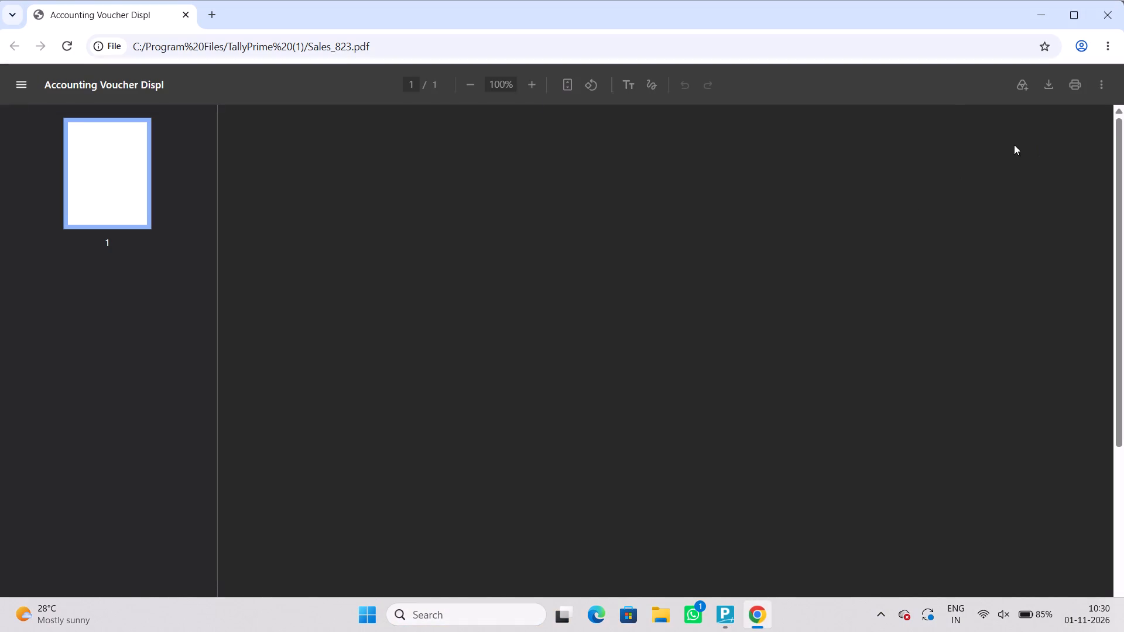
Save the exported invoice PDF in Downloads as MOBILE CARE 31 OCT.
left_click(1040, 86)
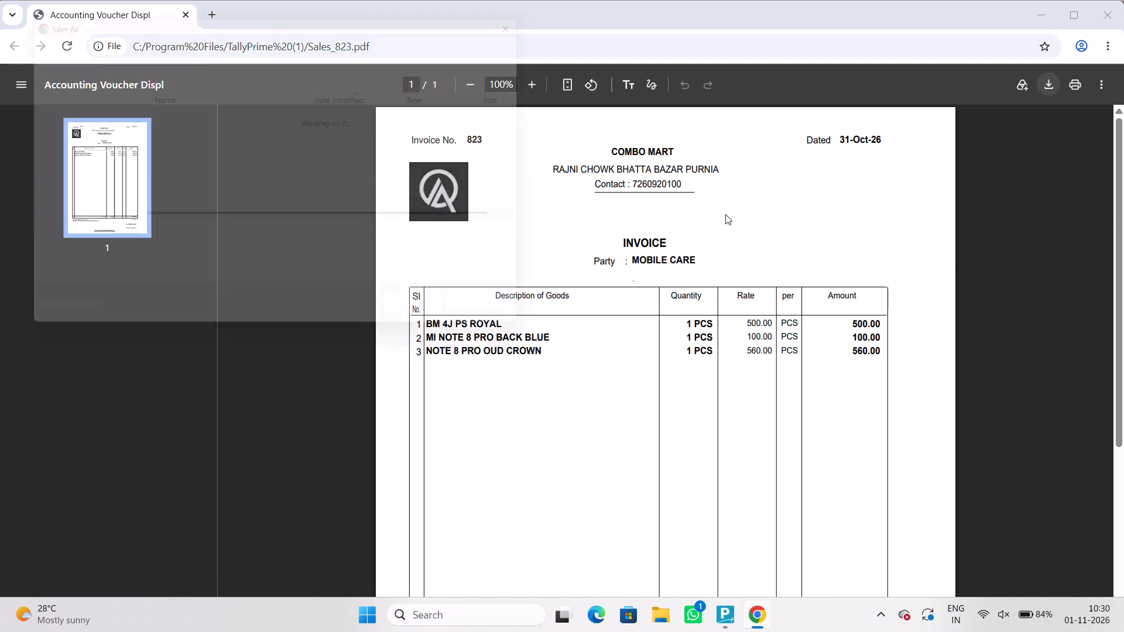
key("BackSpace")
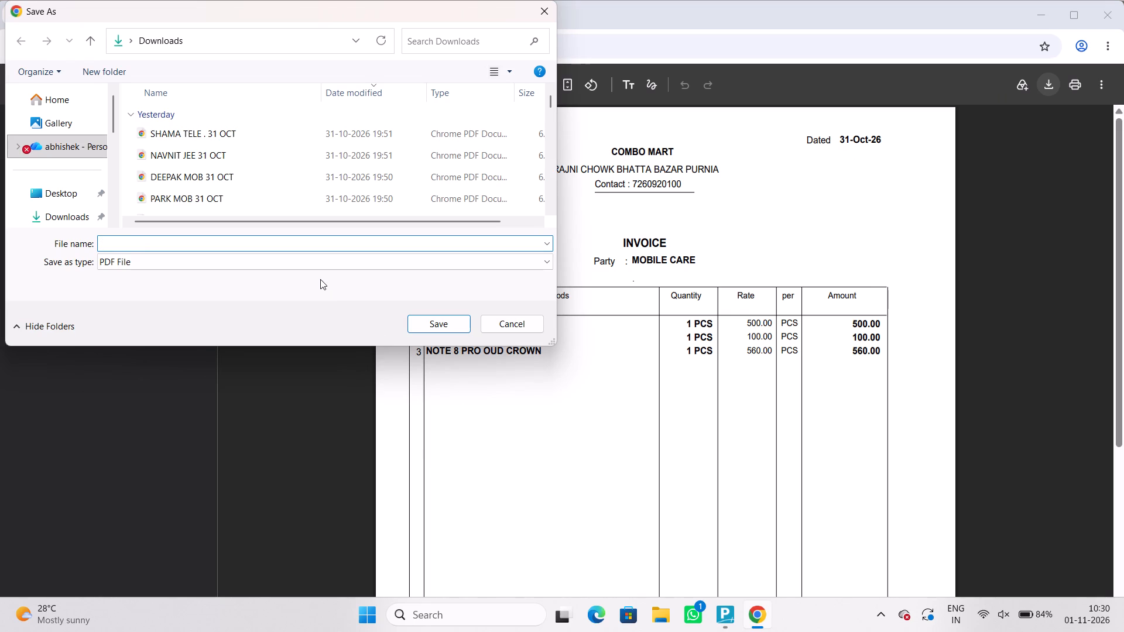
type("MOBILR")
key("BackSpace")
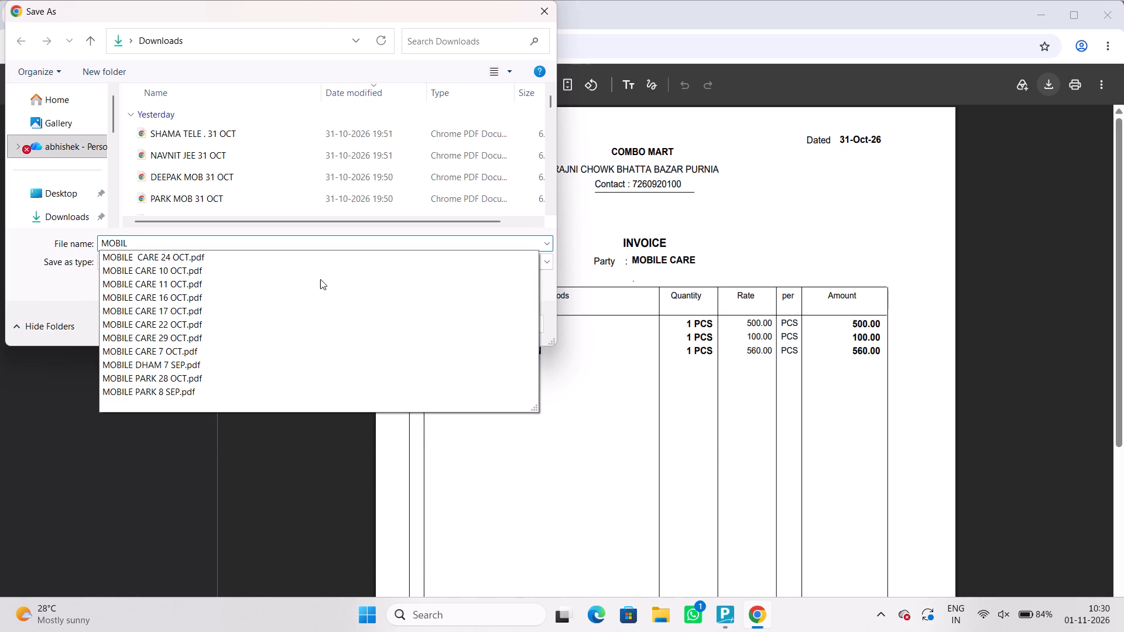
type("E CARE")
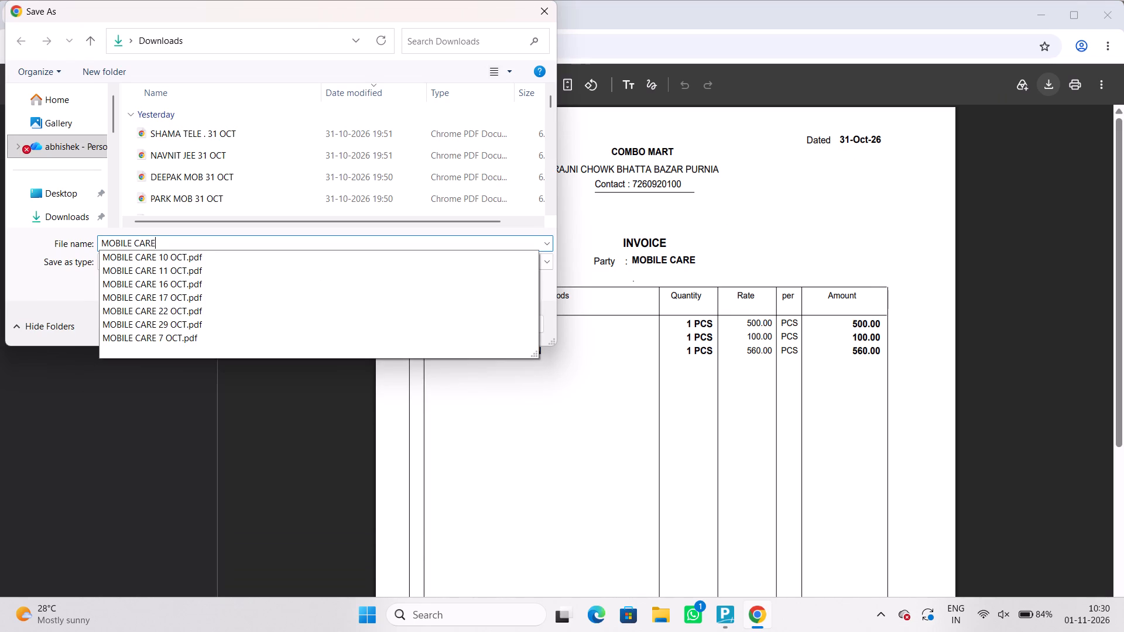
key("space")
type("31 OCT")
key("Return")
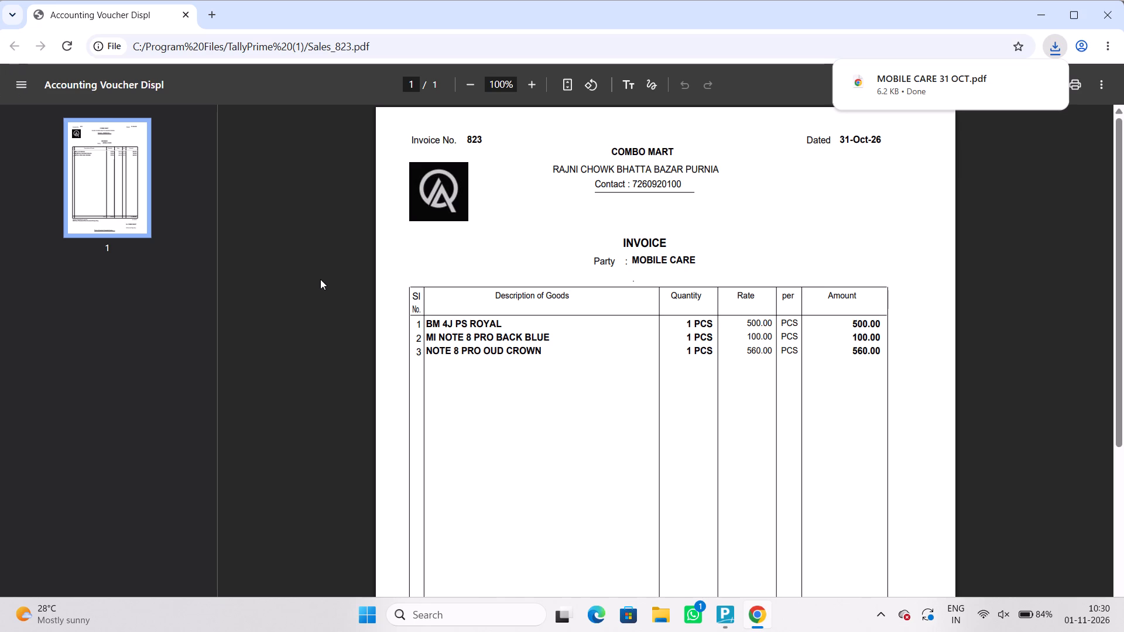
Minimize the invoice PDF and TallyPrime windows to reach the desktop.
left_click(1030, 16)
left_click(1044, 11)
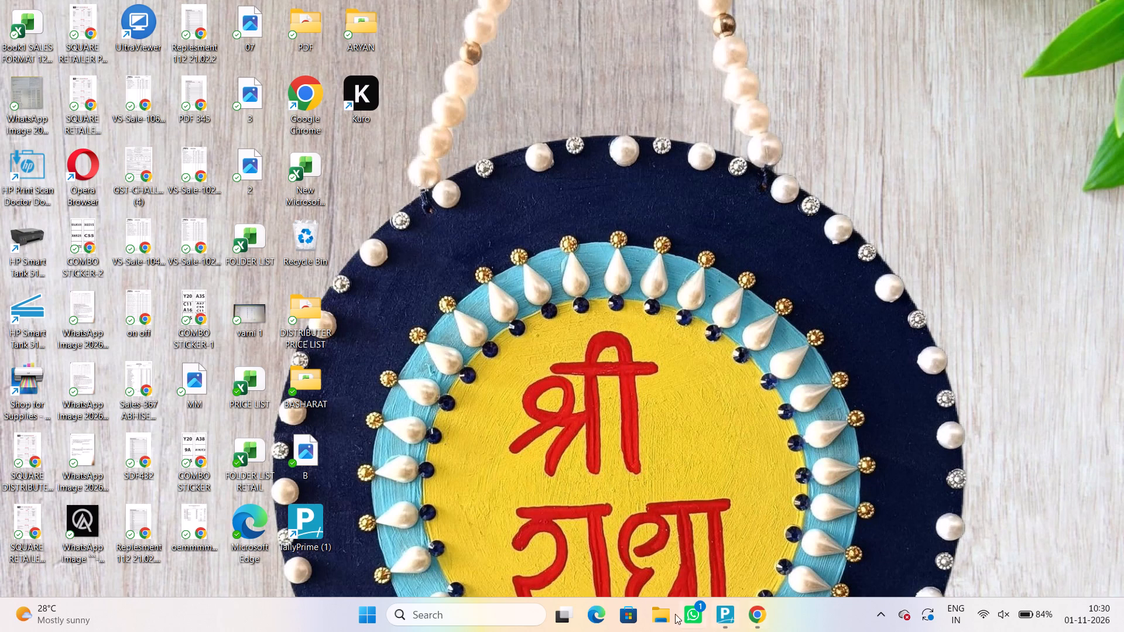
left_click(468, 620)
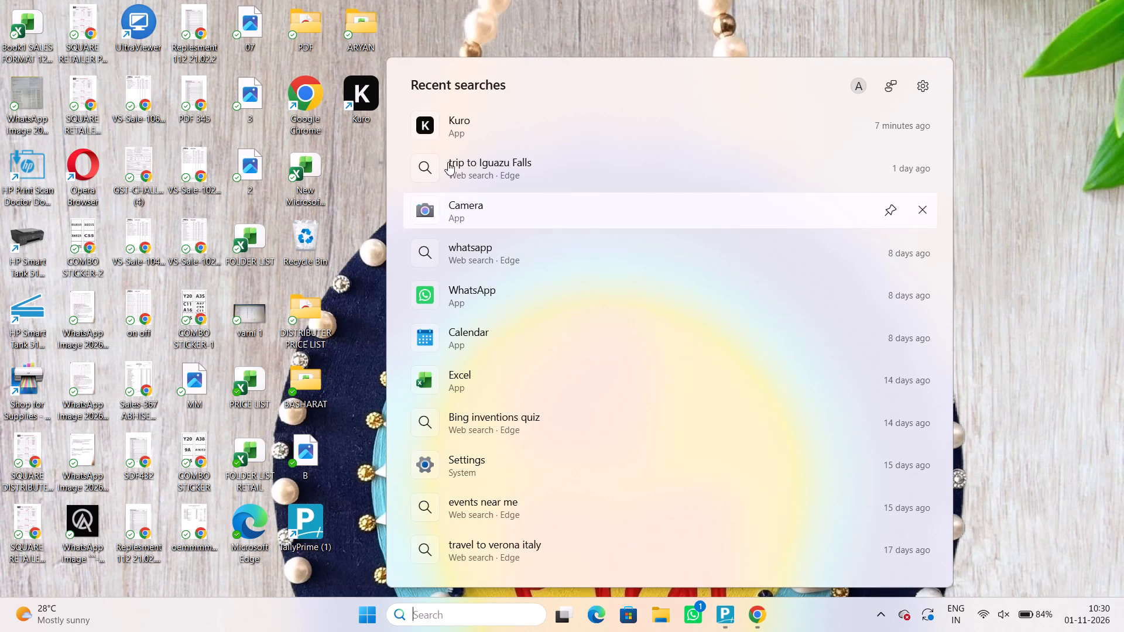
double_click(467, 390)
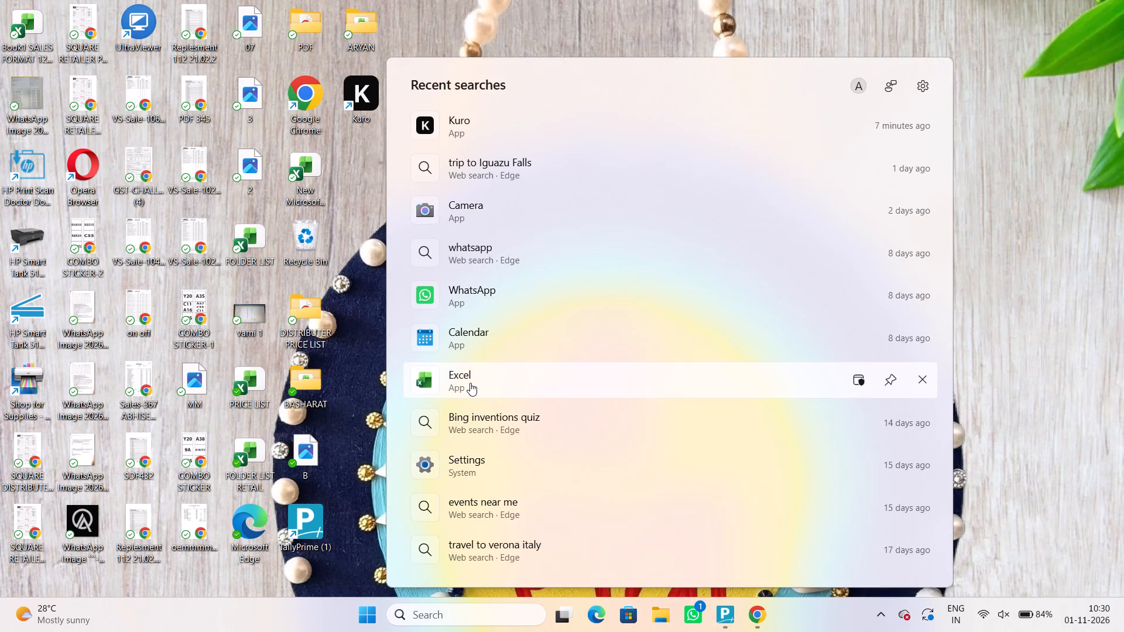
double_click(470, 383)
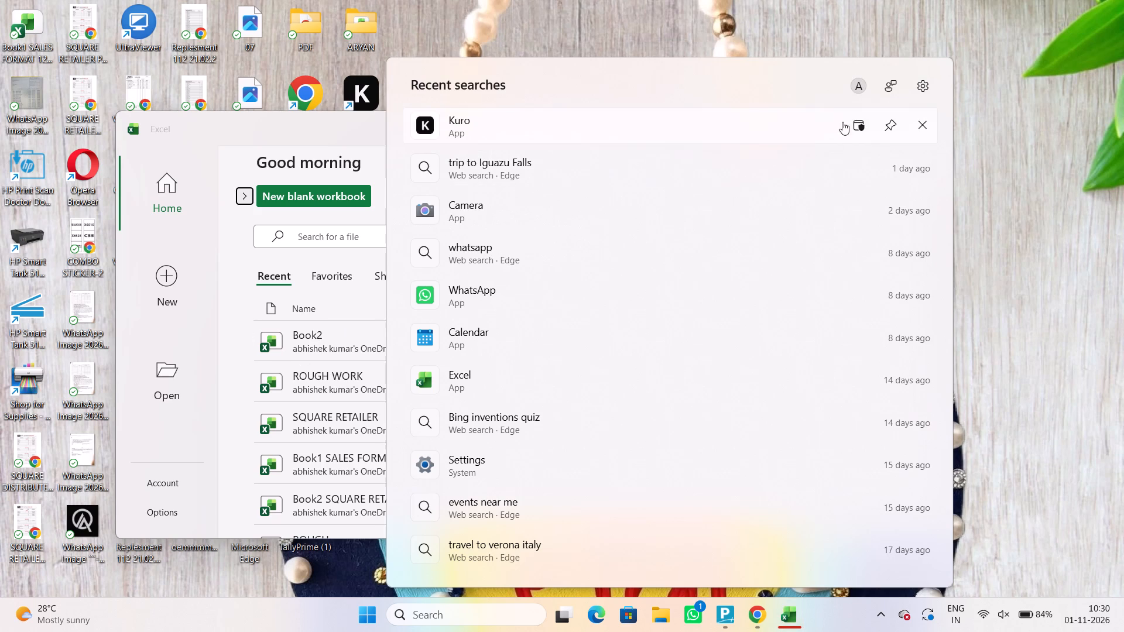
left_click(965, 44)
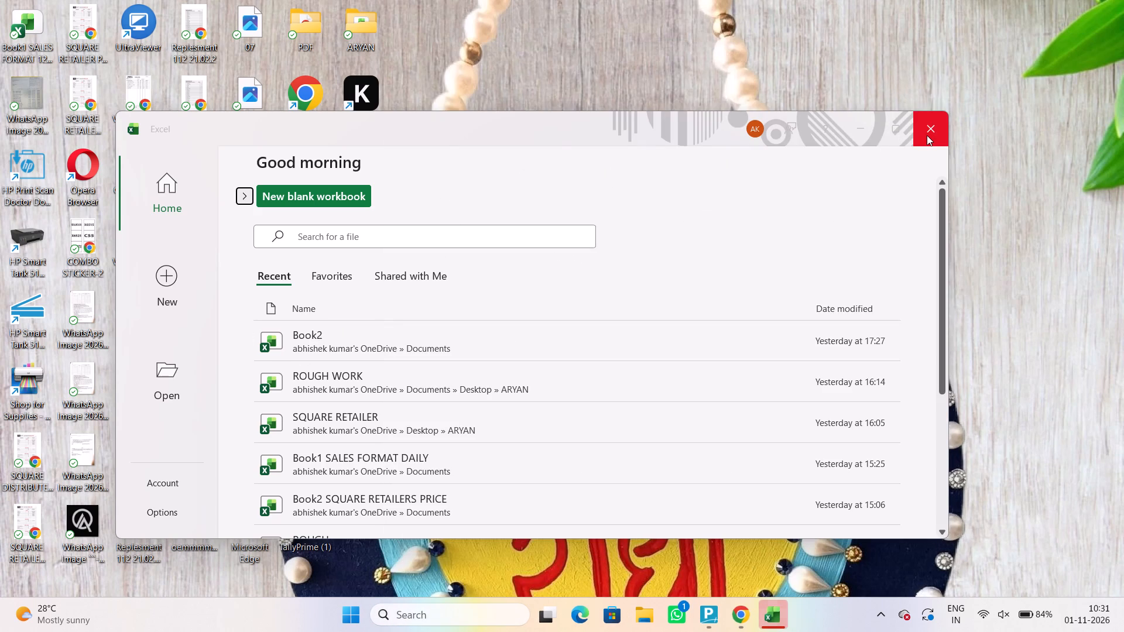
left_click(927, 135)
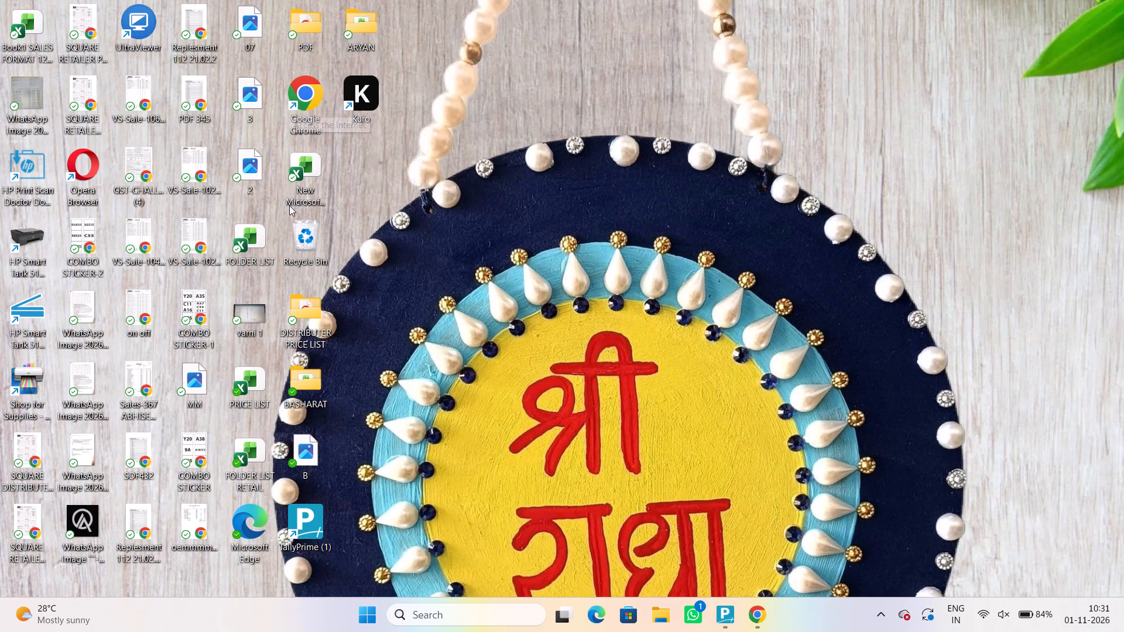
Search Windows for the ARYAN folder, open its SALE UPDATE workbook in Excel and maximize the window.
left_click(399, 625)
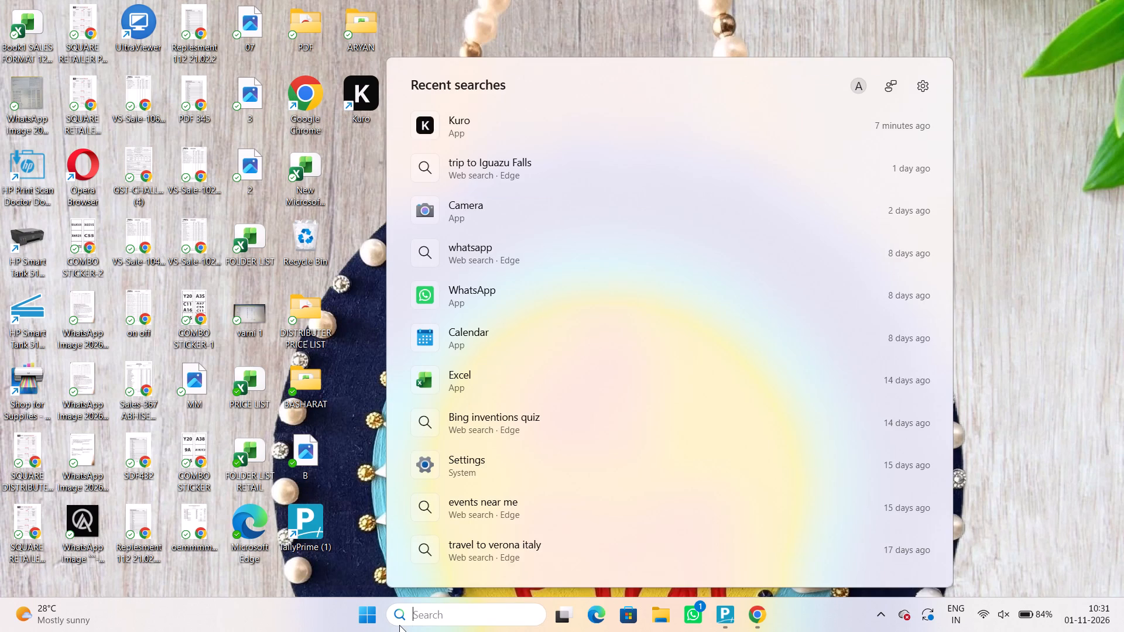
type("AR")
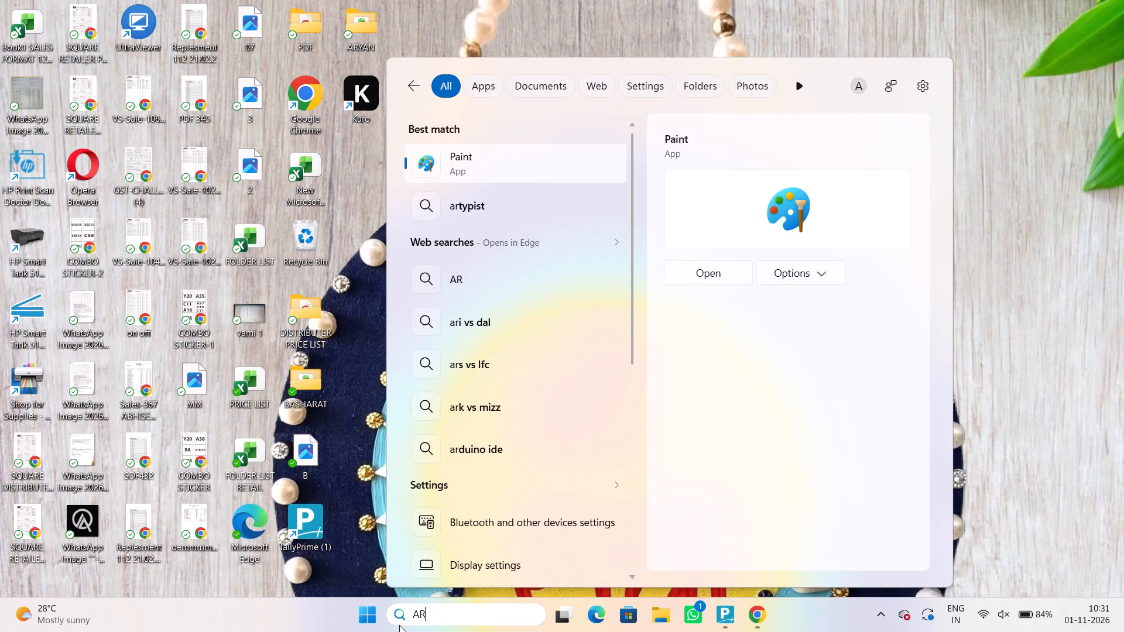
type("YAN")
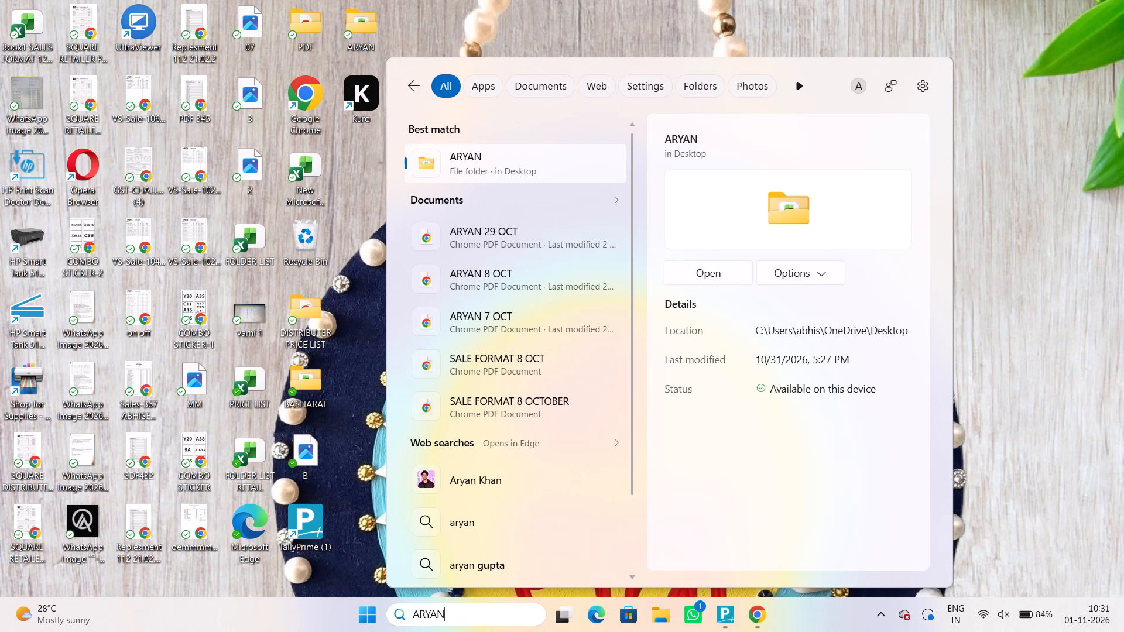
left_click(529, 153)
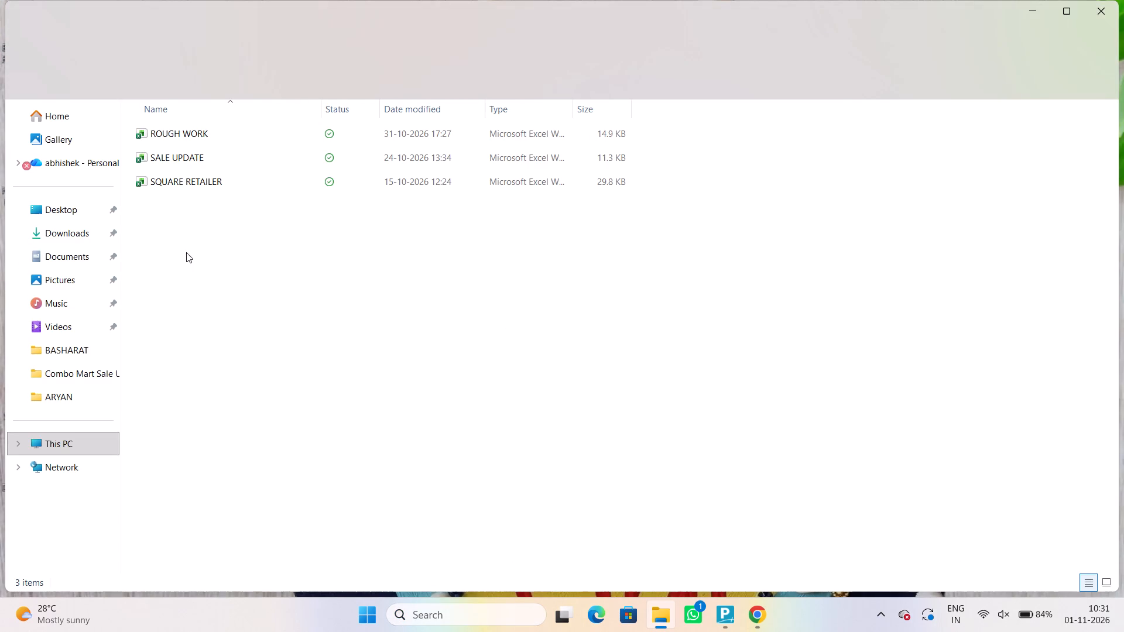
left_click(190, 159)
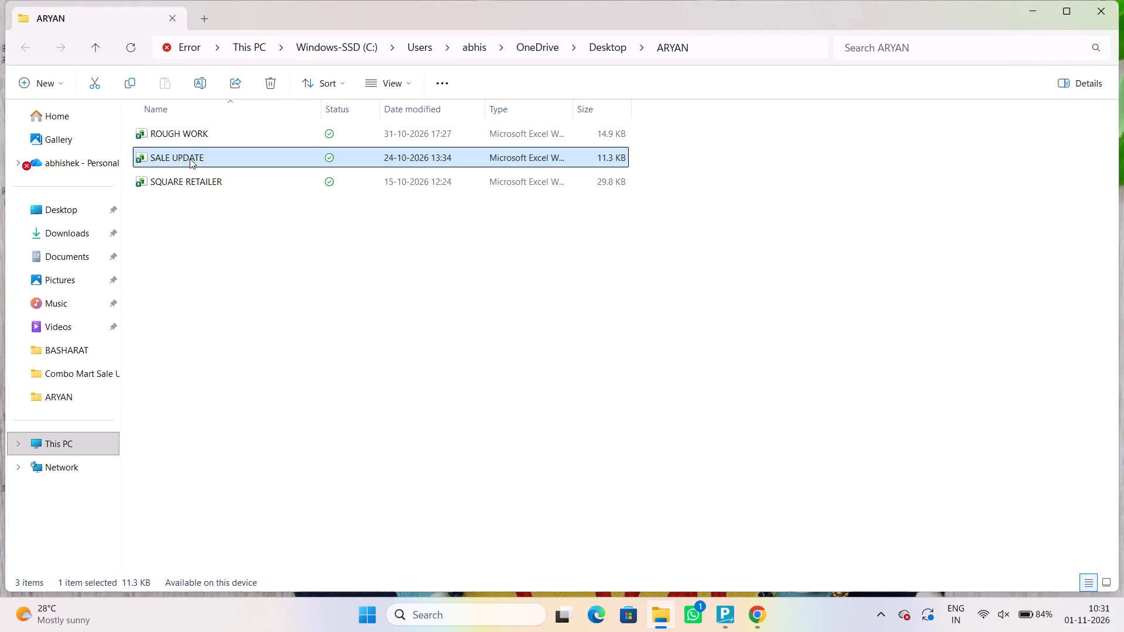
double_click(190, 159)
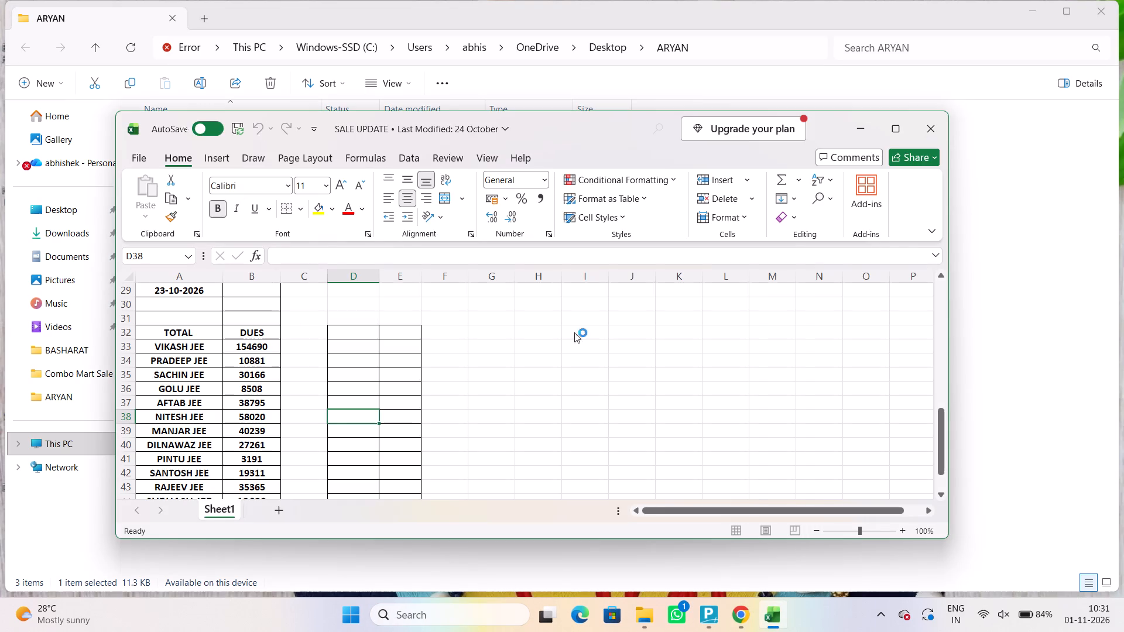
left_click(885, 135)
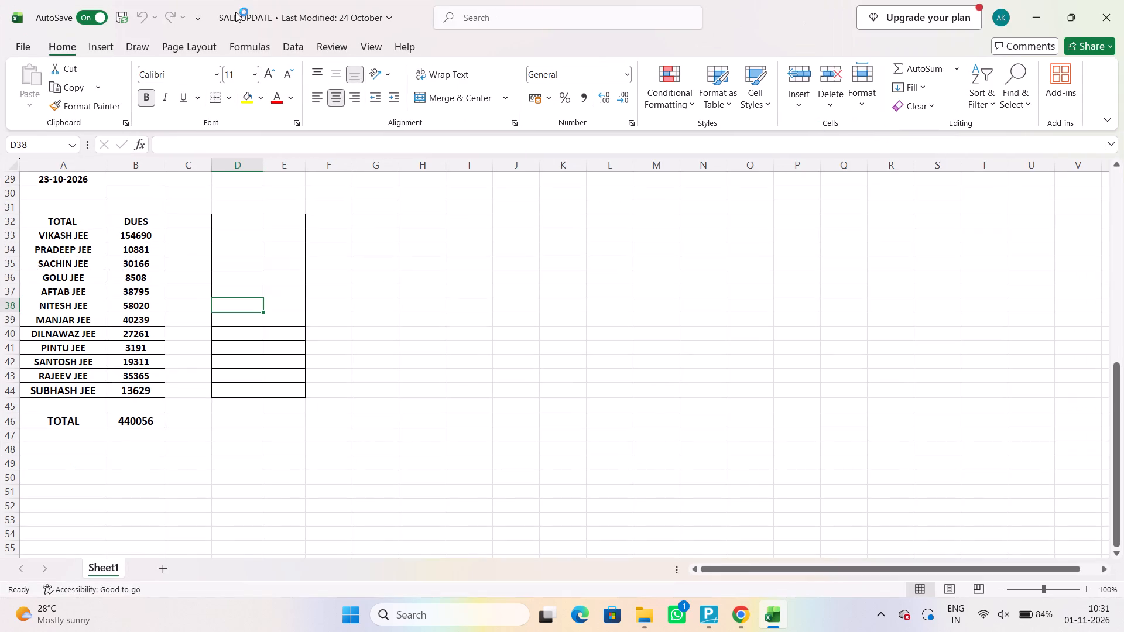
Clear the old entries and totals from A5:H25 below the headings, and the leftover value in F26.
scroll(187, 346, "up", 15)
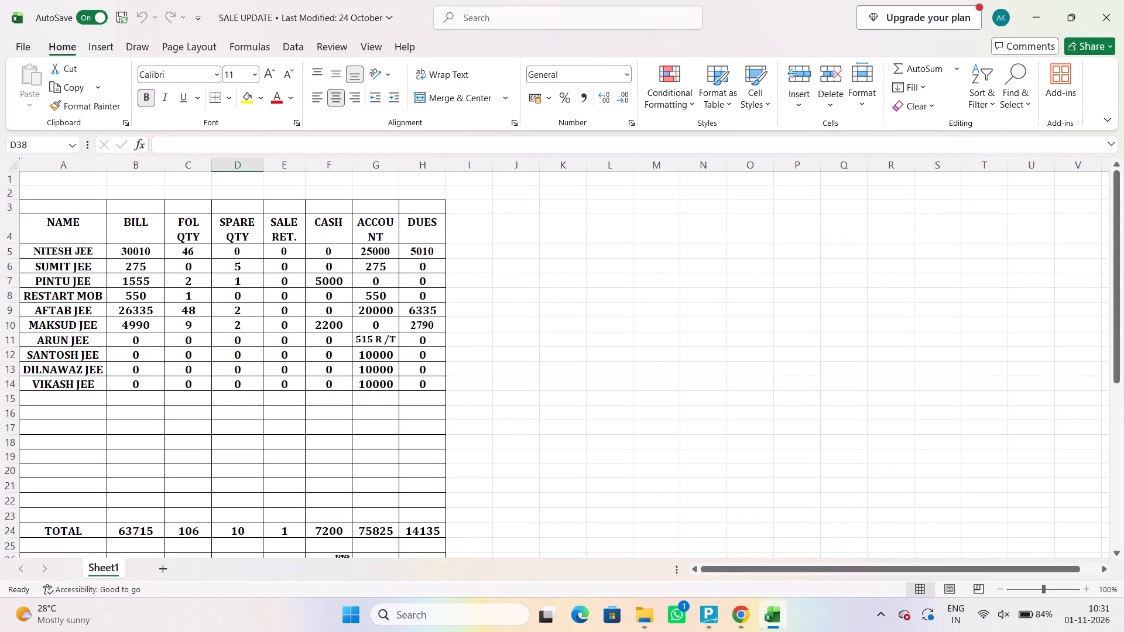
left_click_drag(53, 248, 281, 403)
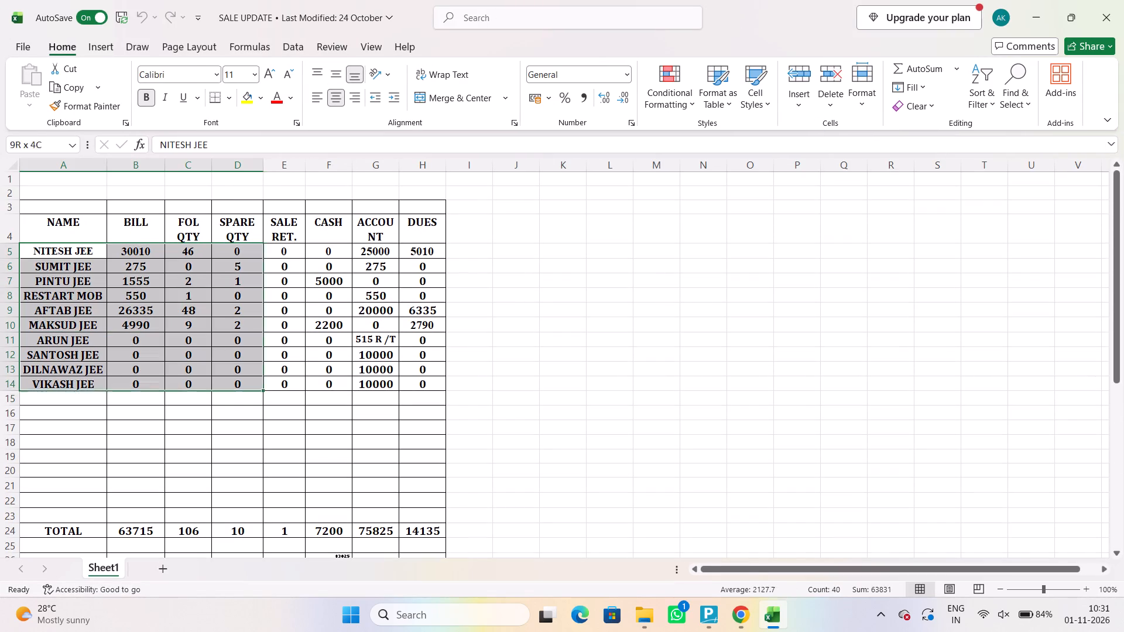
left_click_drag(281, 403, 379, 433)
left_click_drag(454, 470, 486, 571)
scroll(581, 432, "up", 4)
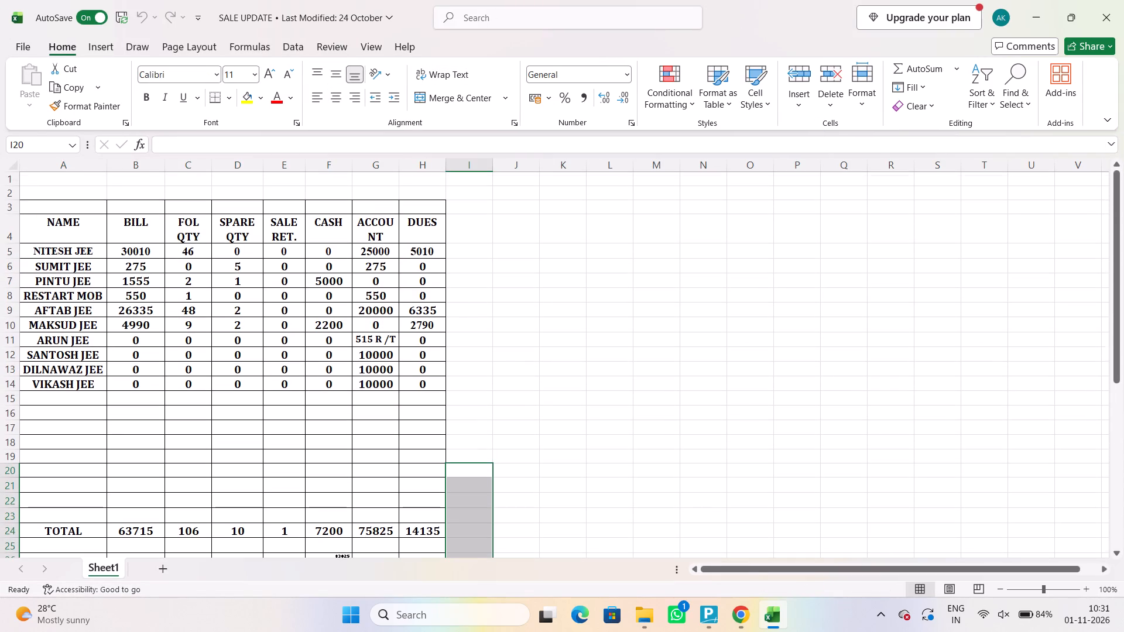
left_click_drag(71, 249, 287, 353)
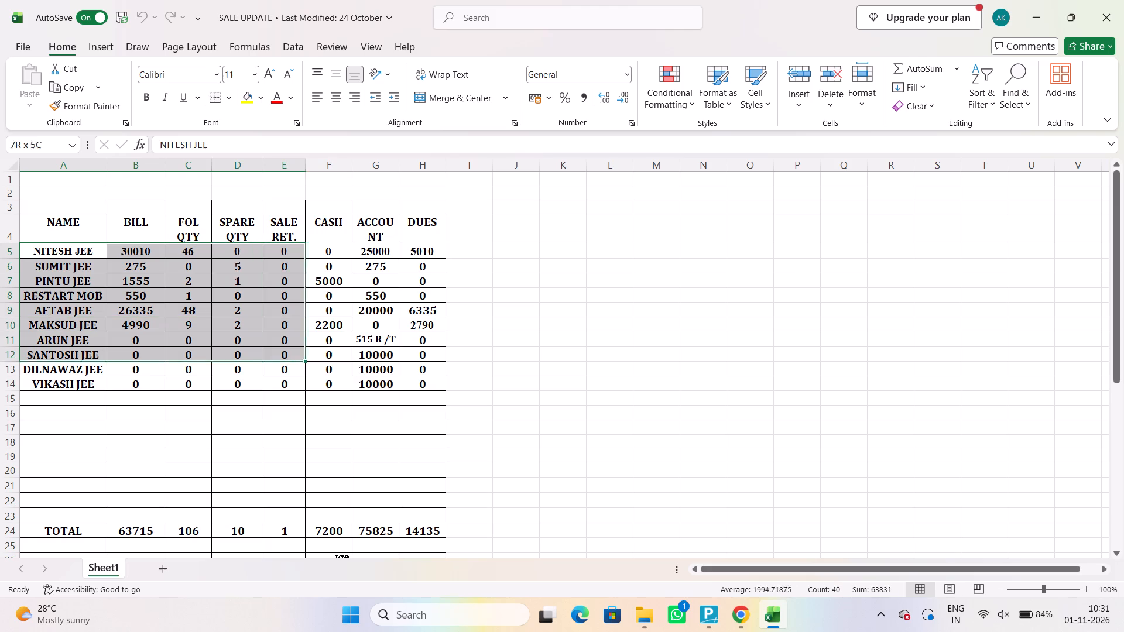
left_click_drag(287, 353, 425, 550)
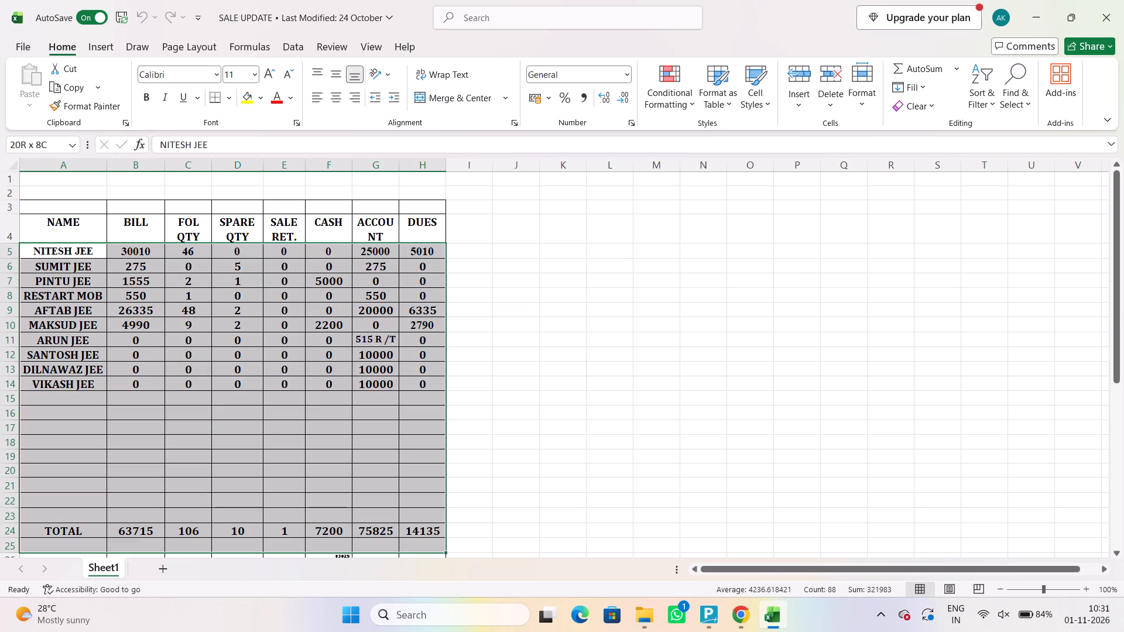
left_click_drag(425, 550, 425, 551)
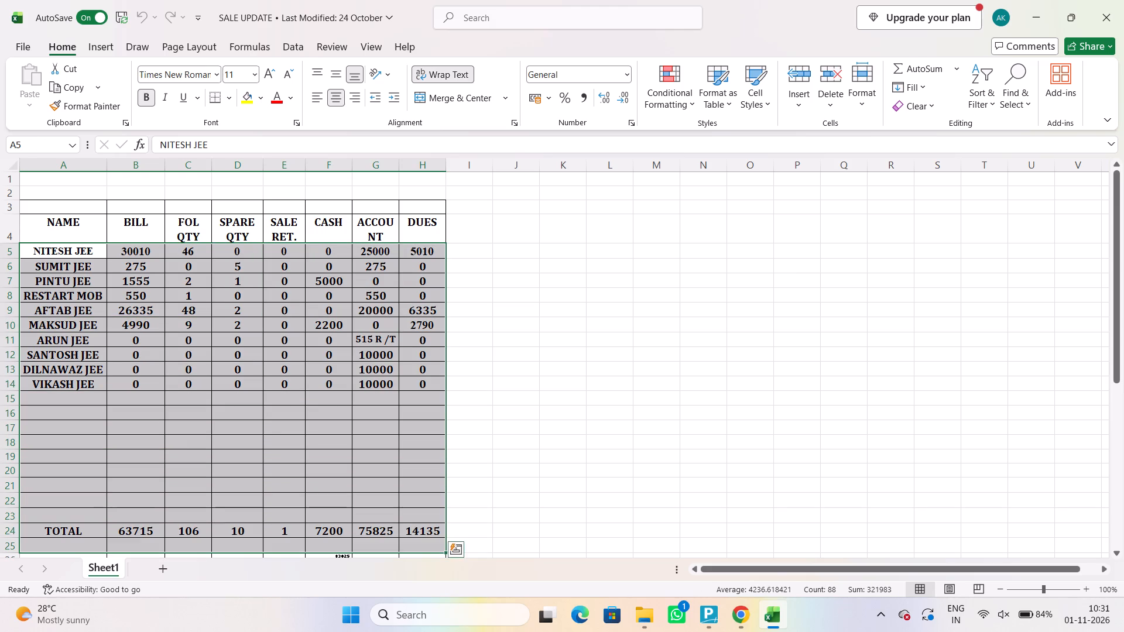
scroll(400, 481, "down", 1)
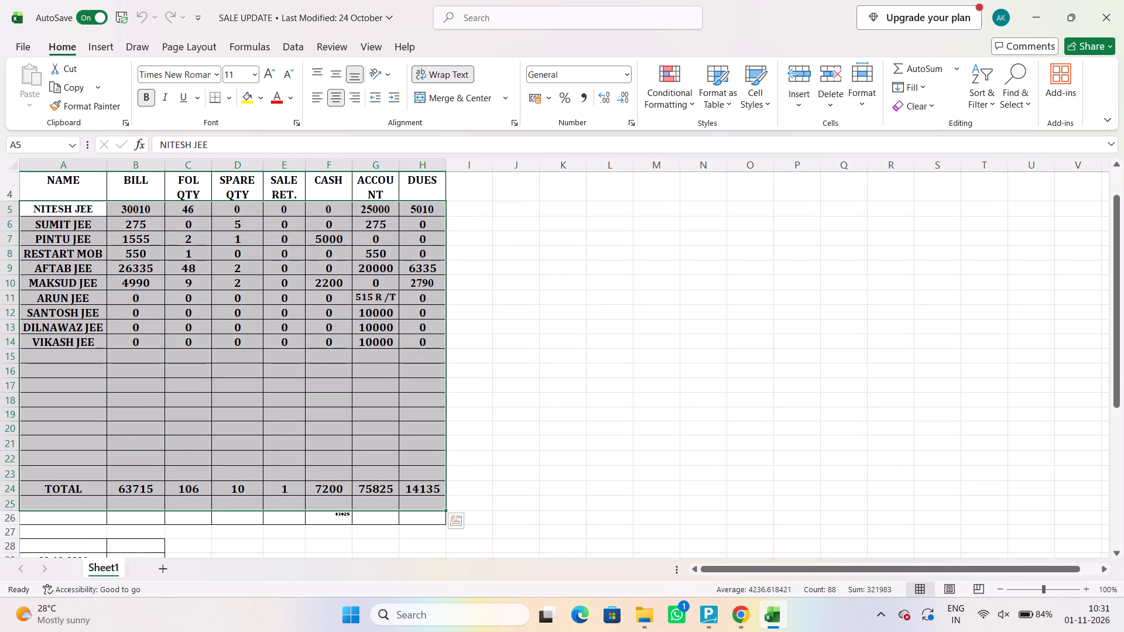
key("Delete")
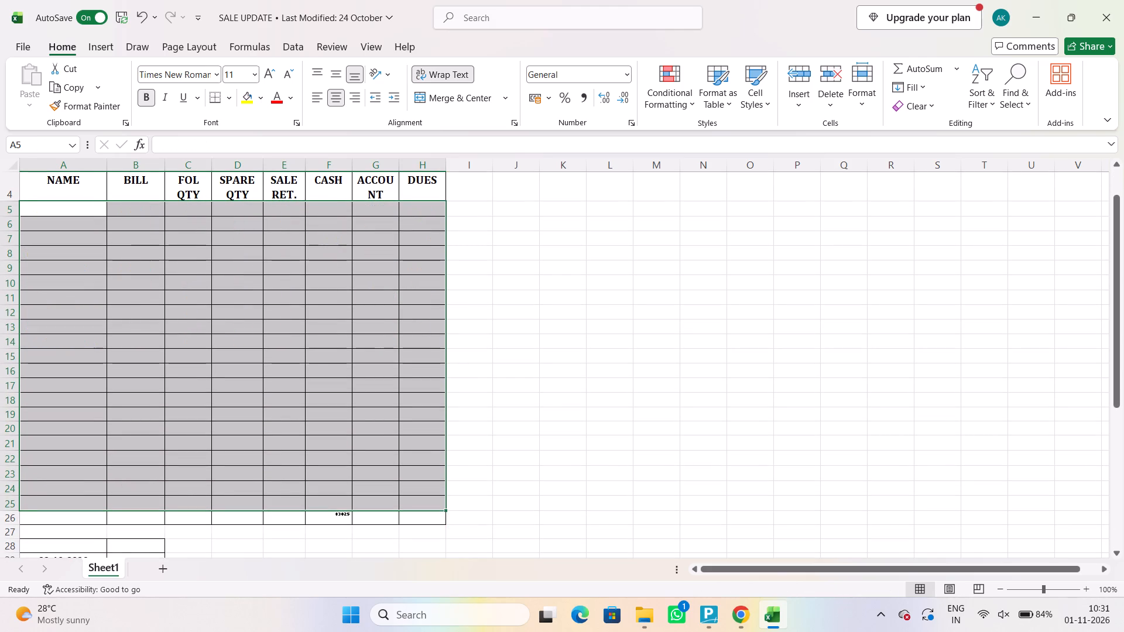
left_click(338, 523)
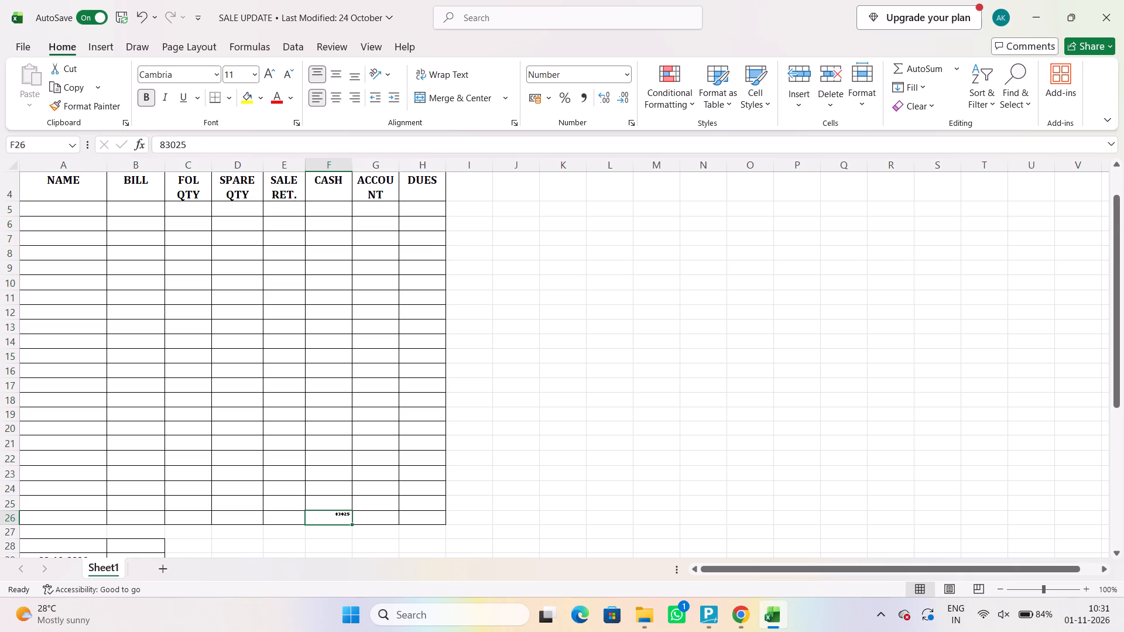
key("Delete")
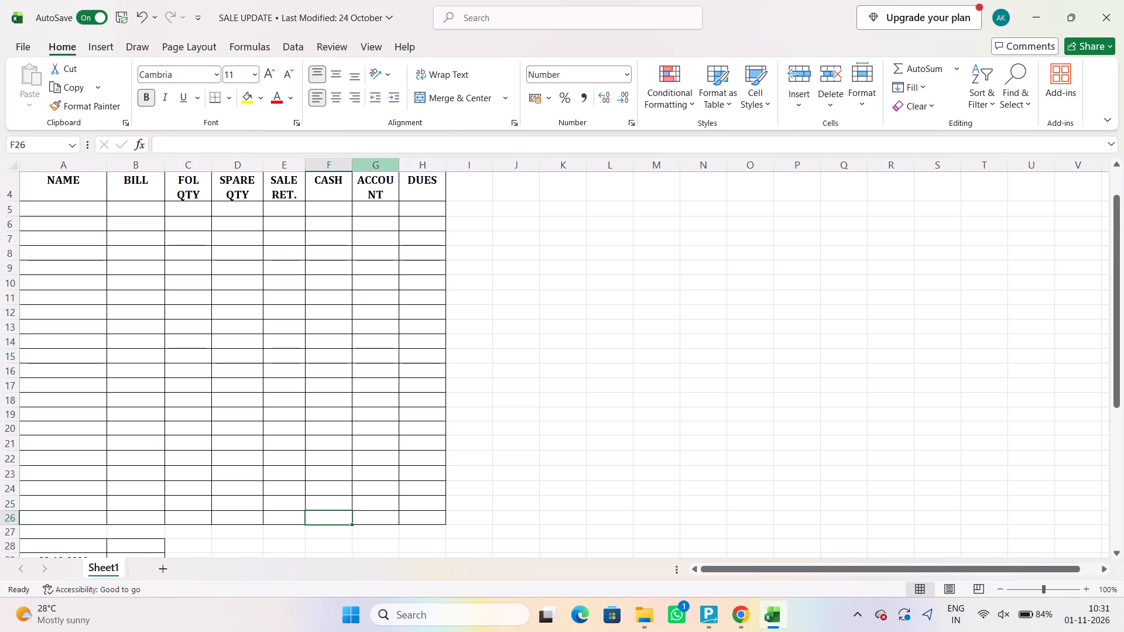
Narrow the NAME, BILL and CASH columns and widen the ACCOUNT column so its heading fits on one line.
left_click(106, 164)
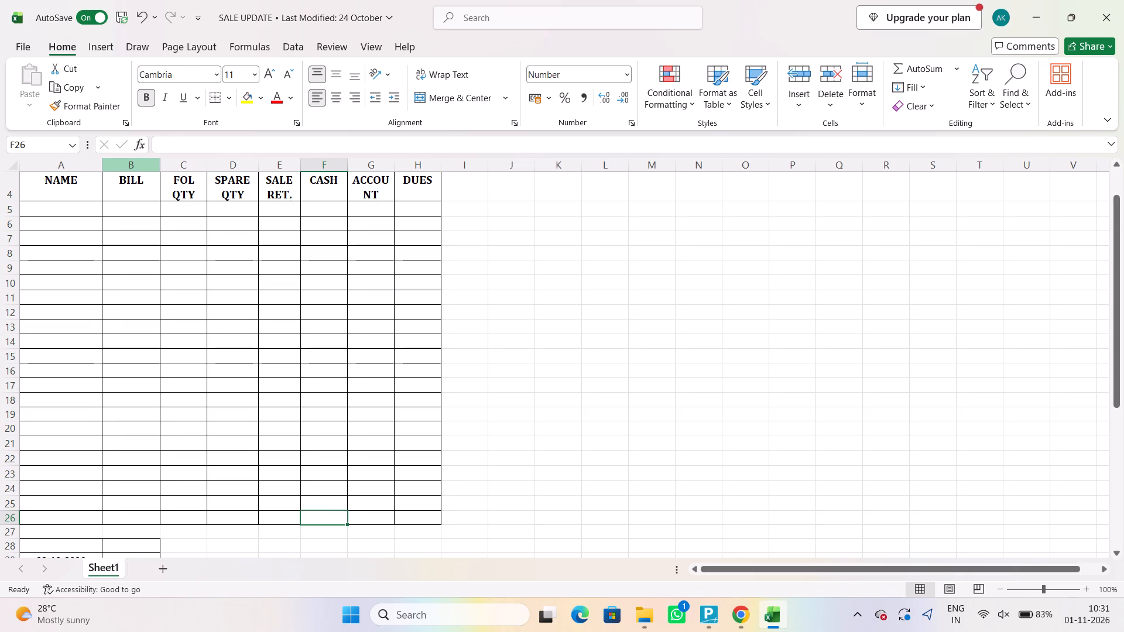
left_click_drag(159, 163, 146, 166)
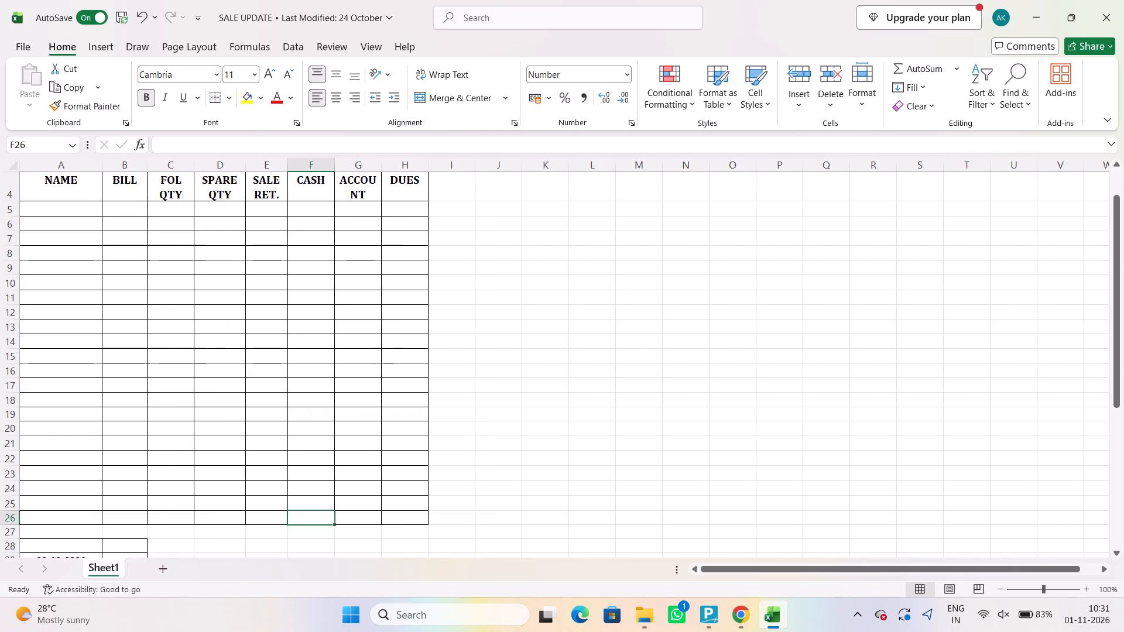
left_click(333, 168)
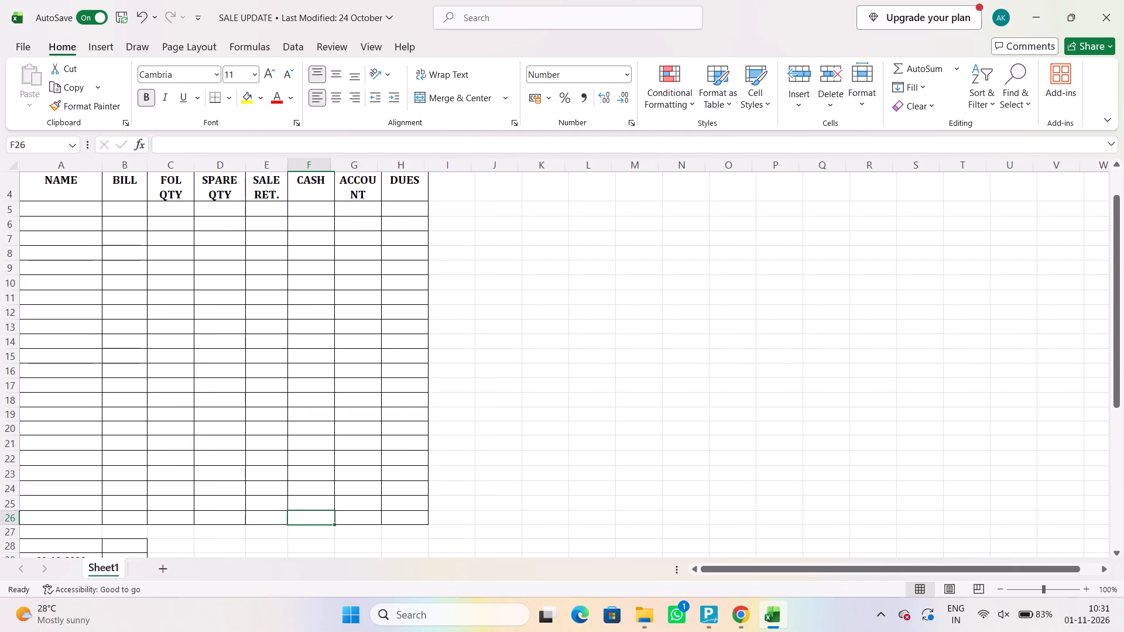
left_click(378, 166)
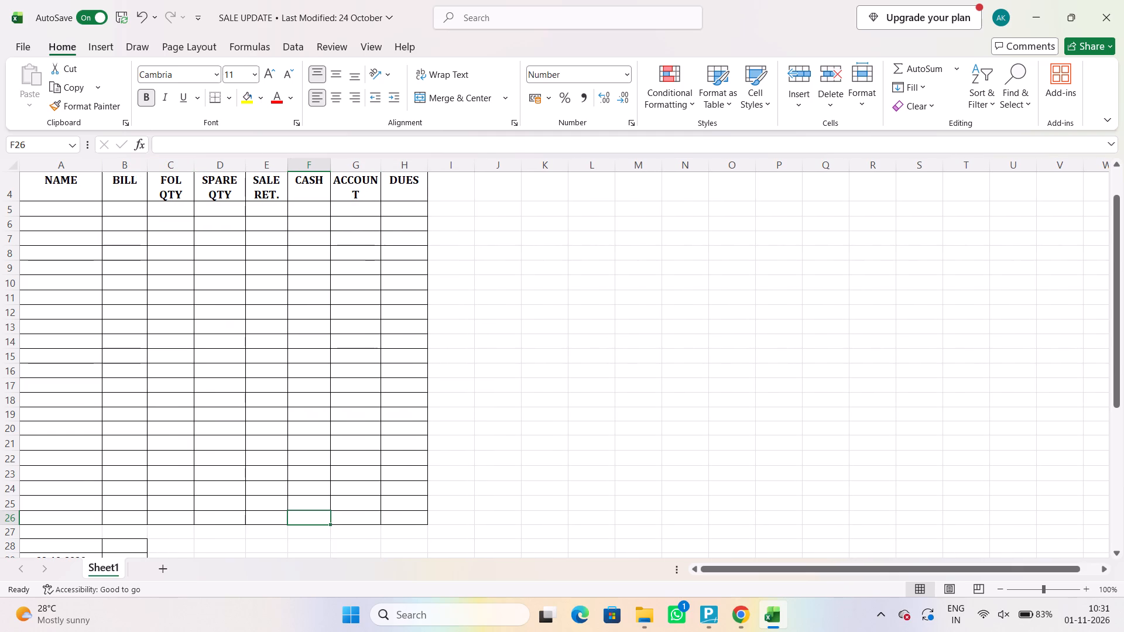
left_click_drag(381, 166, 385, 166)
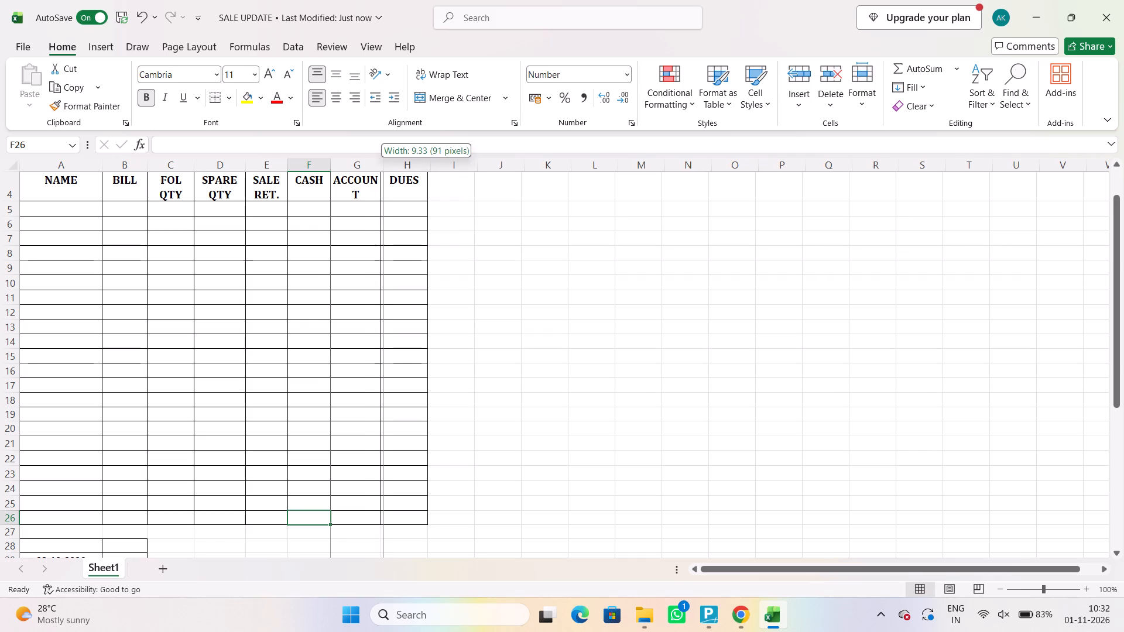
left_click_drag(385, 166, 386, 166)
left_click(386, 166)
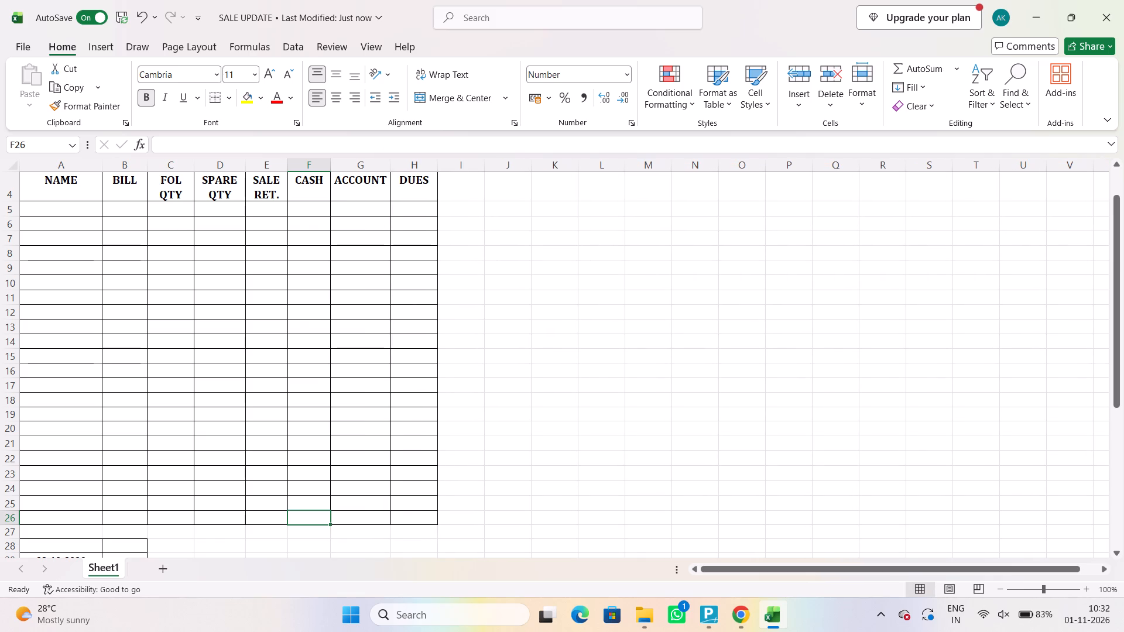
Check the print preview of the sheet and return to the worksheet.
key("ctrl+p")
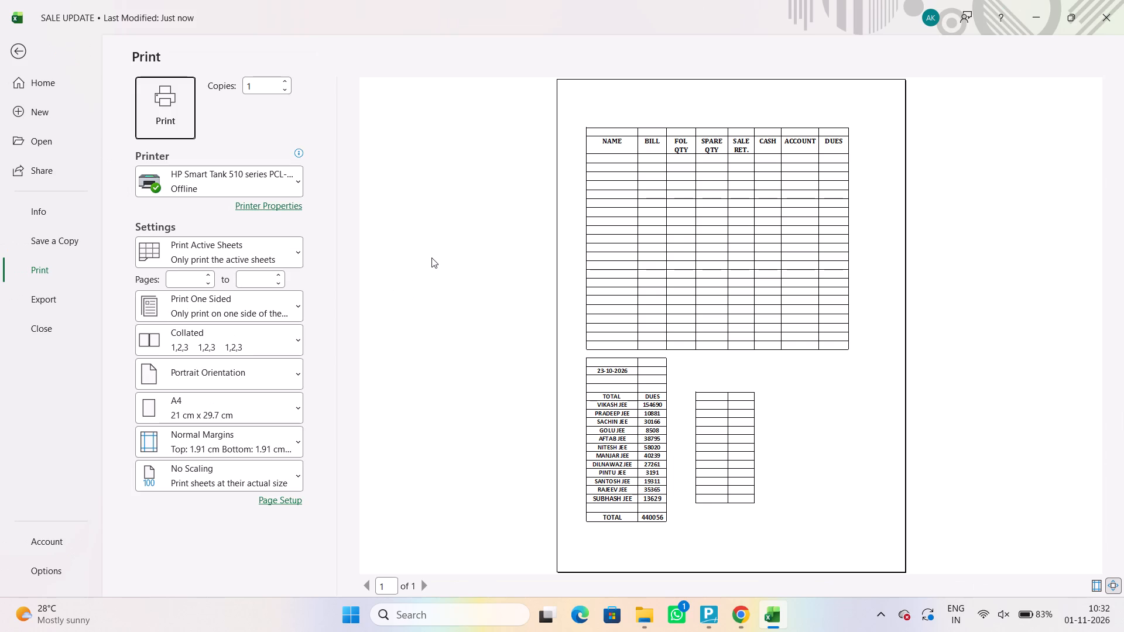
left_click(18, 47)
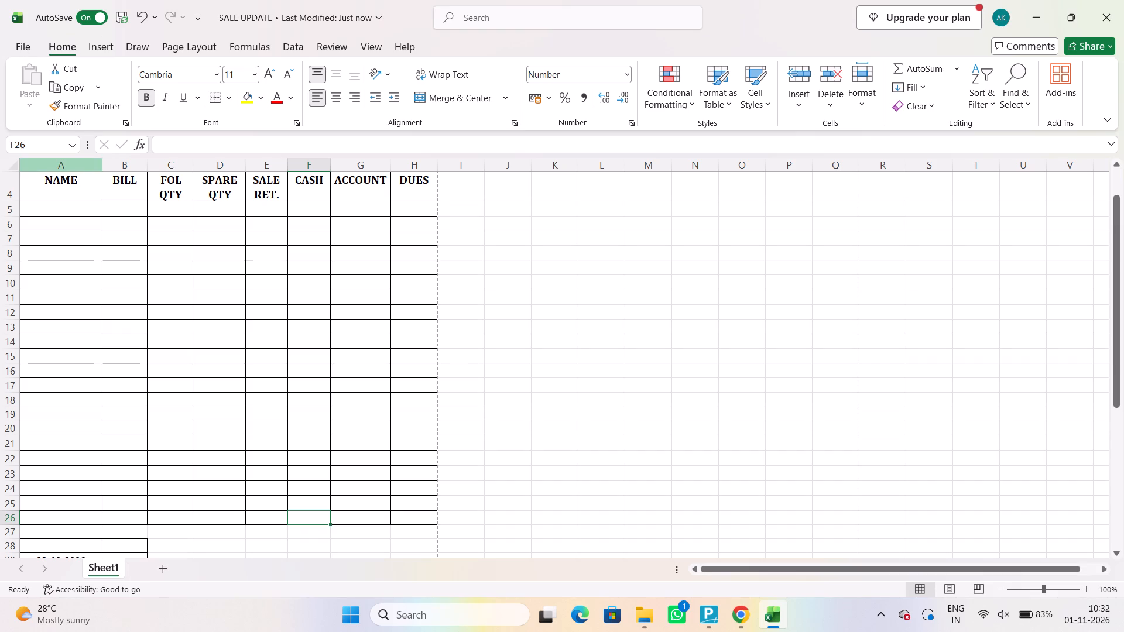
Fill row 5 for ARUN JEE with CASH 550 and 0 for BILL, FOL QTY, SPARE QTY, SALE RET., ACCOUNT and DUES.
left_click(54, 204)
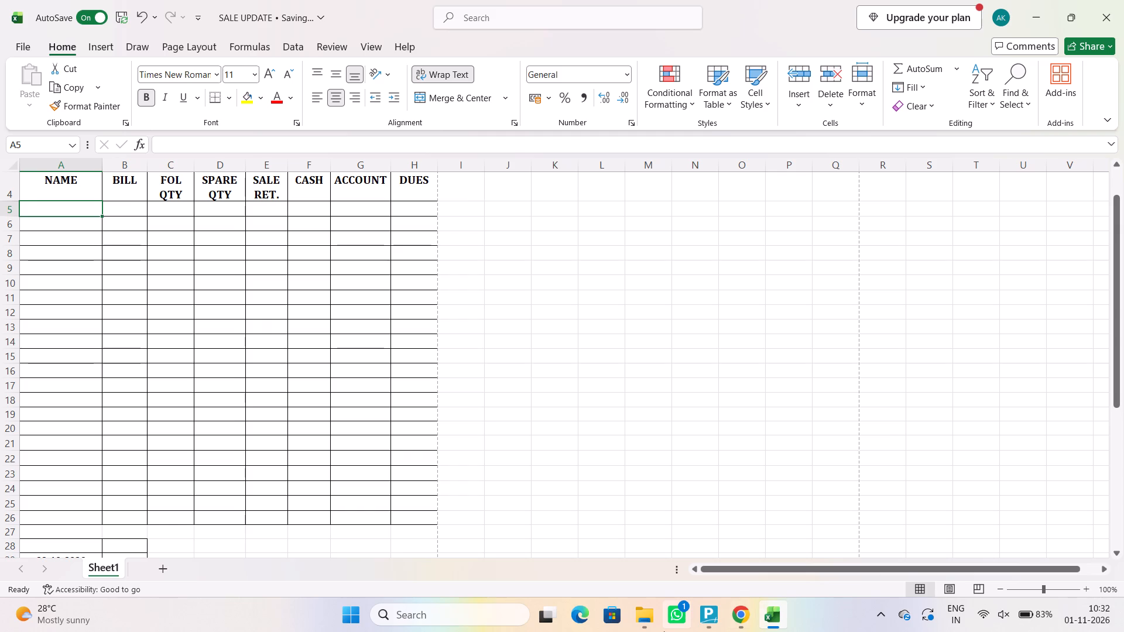
left_click(57, 212)
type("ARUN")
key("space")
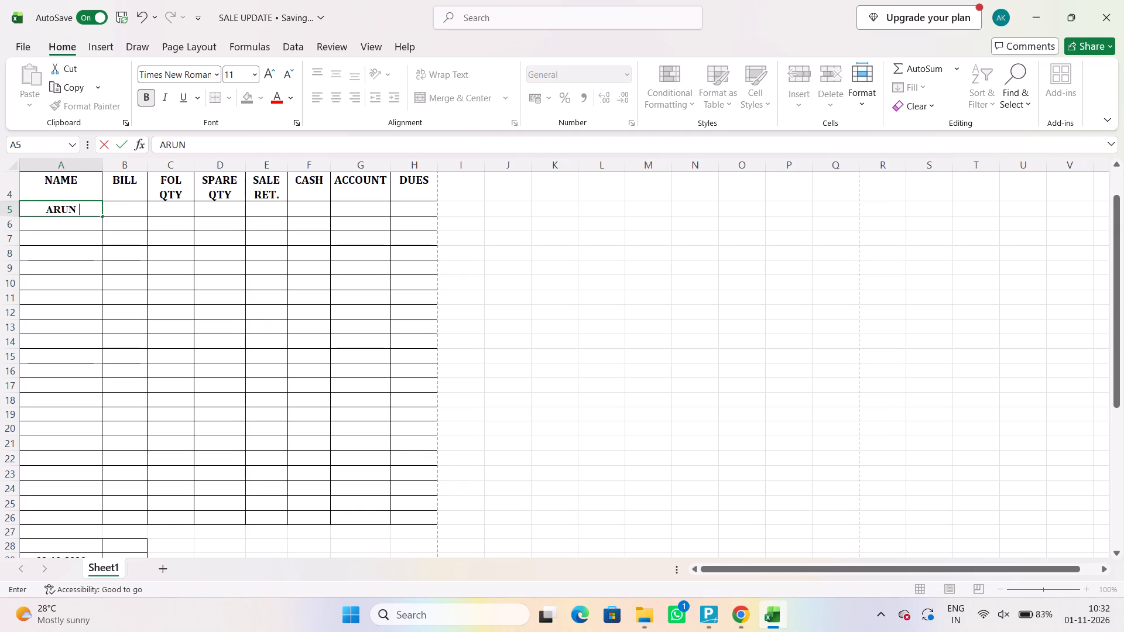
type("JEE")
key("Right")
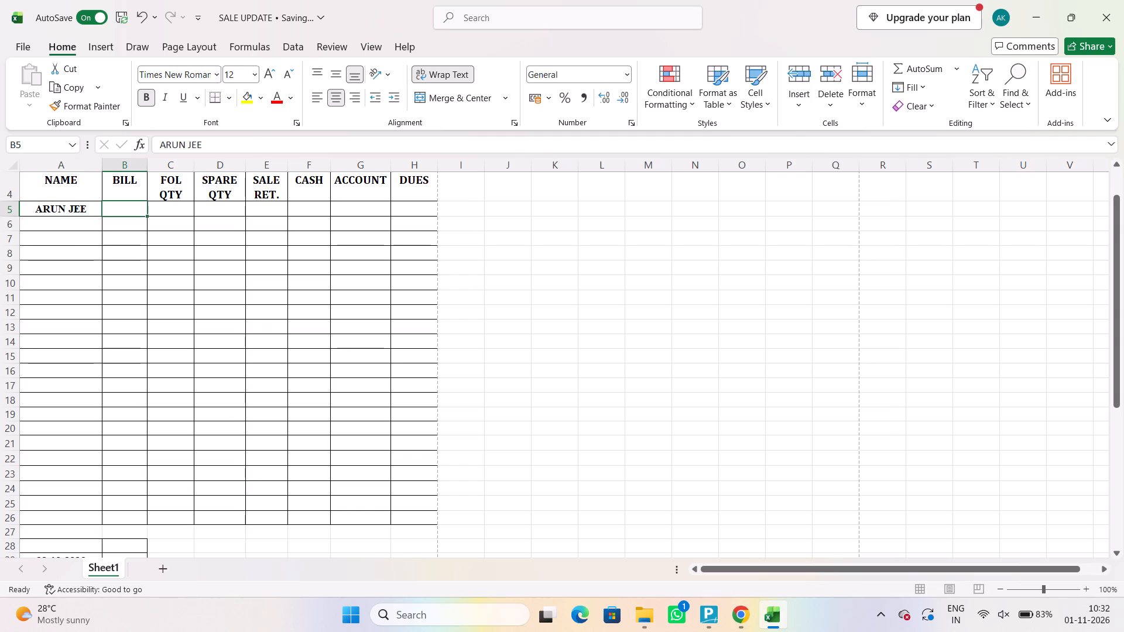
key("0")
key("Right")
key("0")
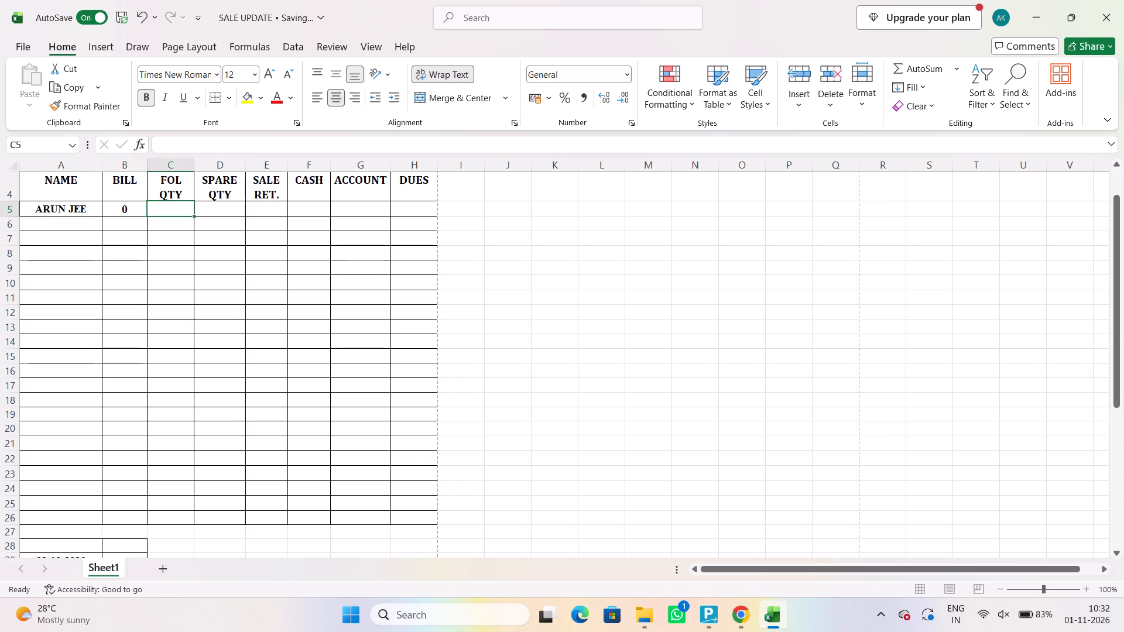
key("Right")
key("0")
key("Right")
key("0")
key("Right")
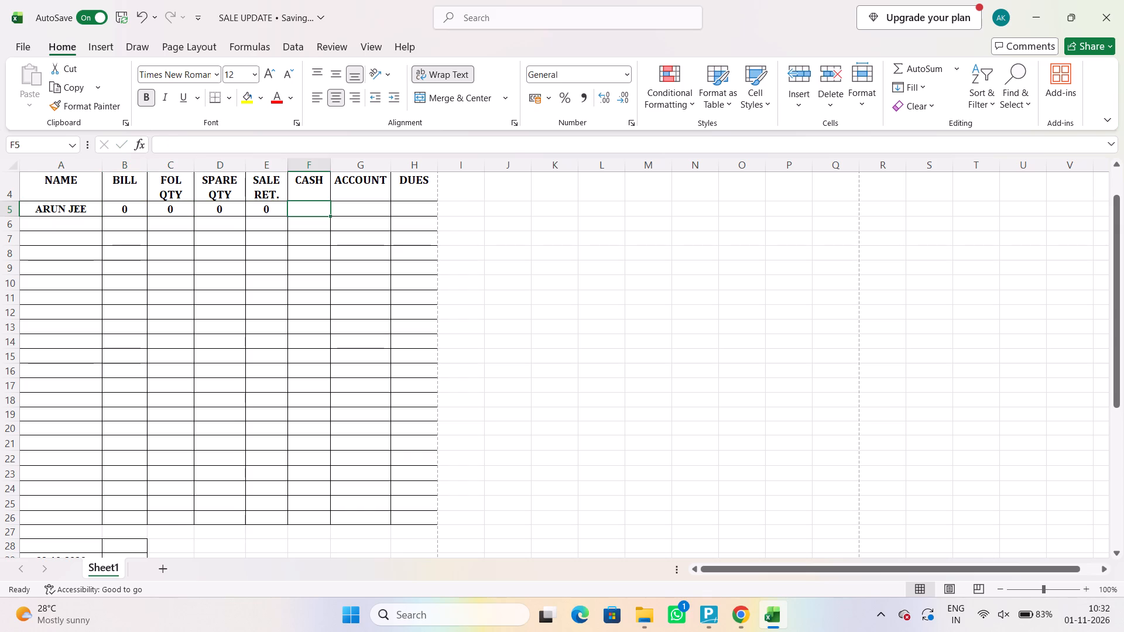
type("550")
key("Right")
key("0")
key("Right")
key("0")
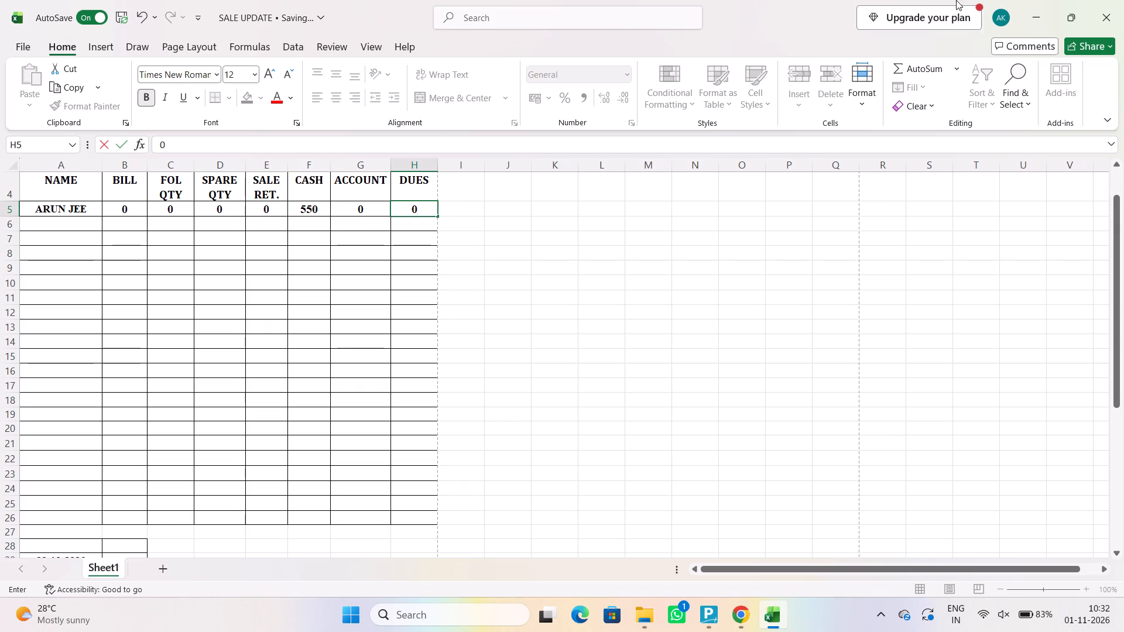
Minimize the workbook and the ARYAN folder window, and open Kuro from the desktop.
left_click(1039, 14)
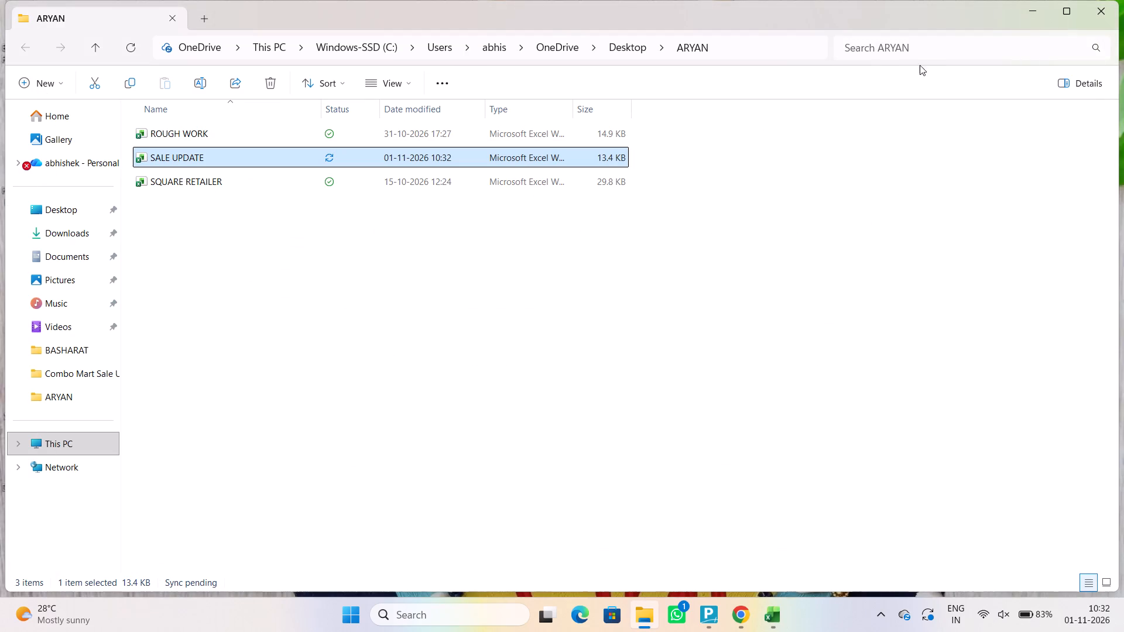
left_click(1022, 15)
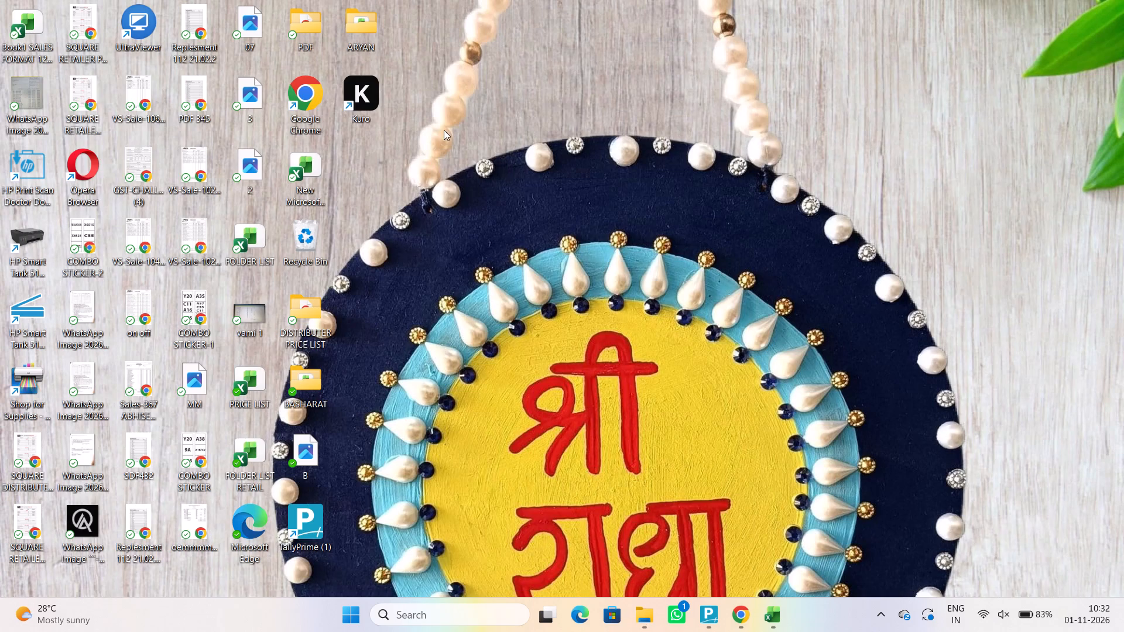
left_click(371, 96)
double_click(364, 96)
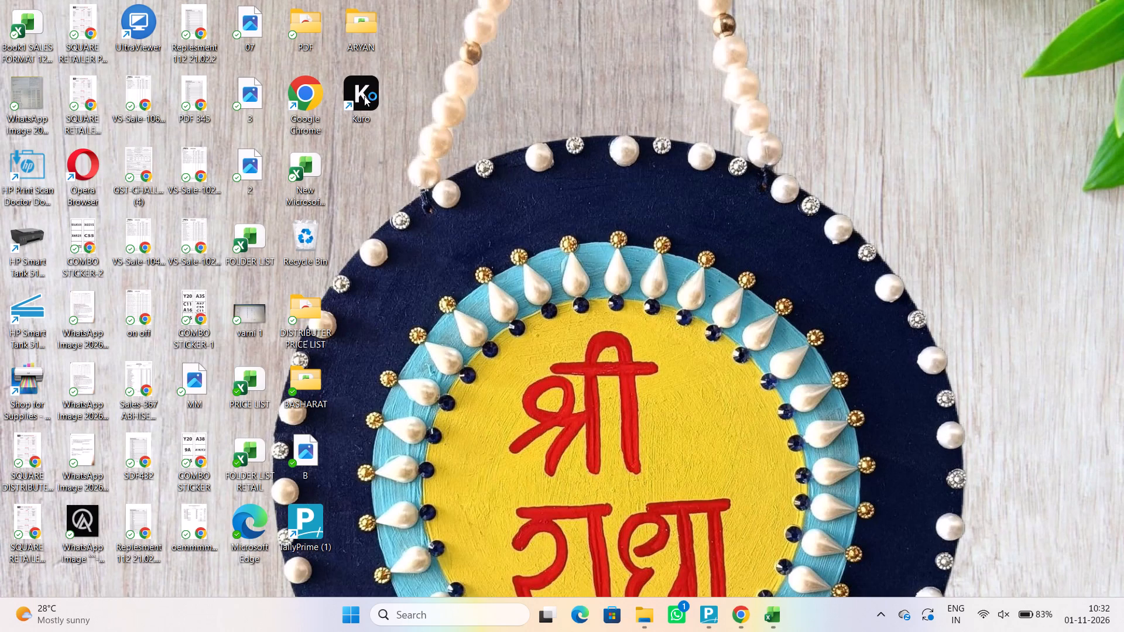
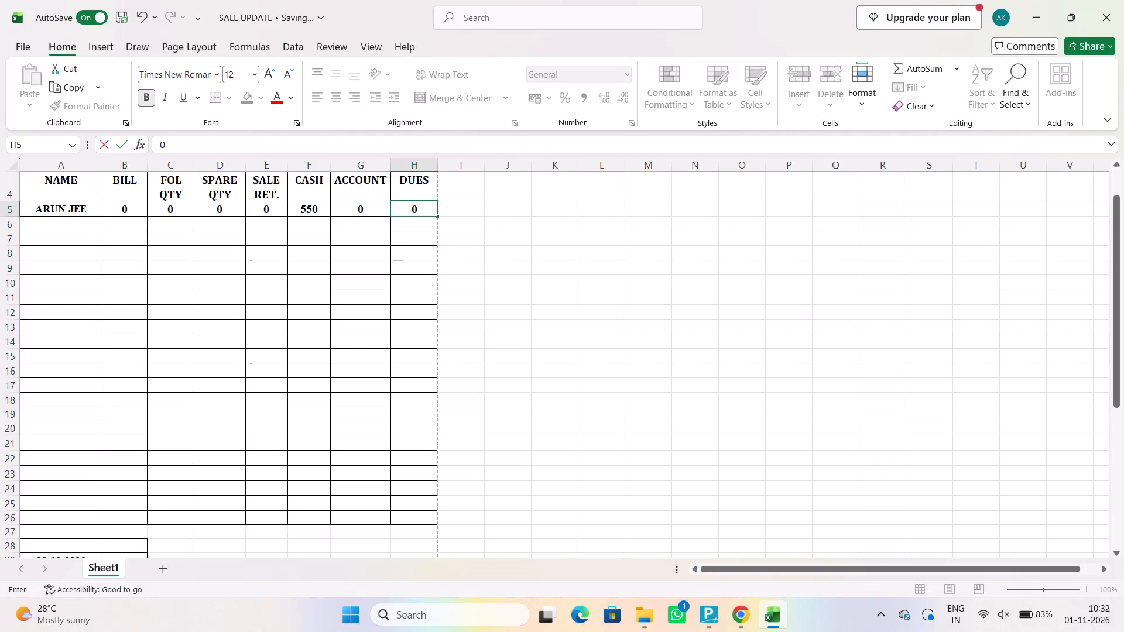
Enter DEEPAK JEE in the NAME cell of row 6.
left_click(78, 227)
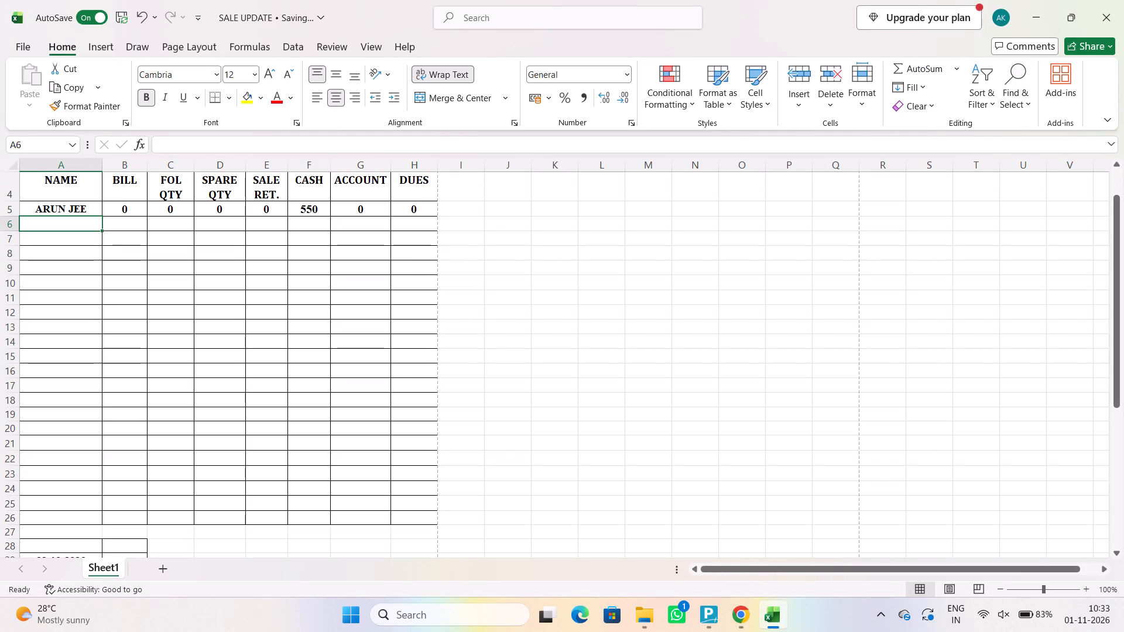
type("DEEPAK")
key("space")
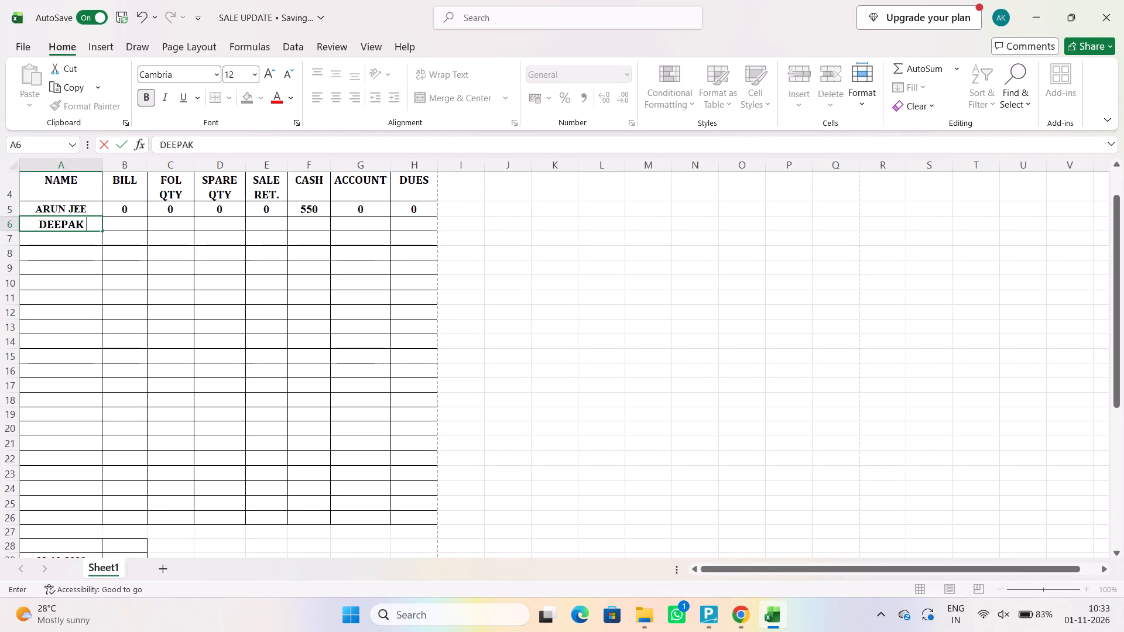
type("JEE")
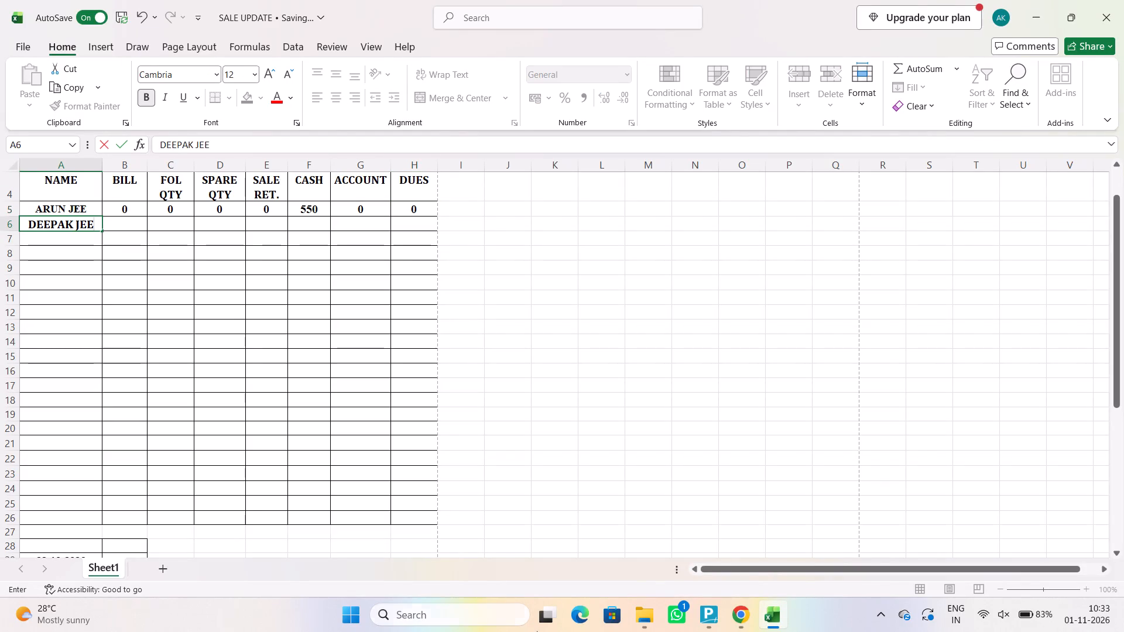
Open the DEEPAK MOB 31 OCT invoice PDF from the recent files and check its item quantities and total.
left_click(640, 619)
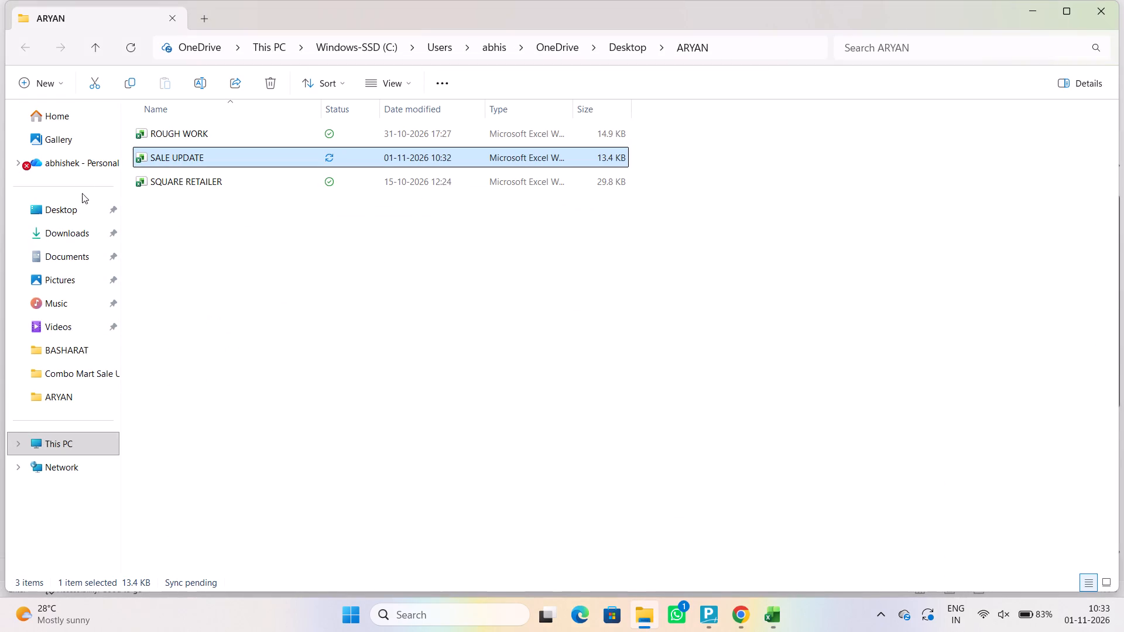
left_click(70, 106)
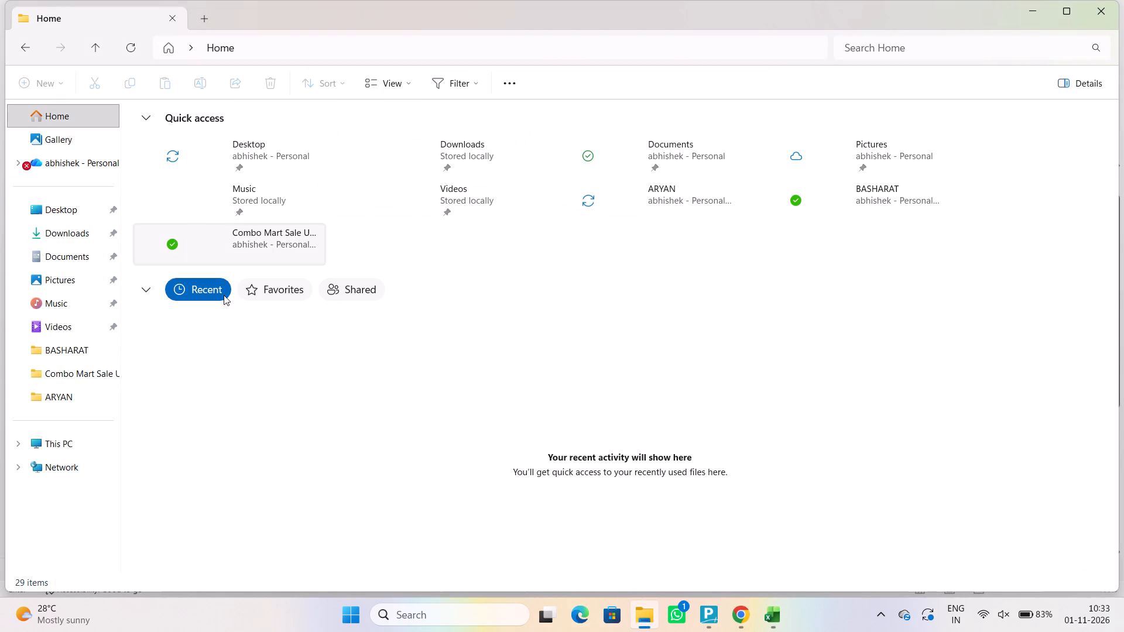
scroll(310, 400, "down", 3)
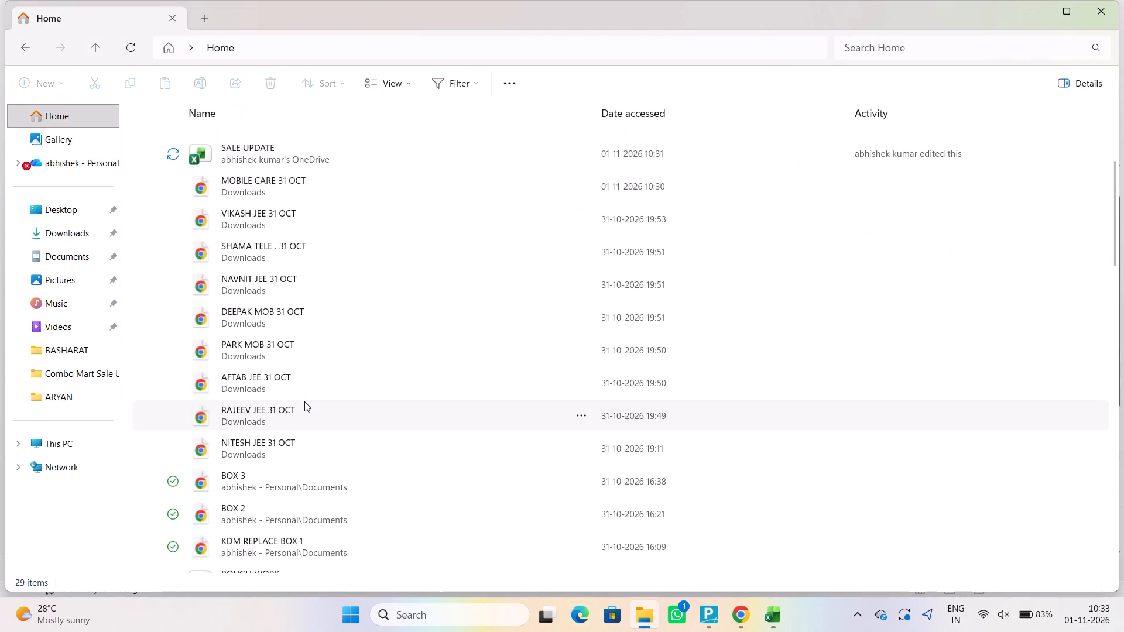
left_click(285, 302)
double_click(289, 325)
scroll(558, 389, "down", 2)
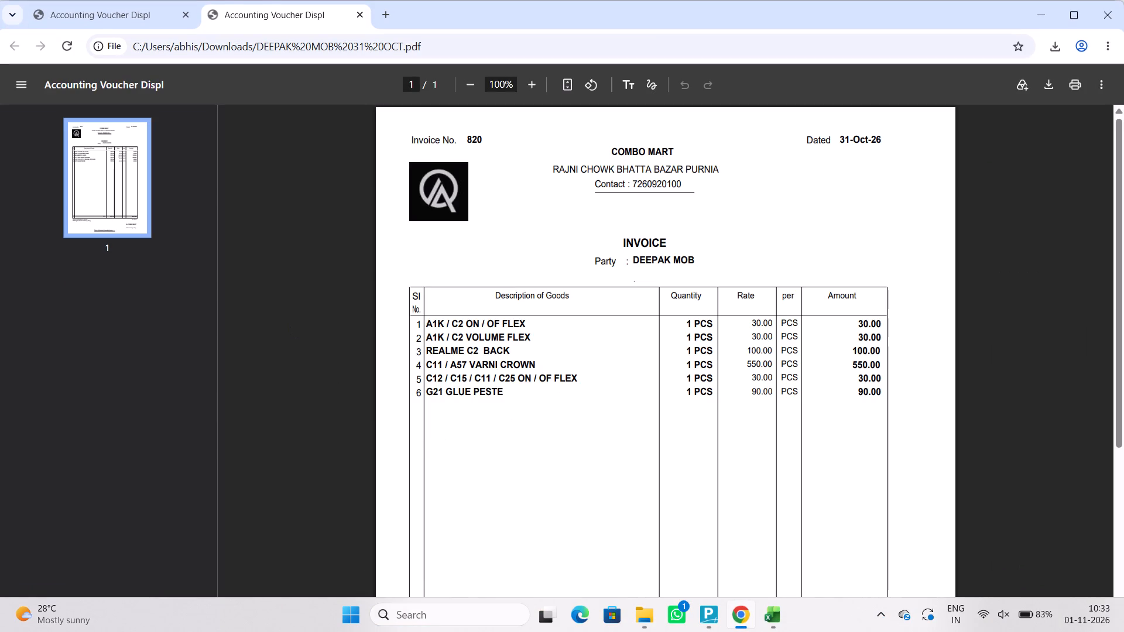
scroll(558, 389, "down", 4)
scroll(692, 472, "up", 4)
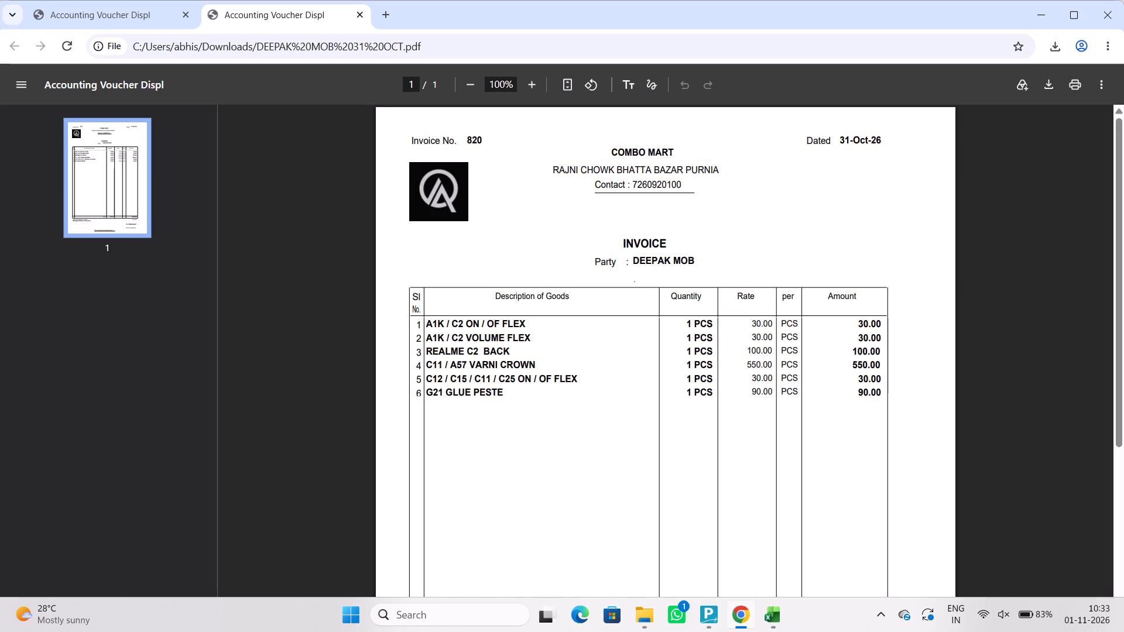
left_click_drag(700, 365, 689, 364)
left_click_drag(689, 364, 685, 363)
scroll(800, 413, "down", 5)
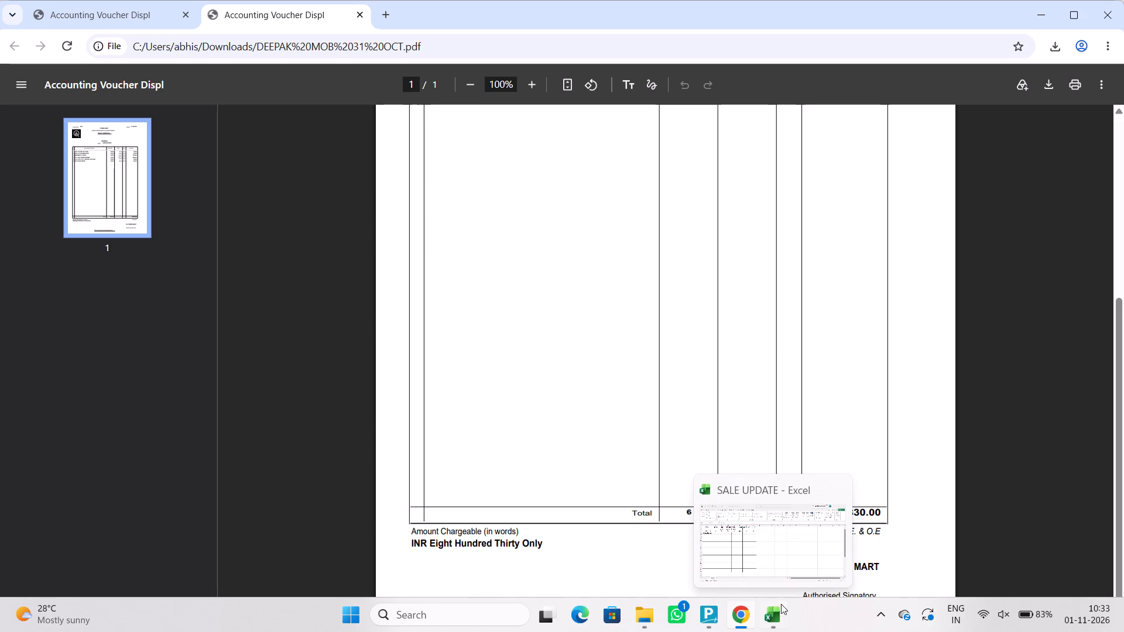
left_click(776, 619)
left_click(130, 222)
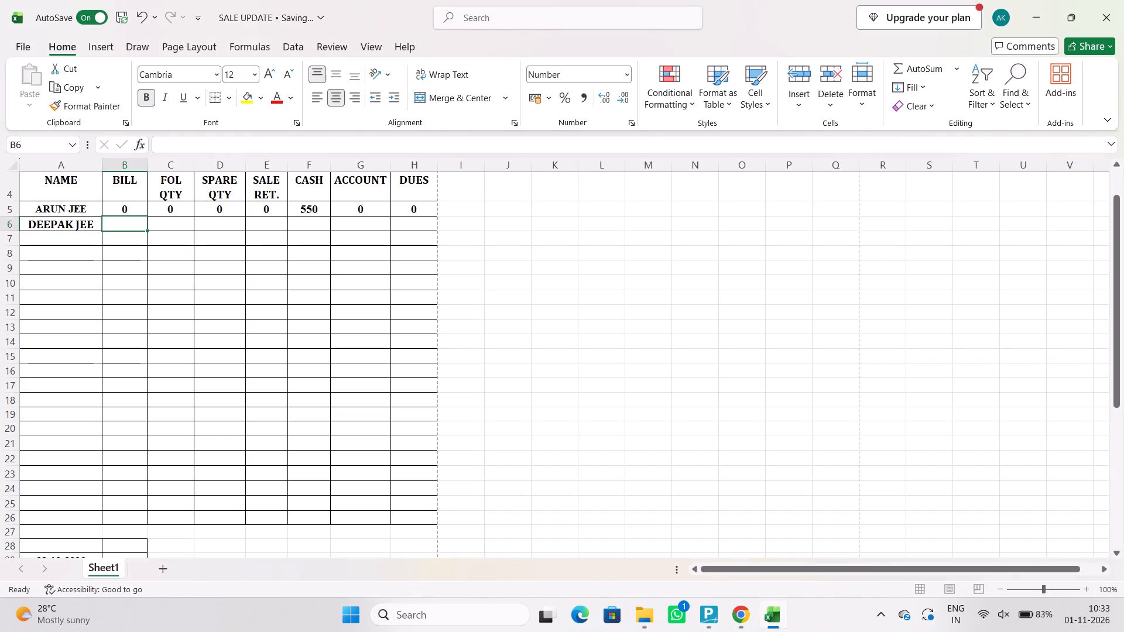
type("830")
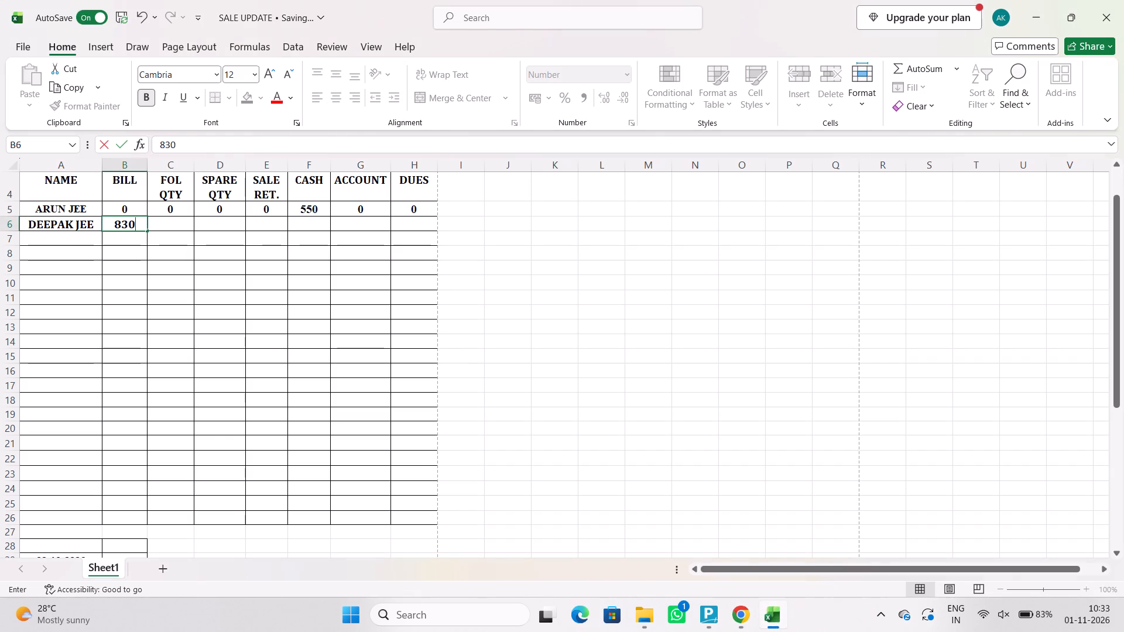
key("Right")
key("1")
key("Right")
key("5")
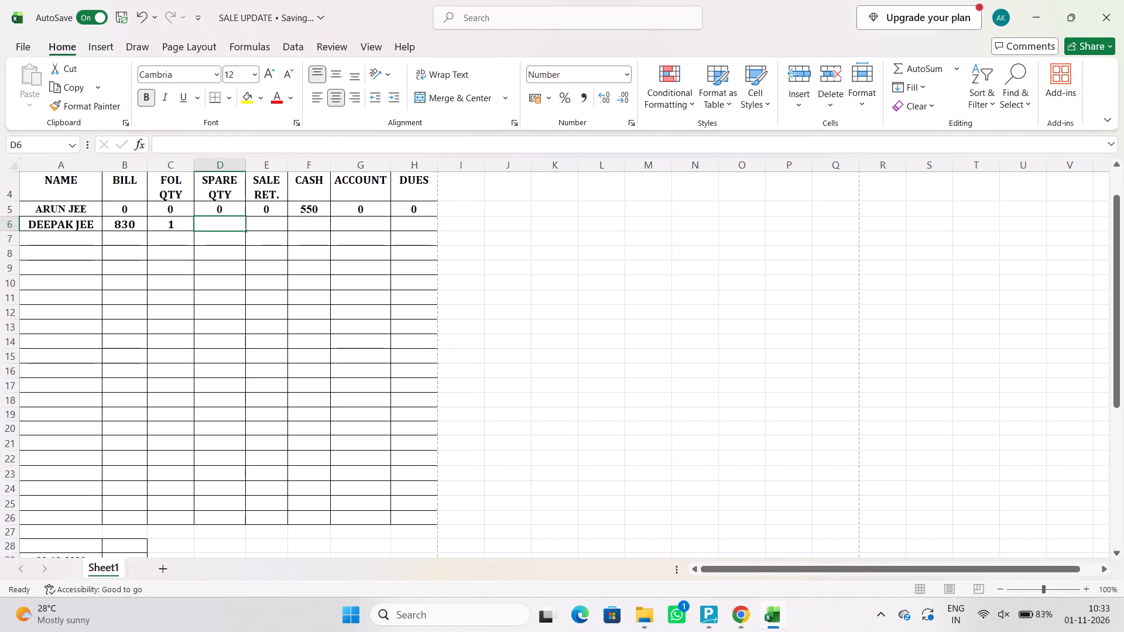
key("Right")
type("000")
key("Right")
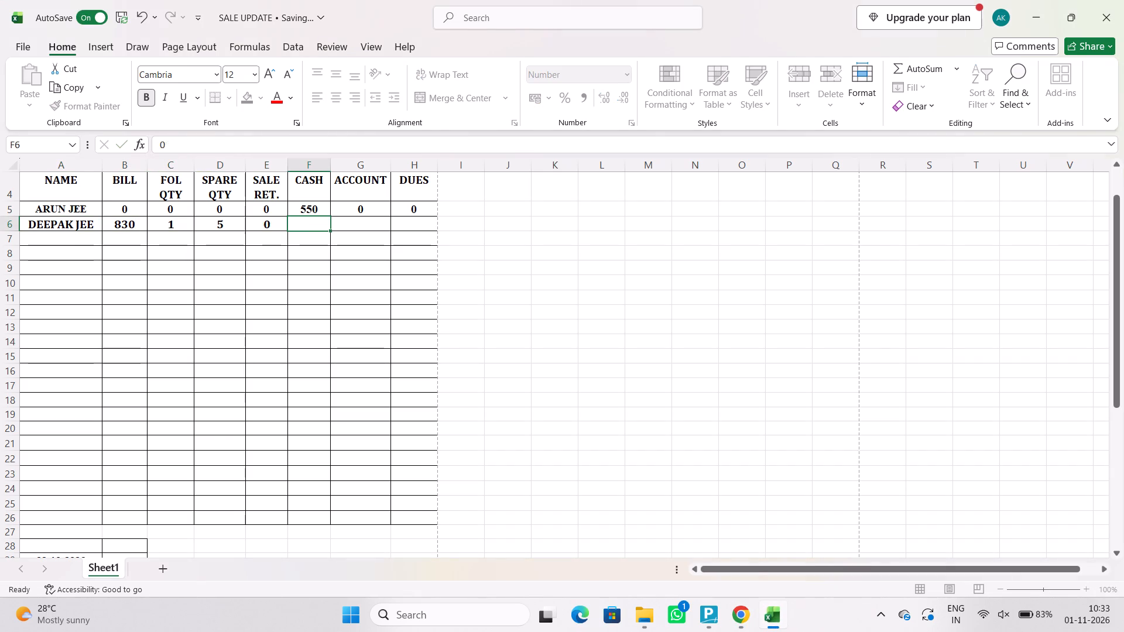
key("0")
key("BackSpace")
Enter PARK MOB in the NAME cell of row 7 and open the PARK MOB 31 OCT invoice PDF.
left_click(37, 240)
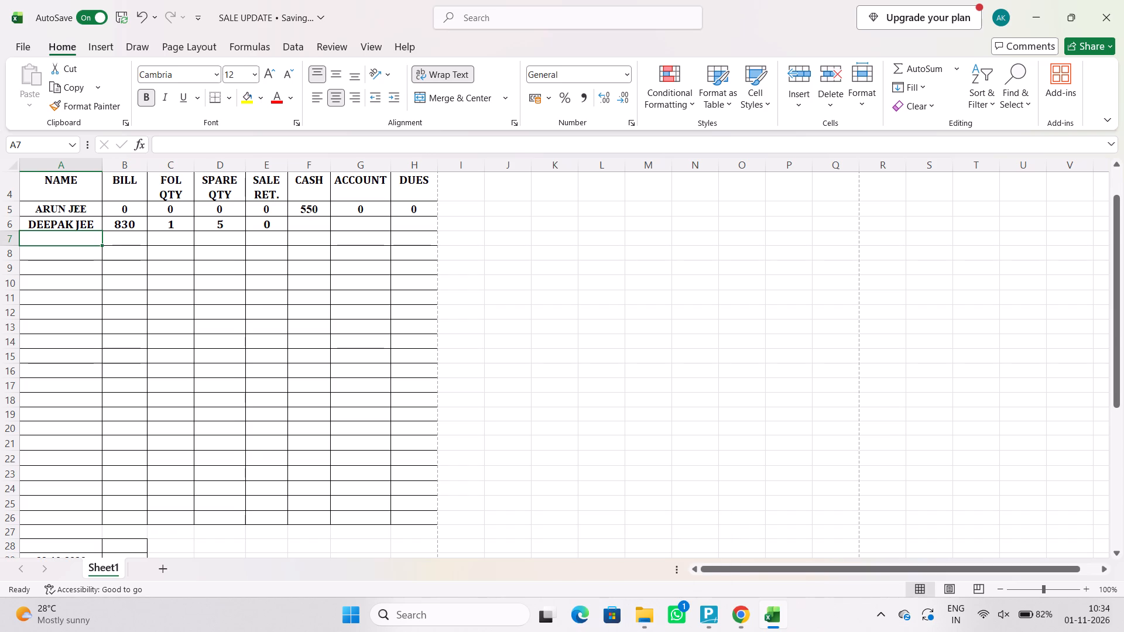
type("PARK MOB")
key("Right")
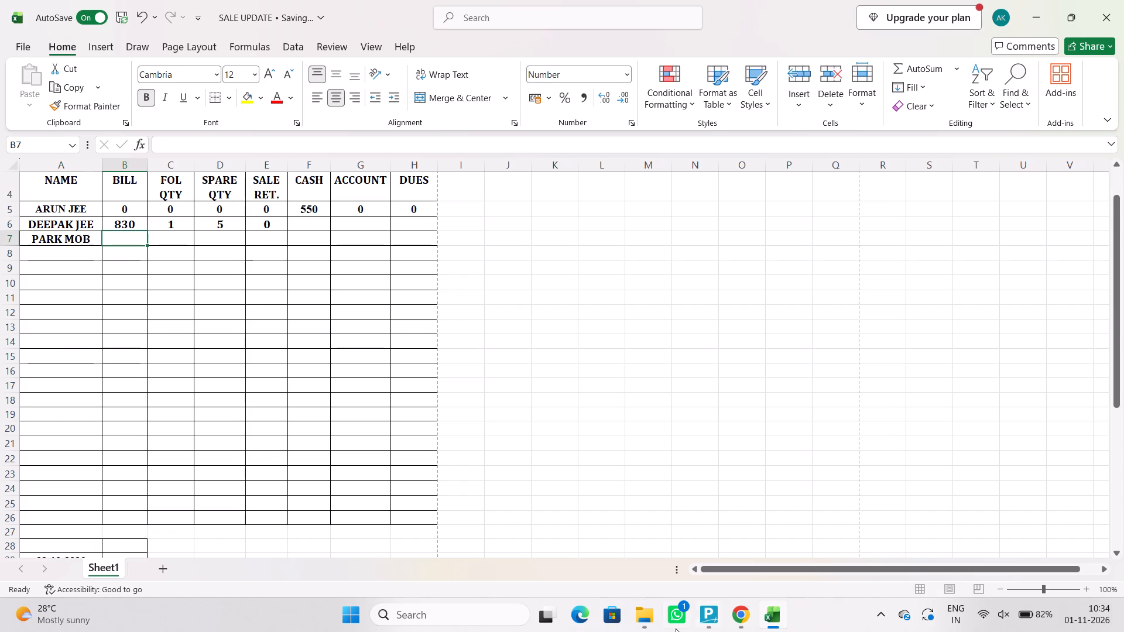
left_click(649, 623)
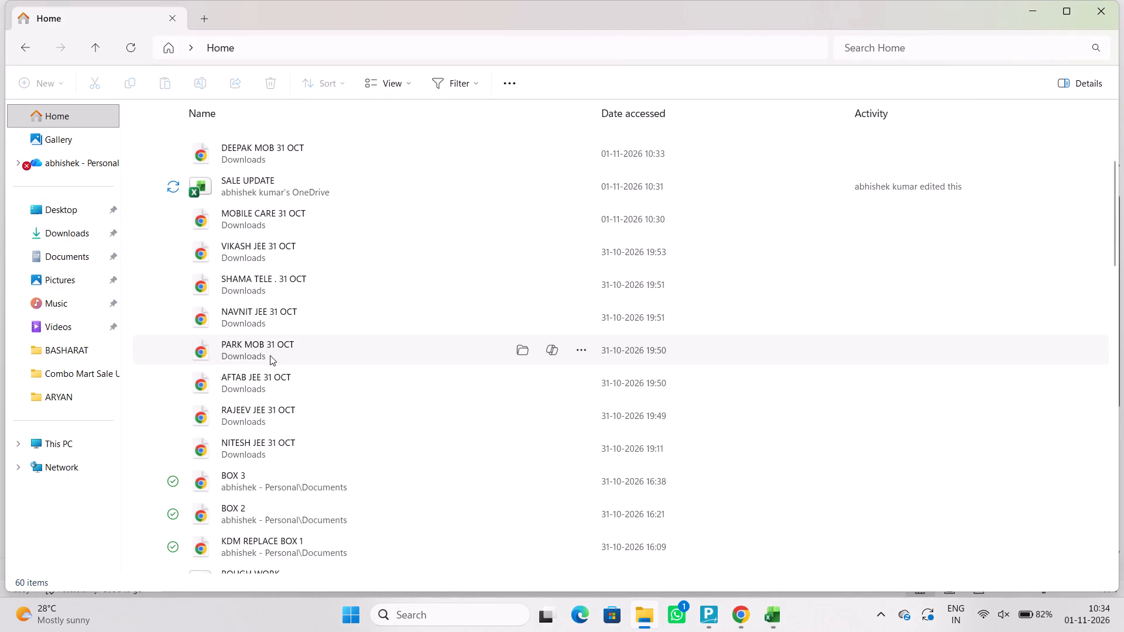
double_click(268, 349)
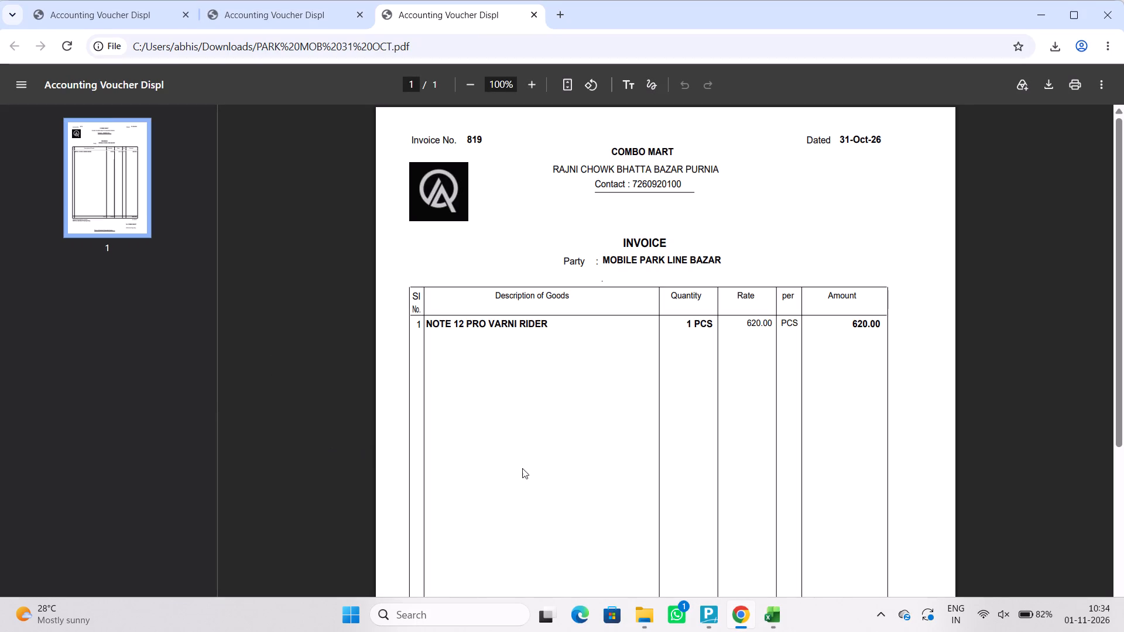
Back in the SALE UPDATE workbook, fill PARK MOB's row with BILL 620, FOL QTY 1, SPARE QTY 0 and SALE RET. 0.
left_click(772, 628)
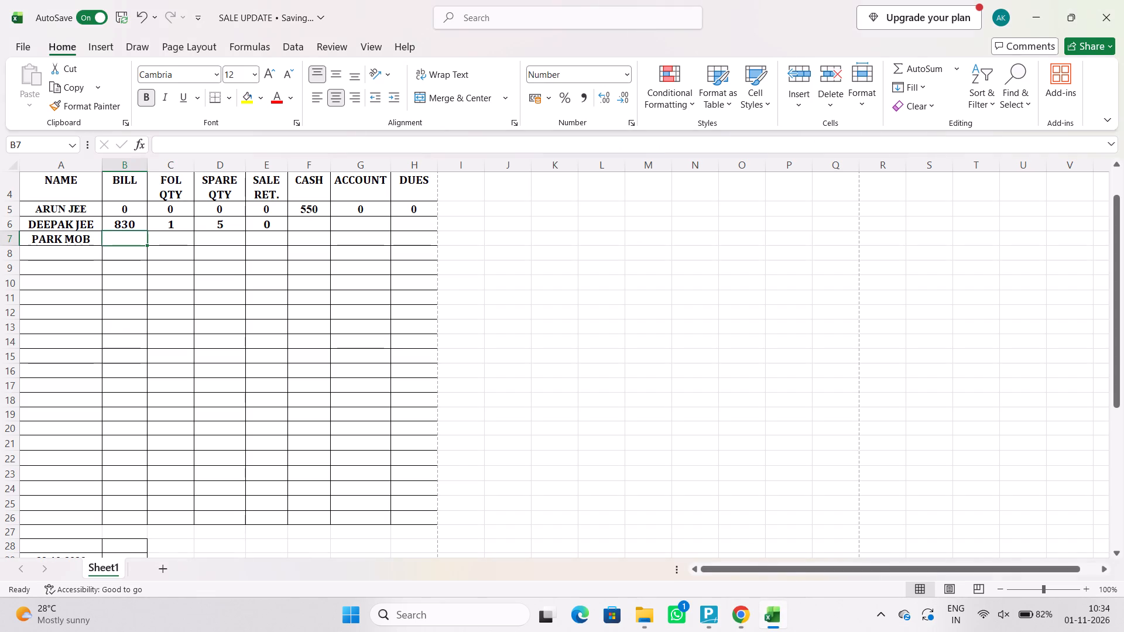
type("620")
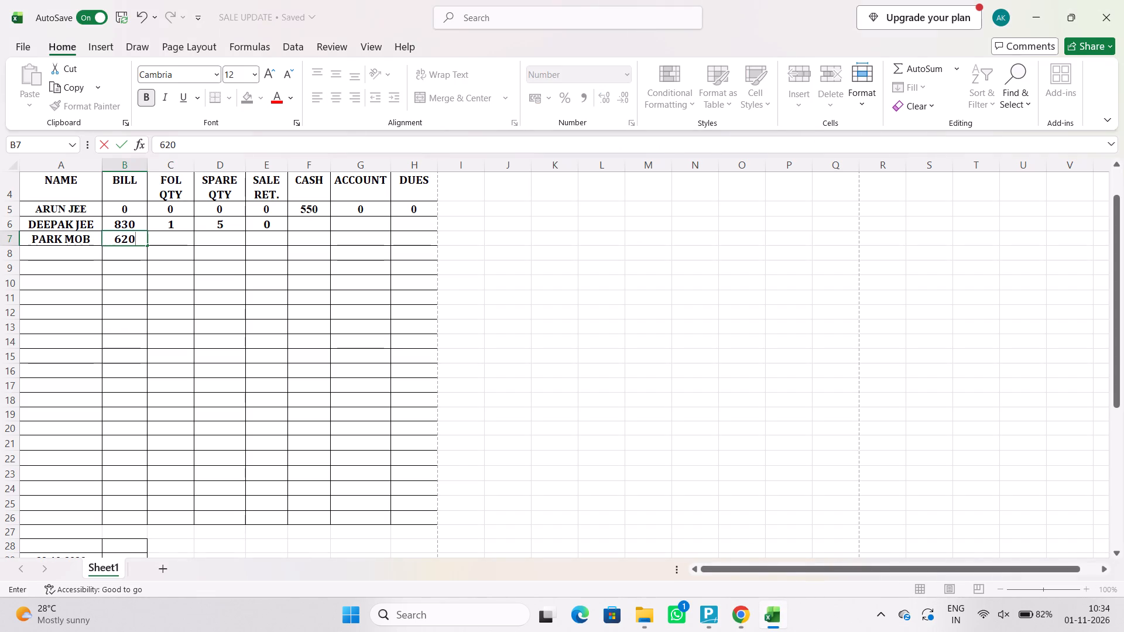
key("Right")
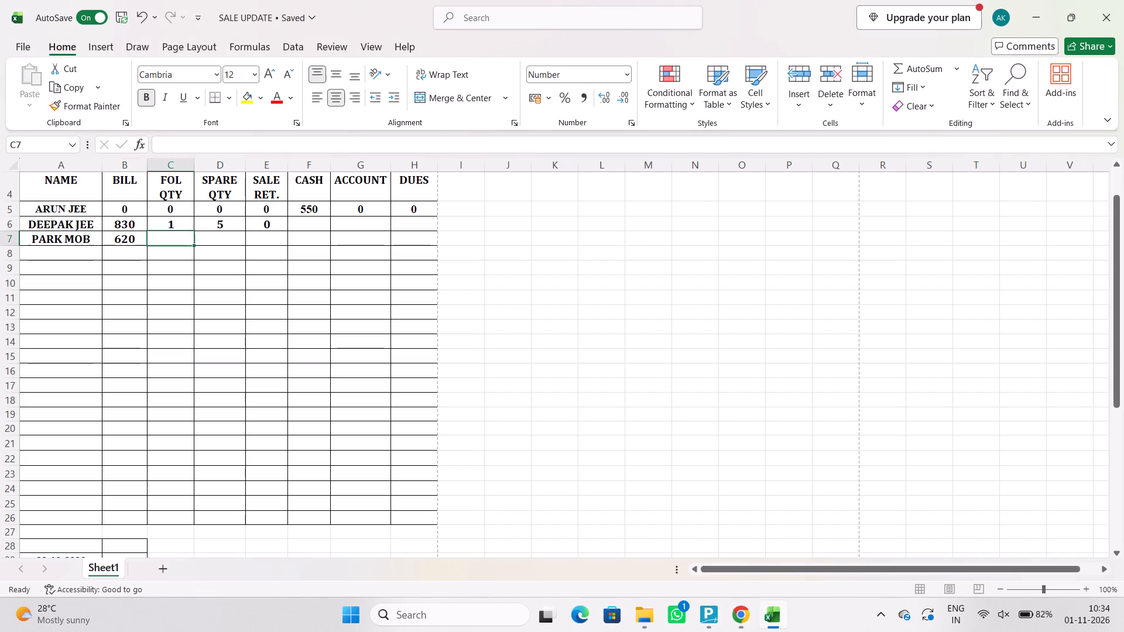
key("1")
key("Right")
type("000")
key("Right")
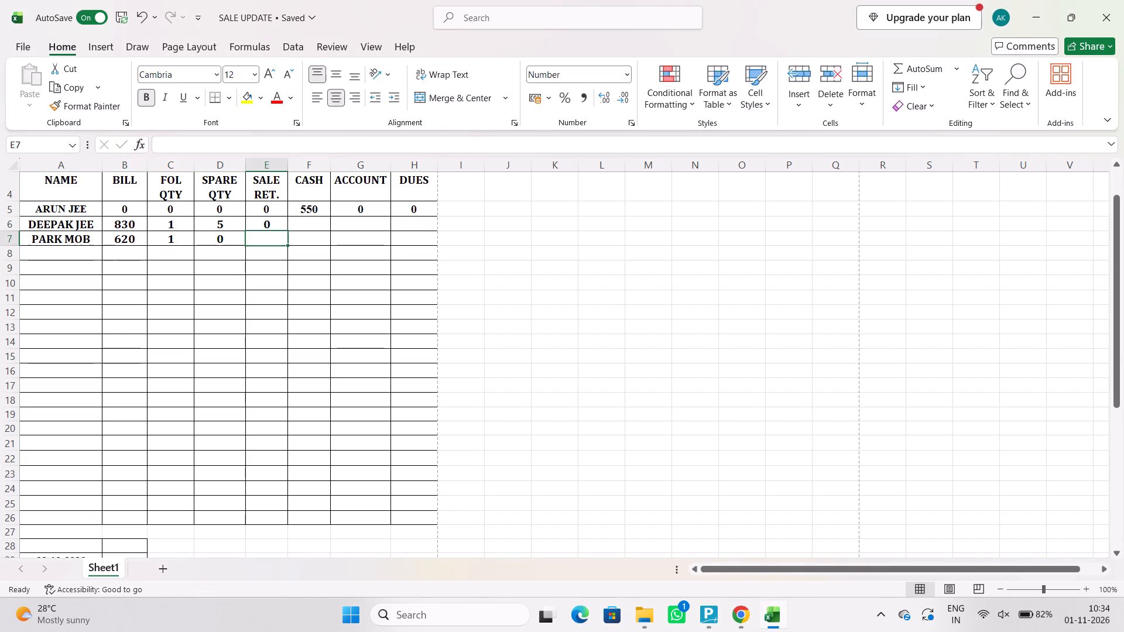
key("0")
Enter NAVNIT JEE in row 8 with BILL 700.
left_click(80, 251)
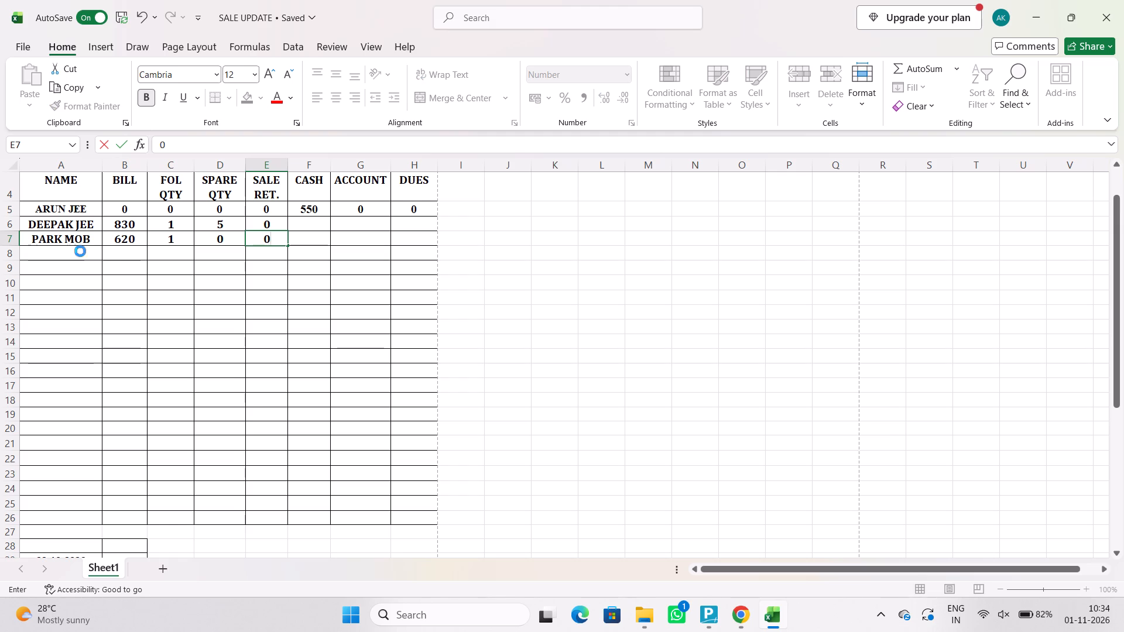
left_click(646, 625)
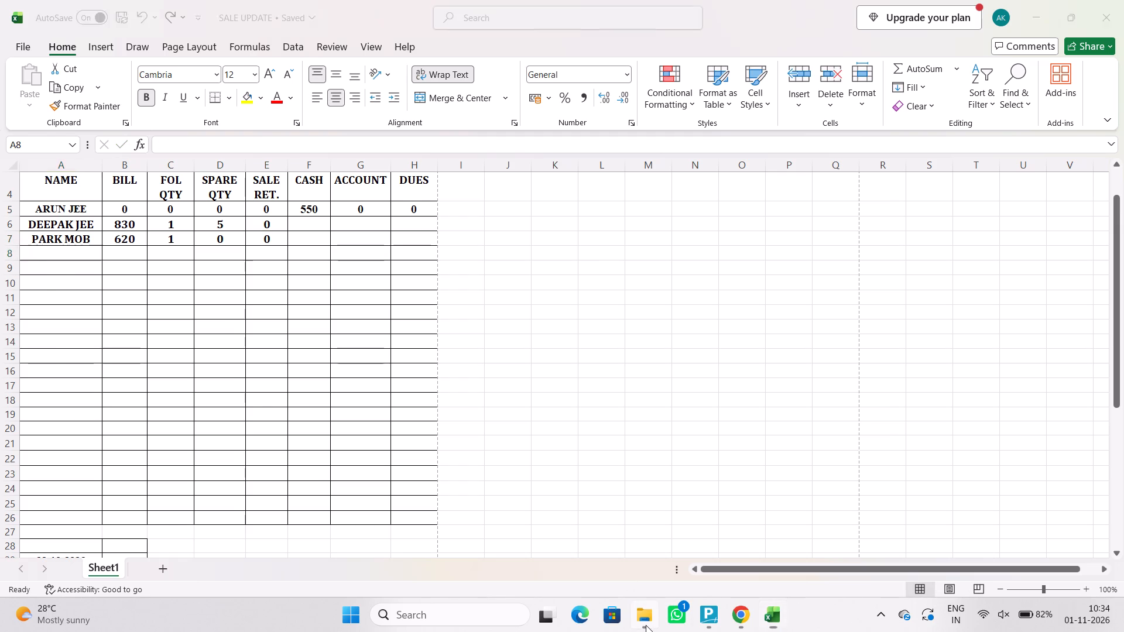
left_click(767, 621)
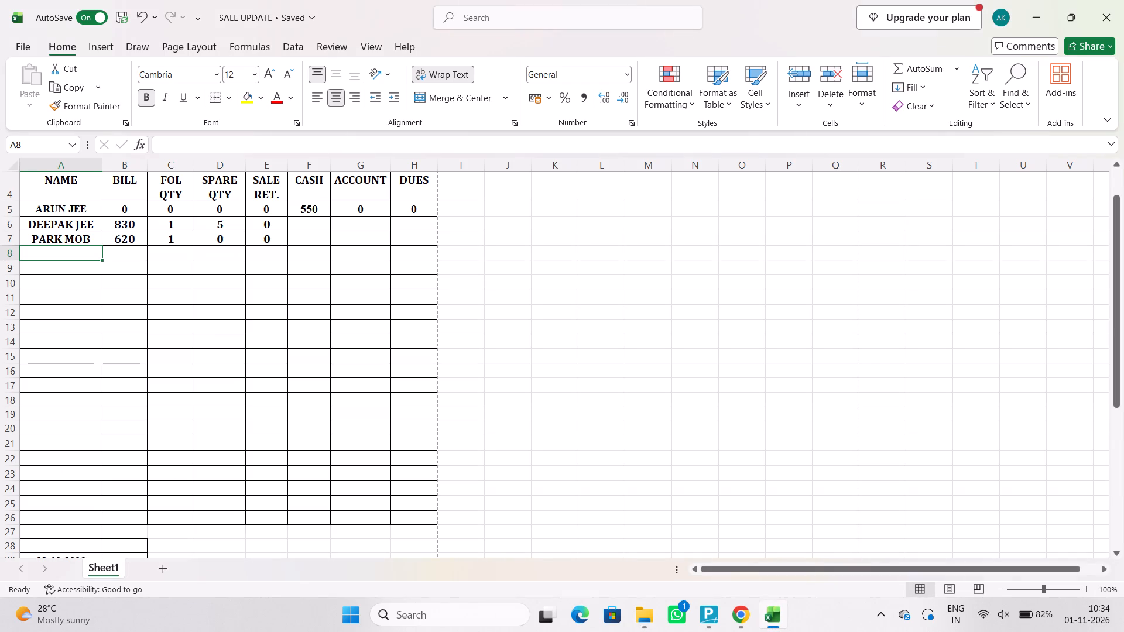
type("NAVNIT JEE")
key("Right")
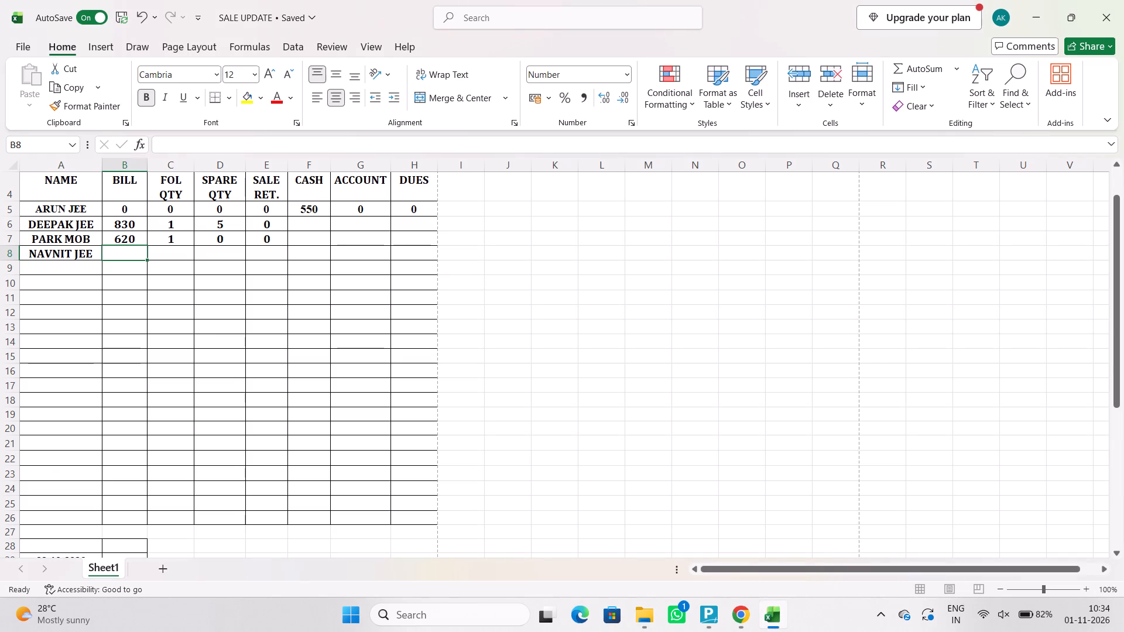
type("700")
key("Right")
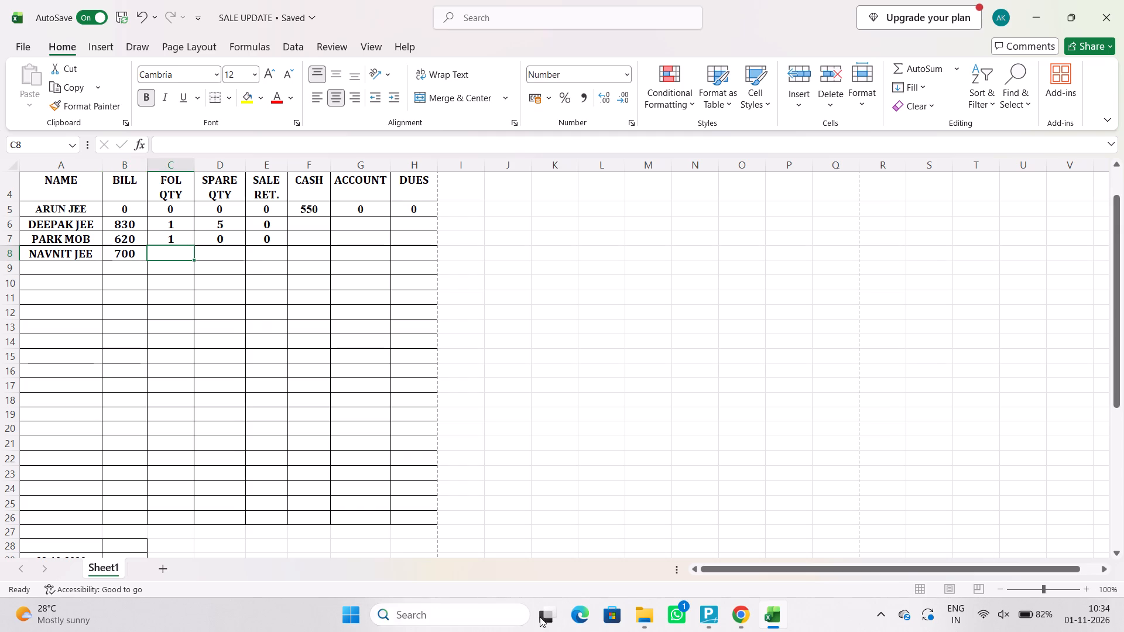
Check the NAVNIT JEE 31 OCT invoice PDF and fill that row in the workbook with FOL QTY 1, SPARE QTY 0 and SALE RET. 0.
left_click(638, 620)
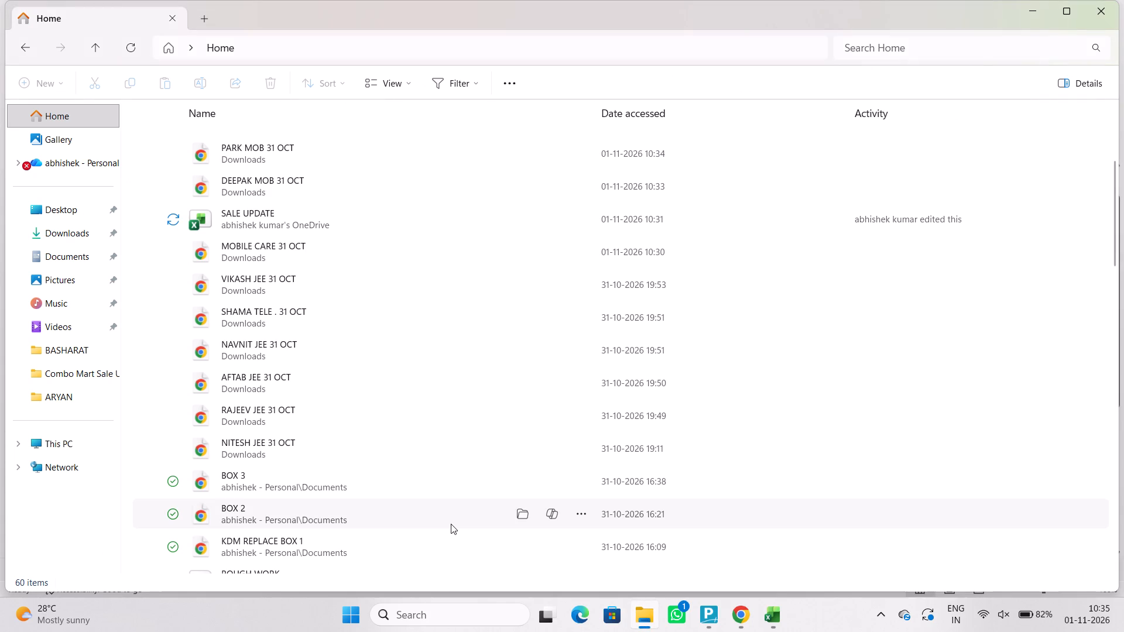
double_click(275, 338)
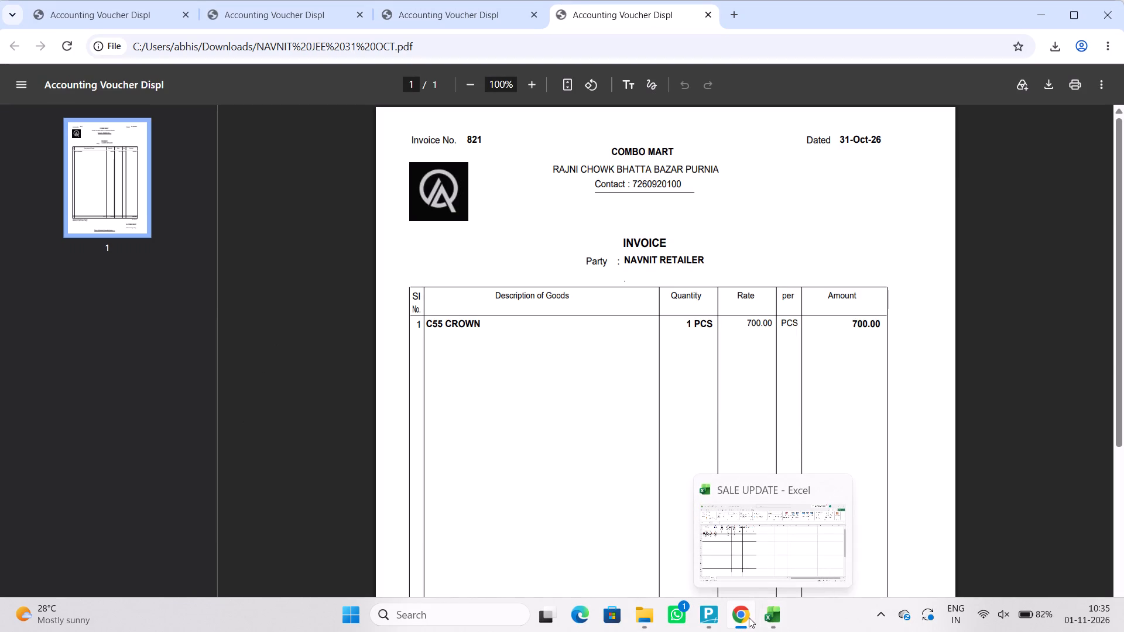
left_click(775, 616)
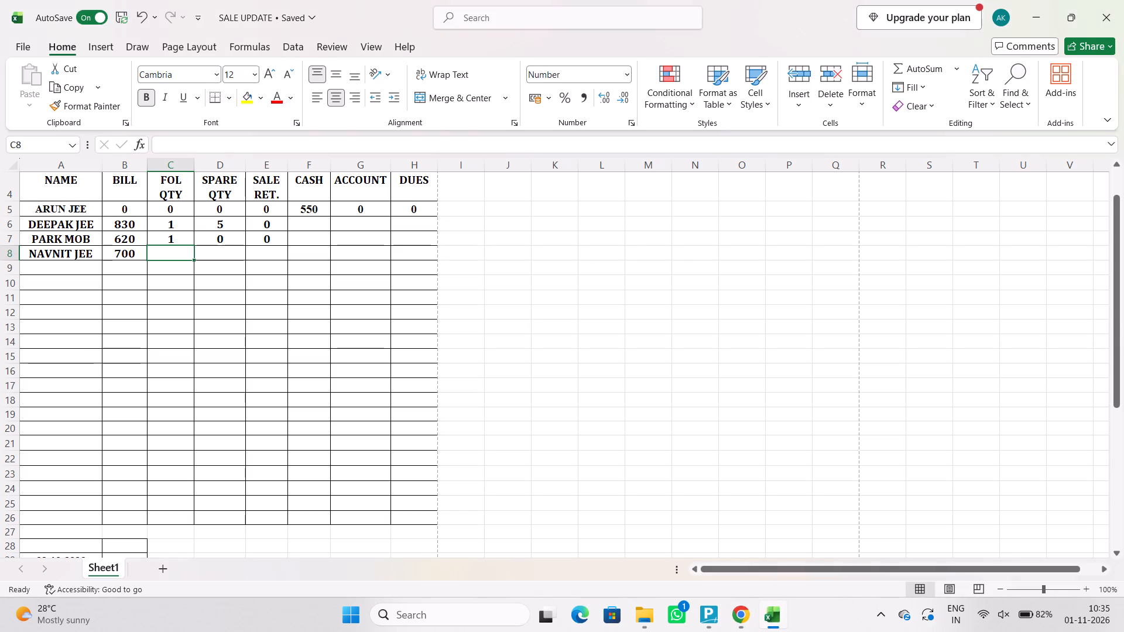
key("1")
key("Right")
key("0")
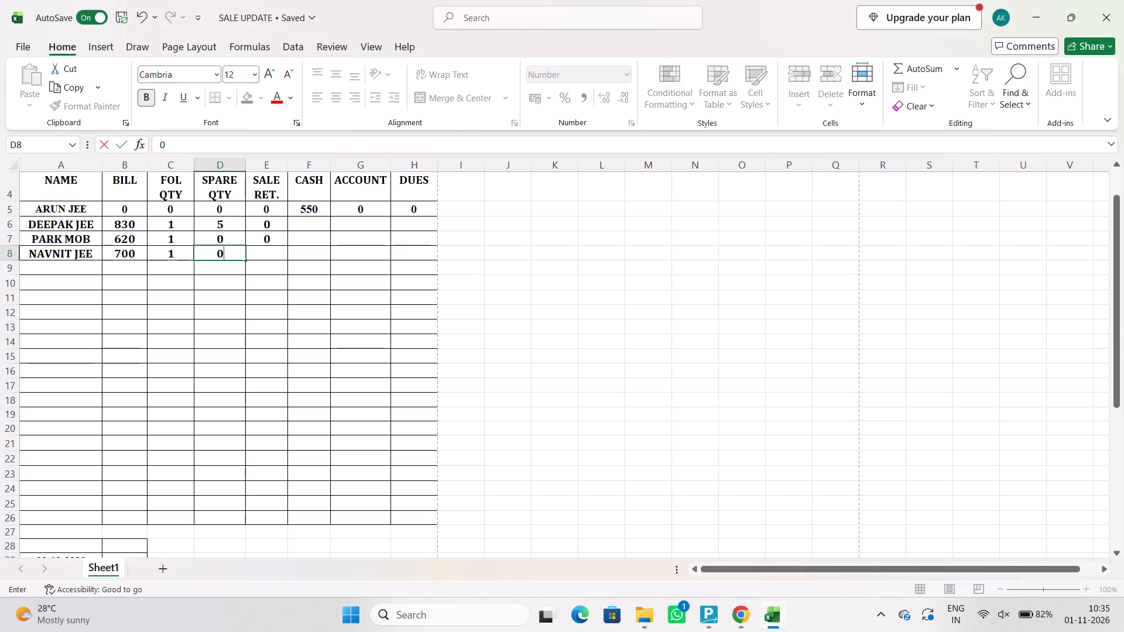
key("Right")
key("0")
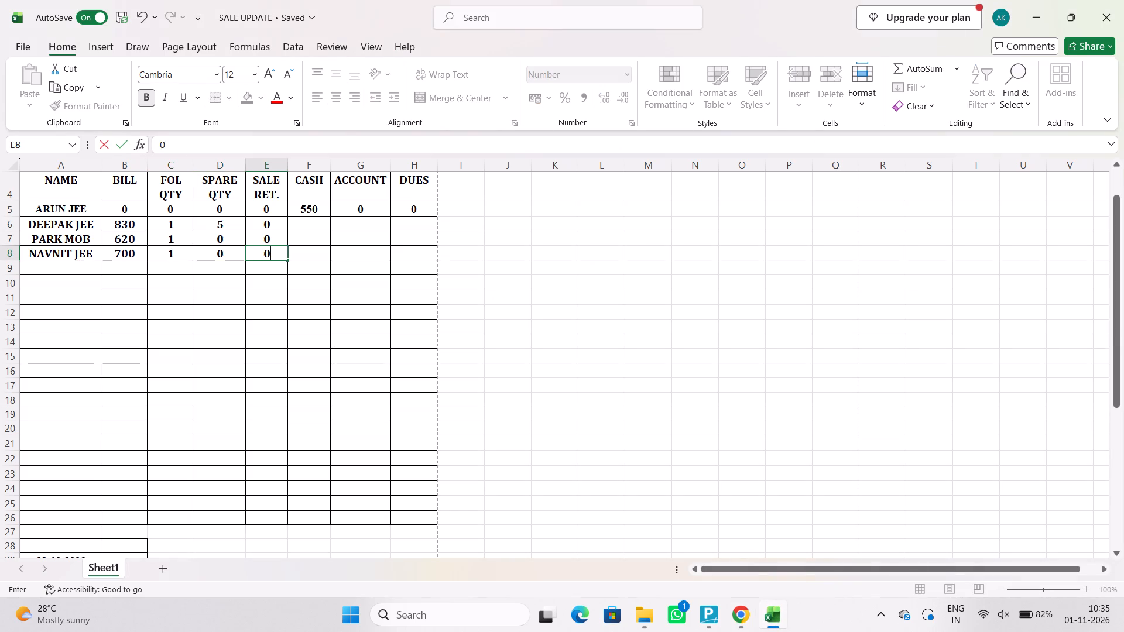
Enter DILNAWAZ JEE in the NAME cell of row 9 in the SALE UPDATE workbook.
left_click(80, 262)
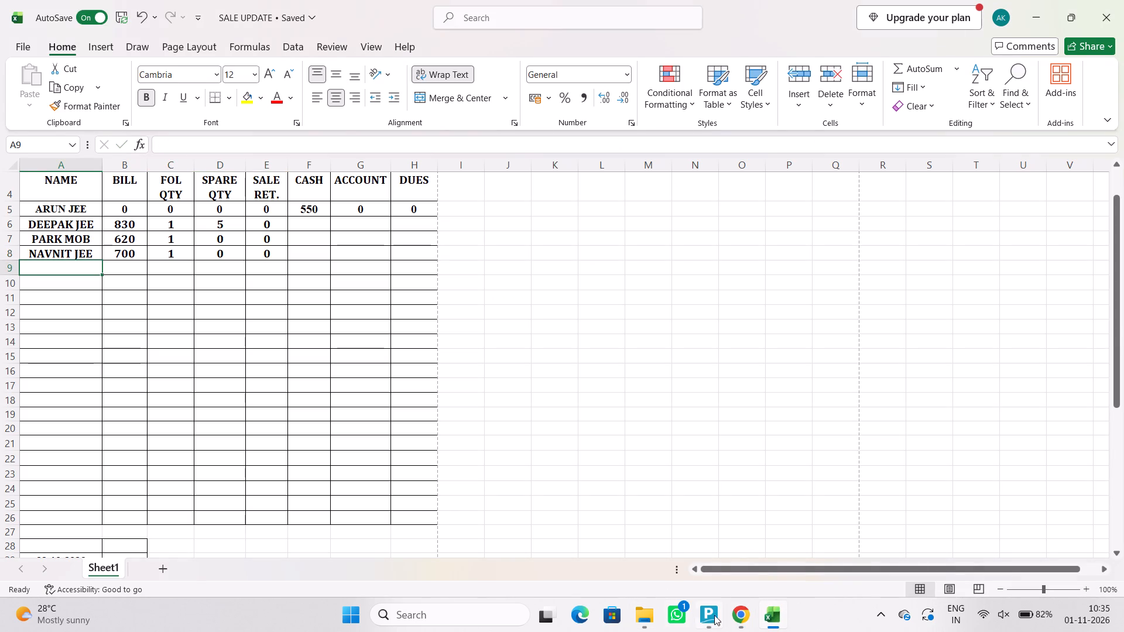
left_click(648, 619)
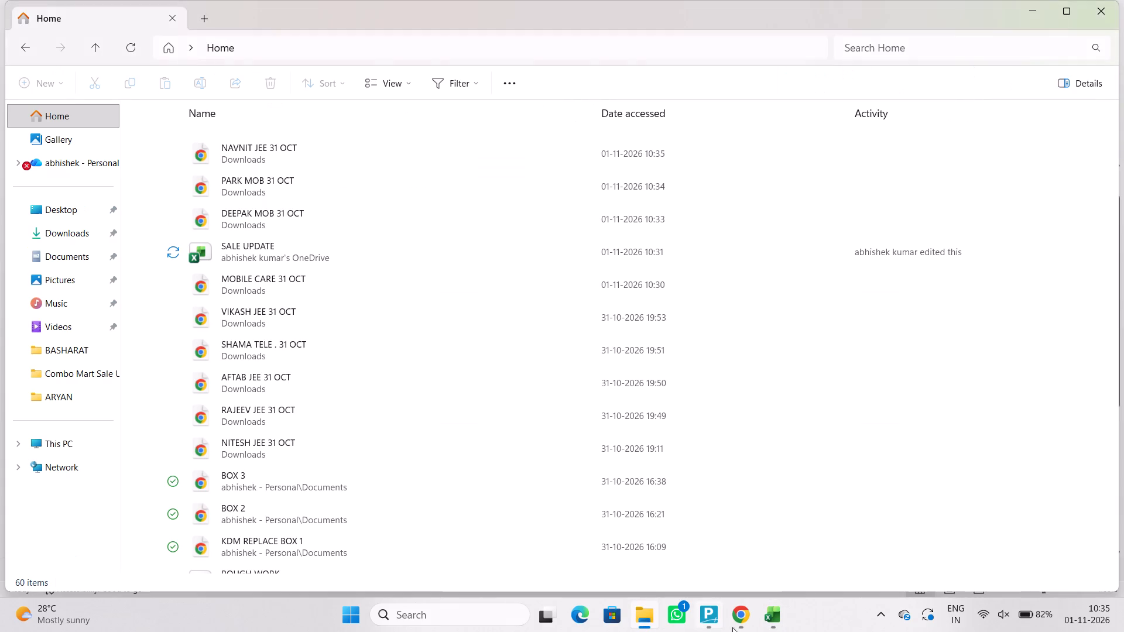
left_click(775, 620)
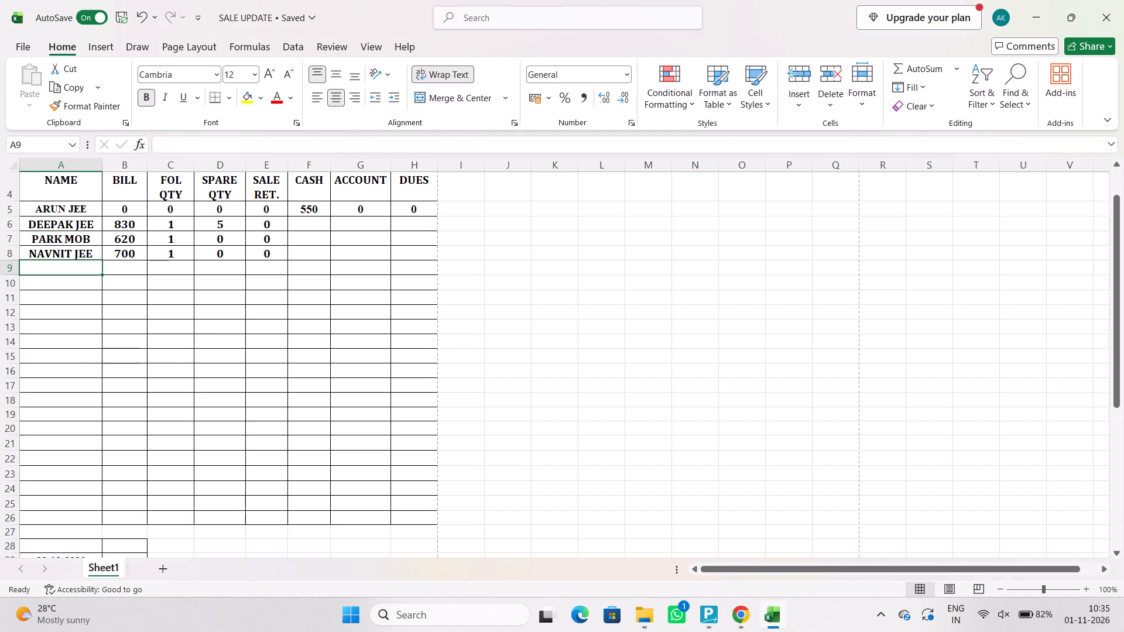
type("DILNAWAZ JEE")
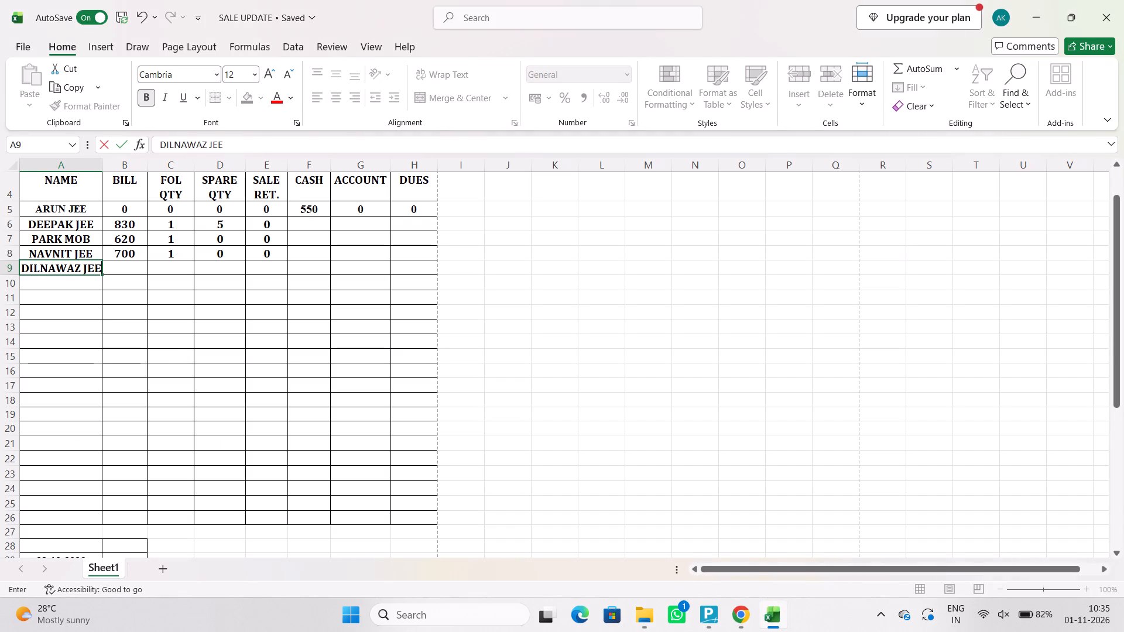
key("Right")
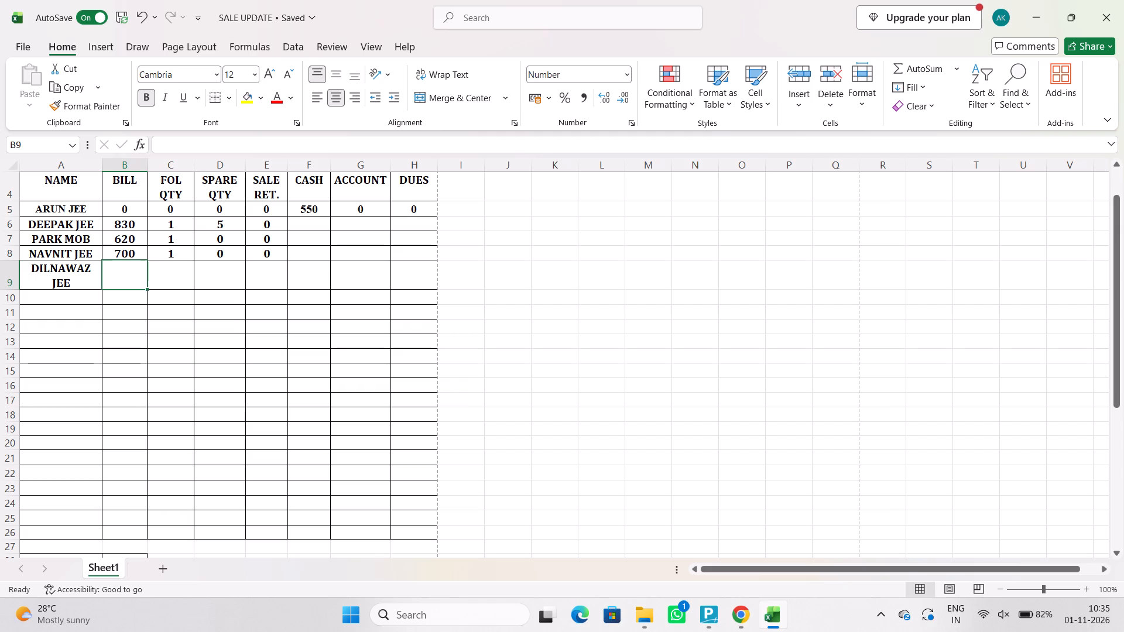
Widen the NAME column to fit DILNAWAZ JEE on one line, adjust the CASH, ACCOUNT and DUES column widths, and check the print preview.
left_click(103, 164)
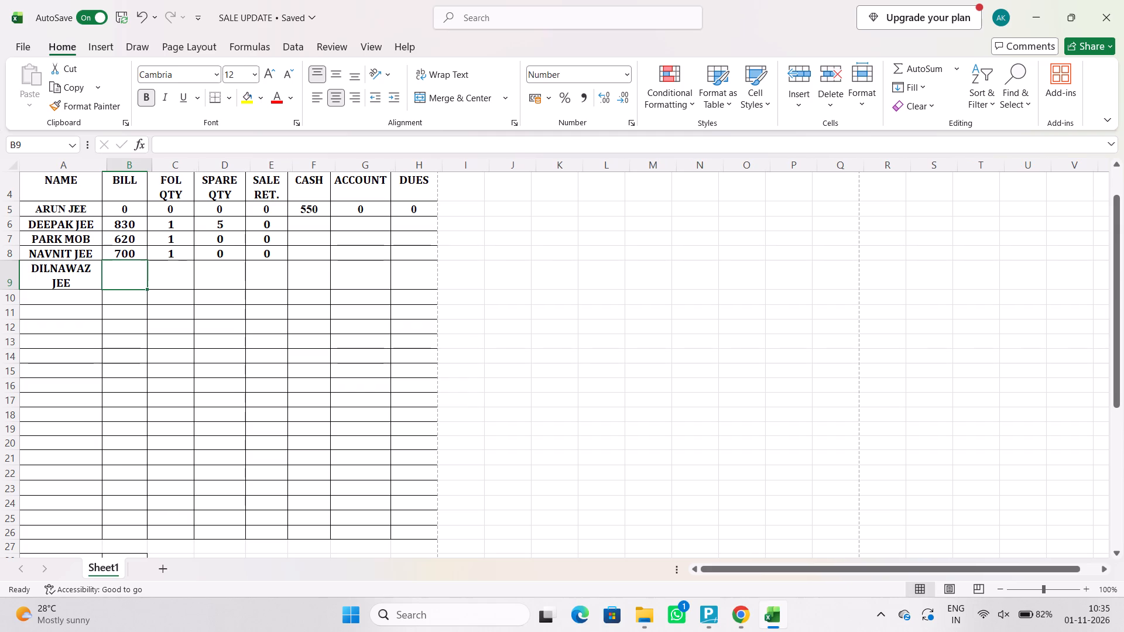
left_click(335, 168)
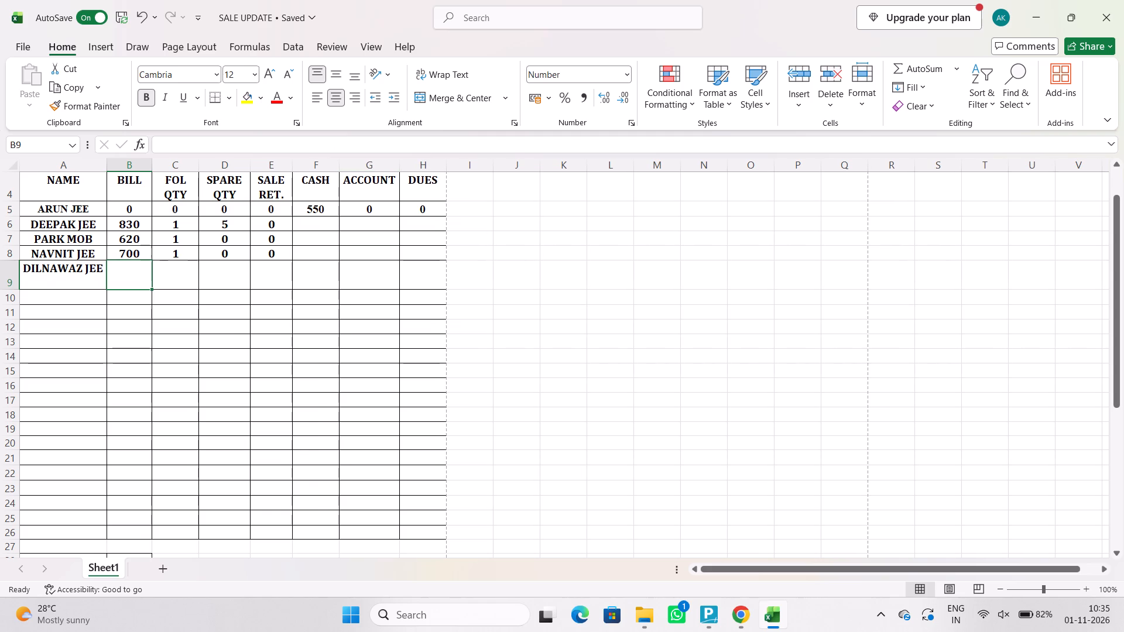
left_click_drag(400, 167, 394, 167)
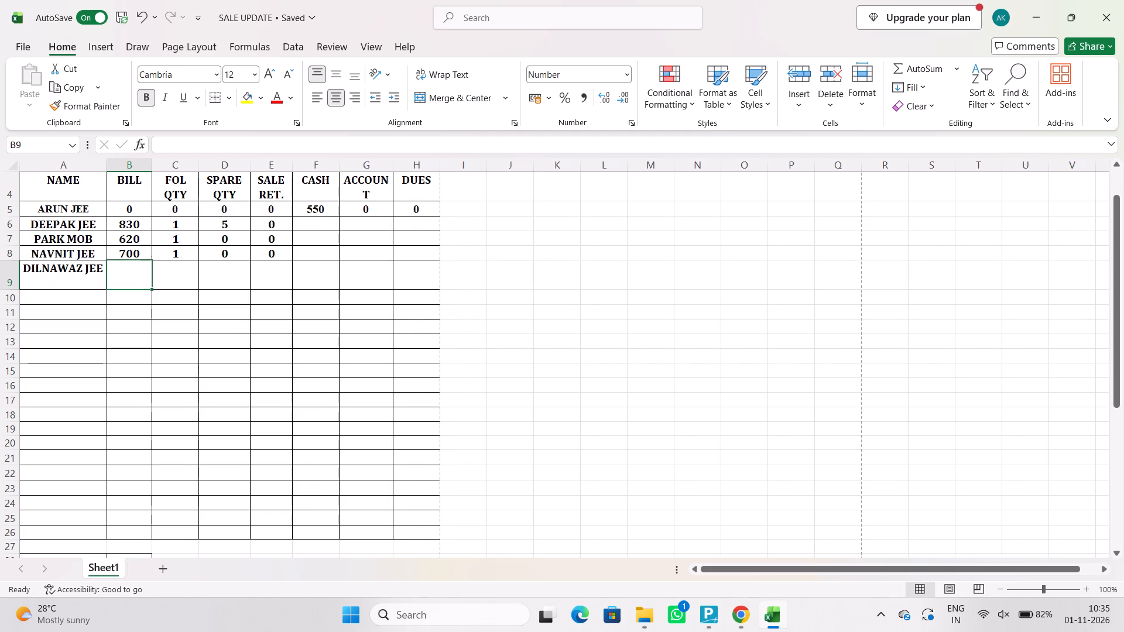
left_click_drag(392, 167, 385, 166)
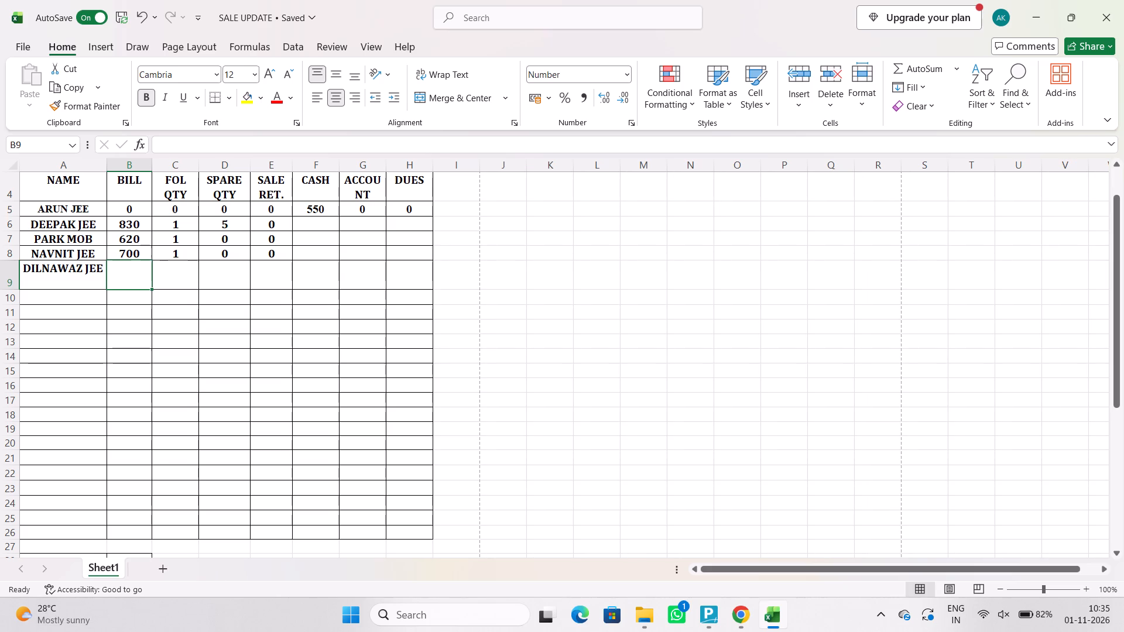
left_click_drag(433, 166, 443, 164)
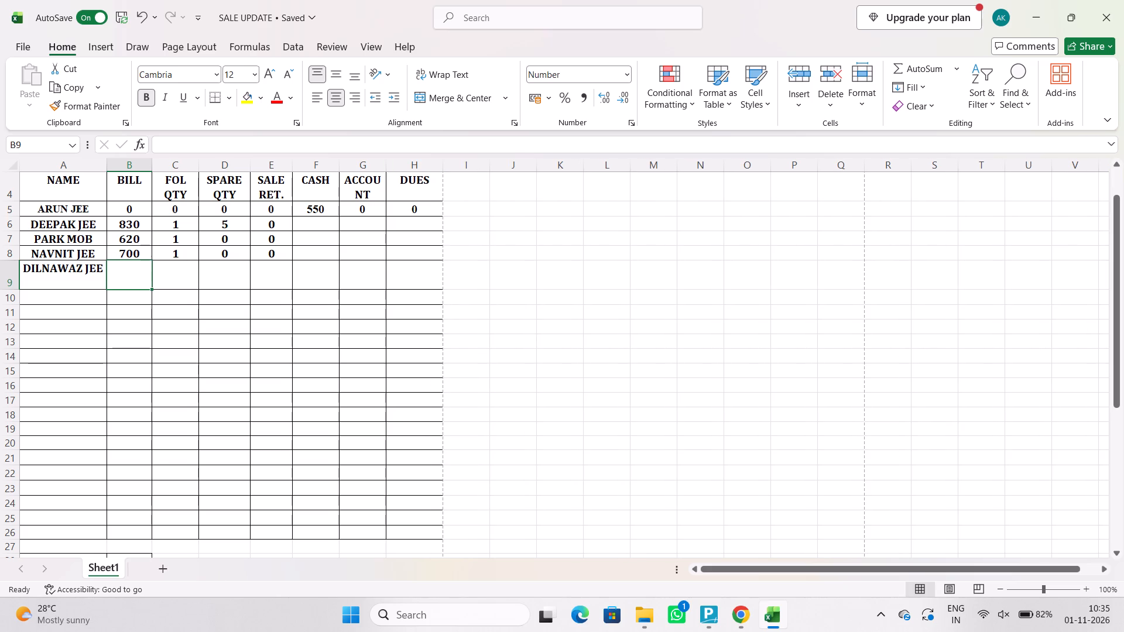
left_click_drag(386, 170, 392, 170)
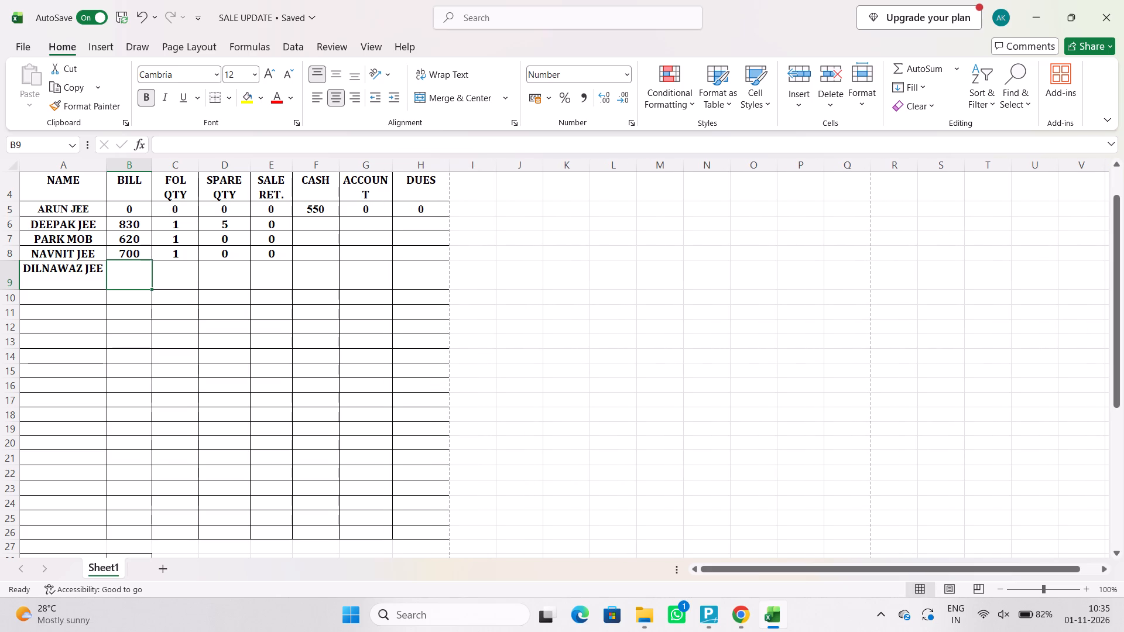
left_click(390, 171)
left_click_drag(392, 171, 397, 171)
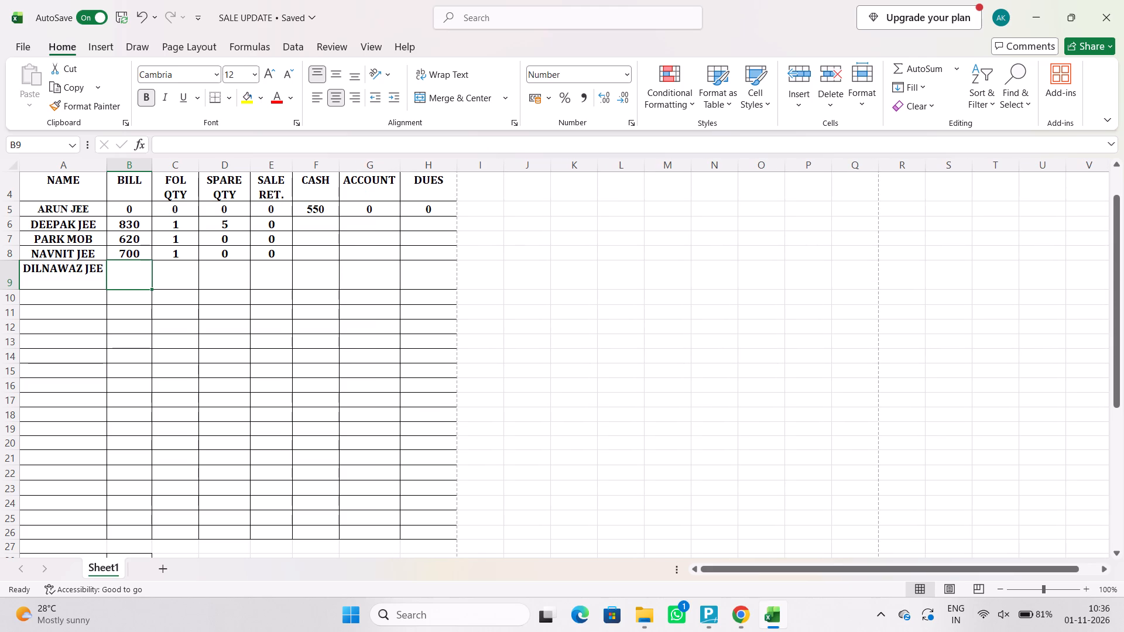
key("ctrl+p")
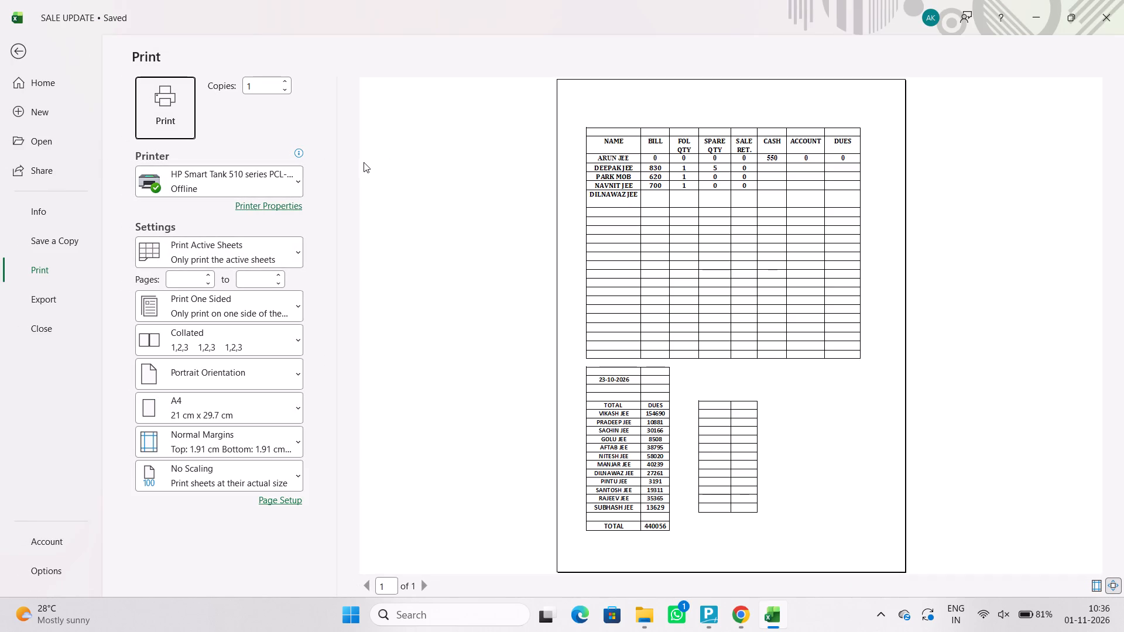
left_click(20, 48)
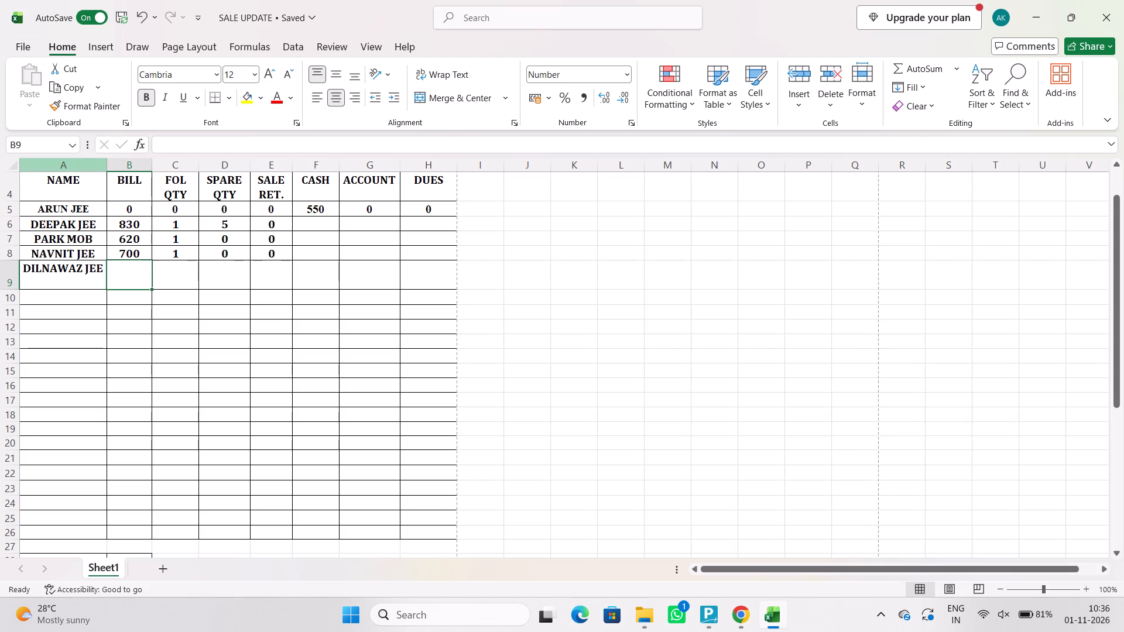
Reduce the height of DILNAWAZ JEE's row 9 slightly.
left_click(125, 271)
left_click(145, 312)
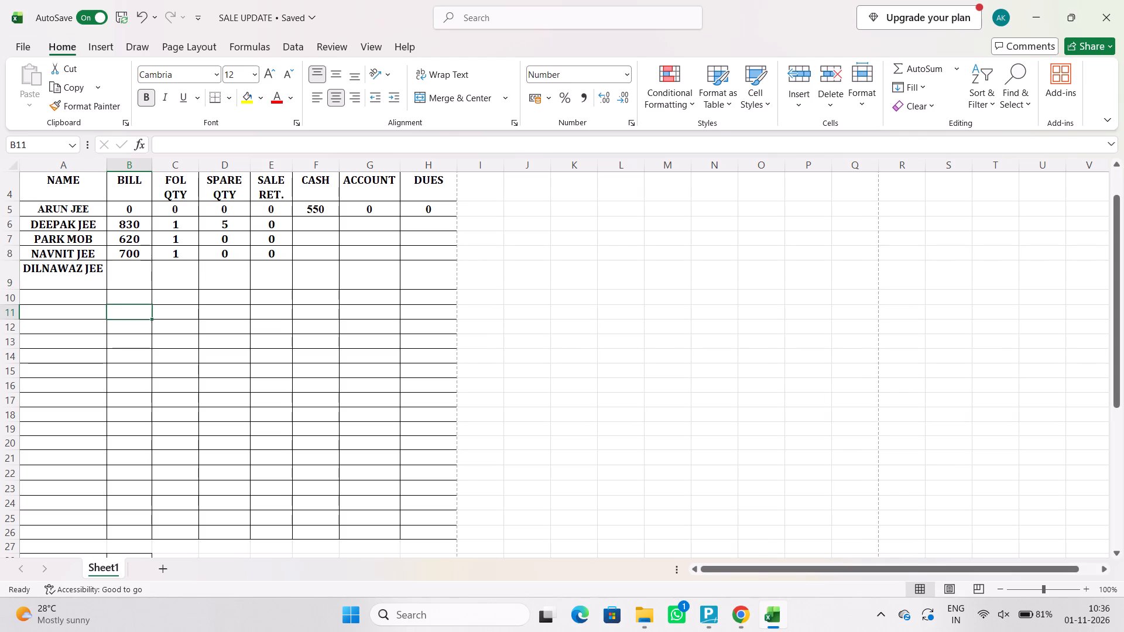
left_click(124, 270)
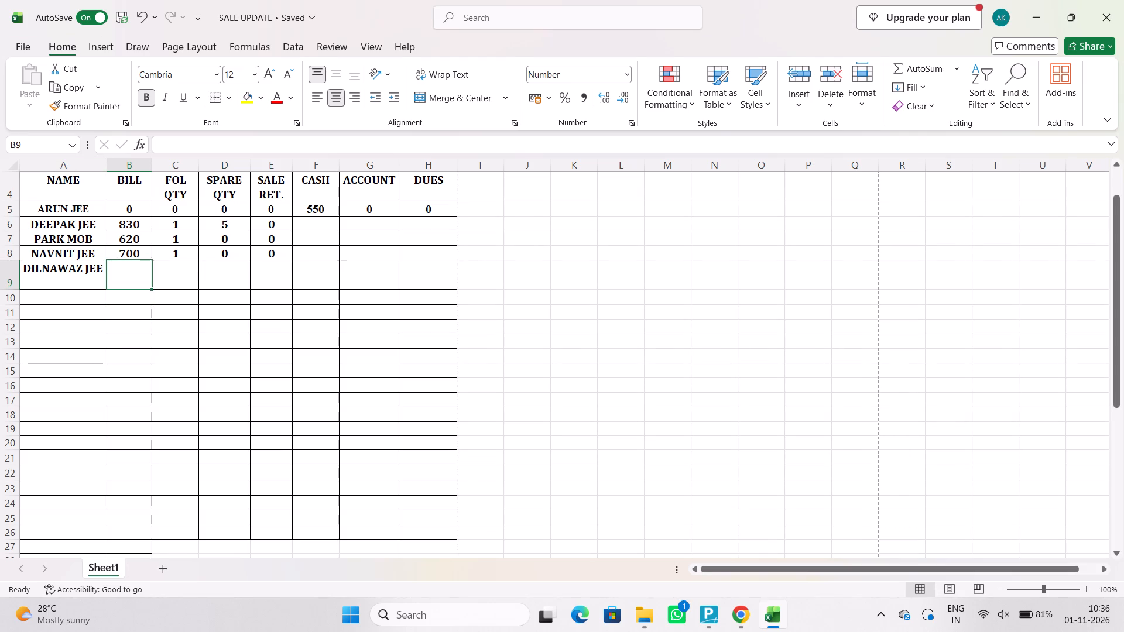
left_click(13, 288)
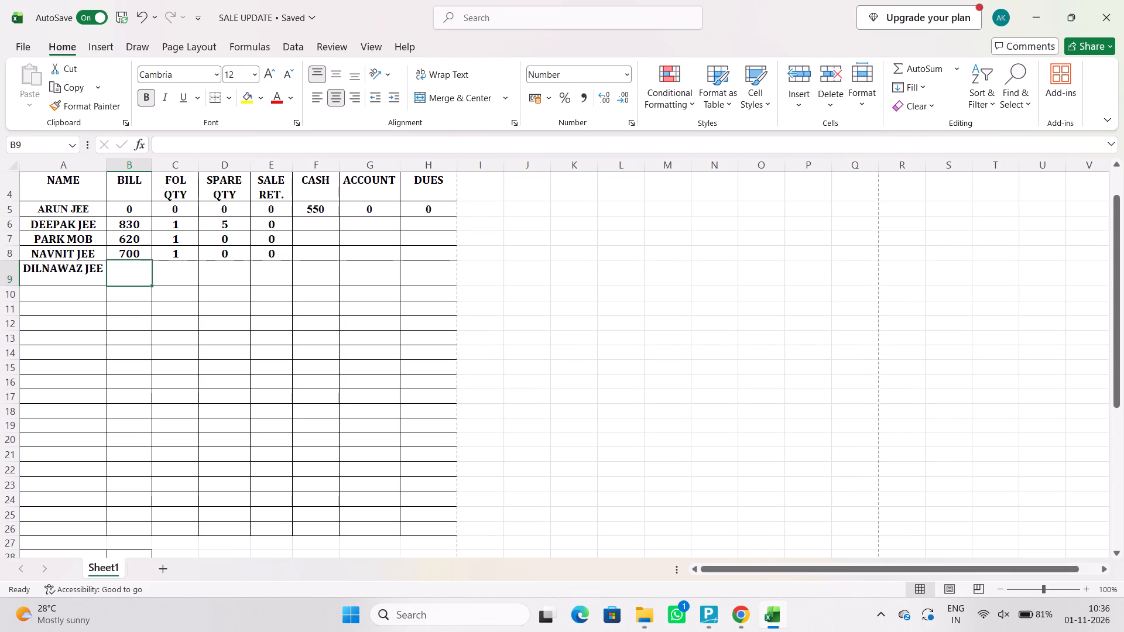
left_click(117, 282)
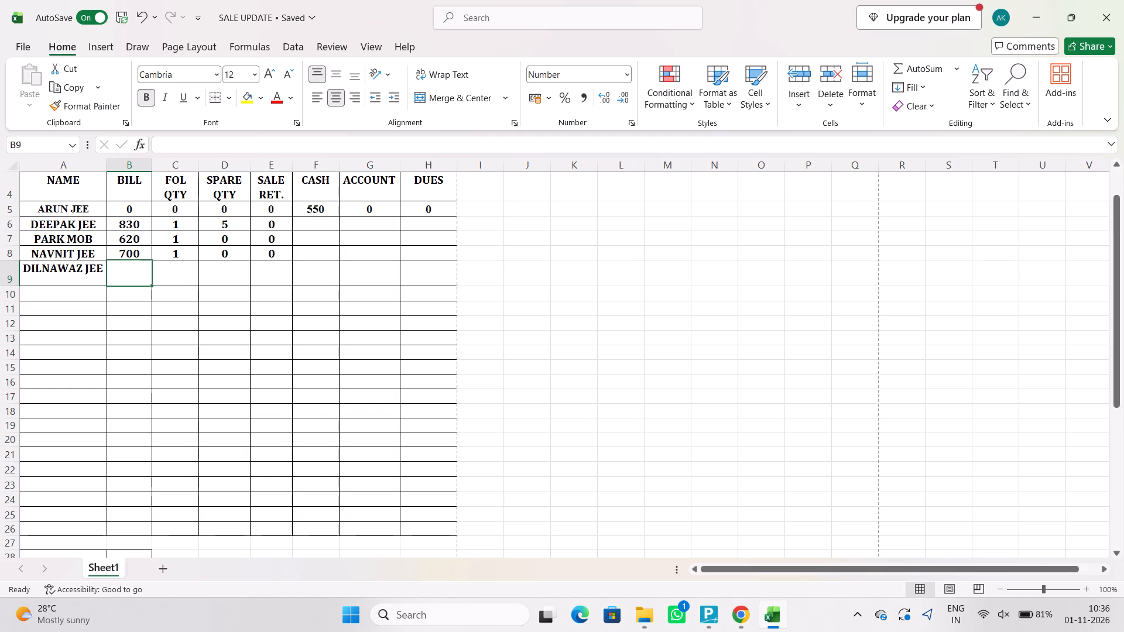
left_click(152, 159)
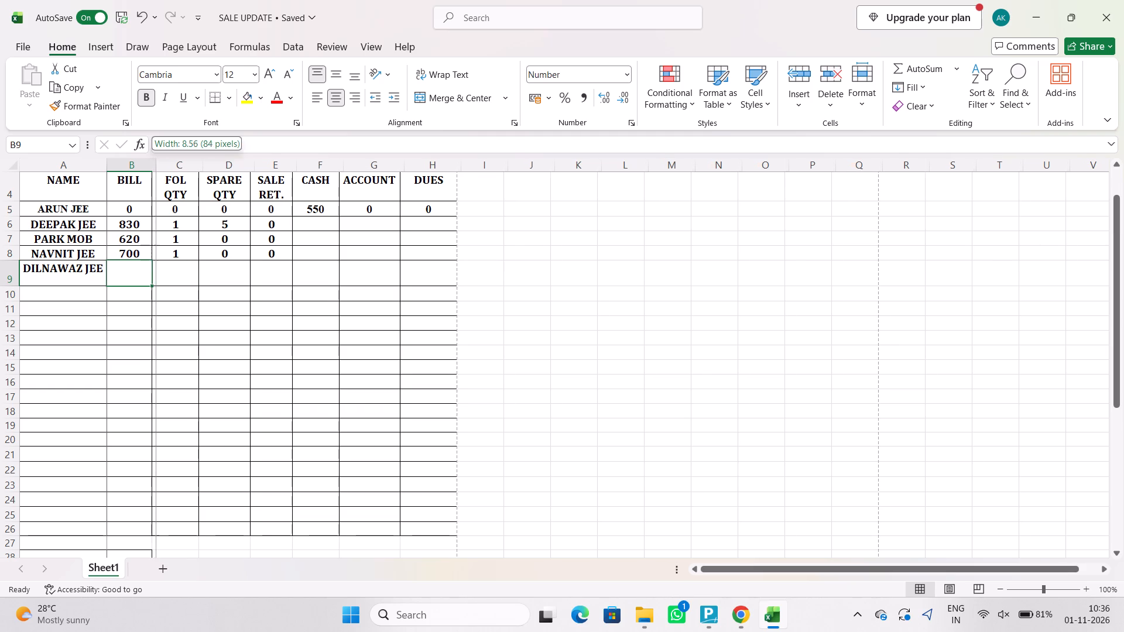
left_click(118, 276)
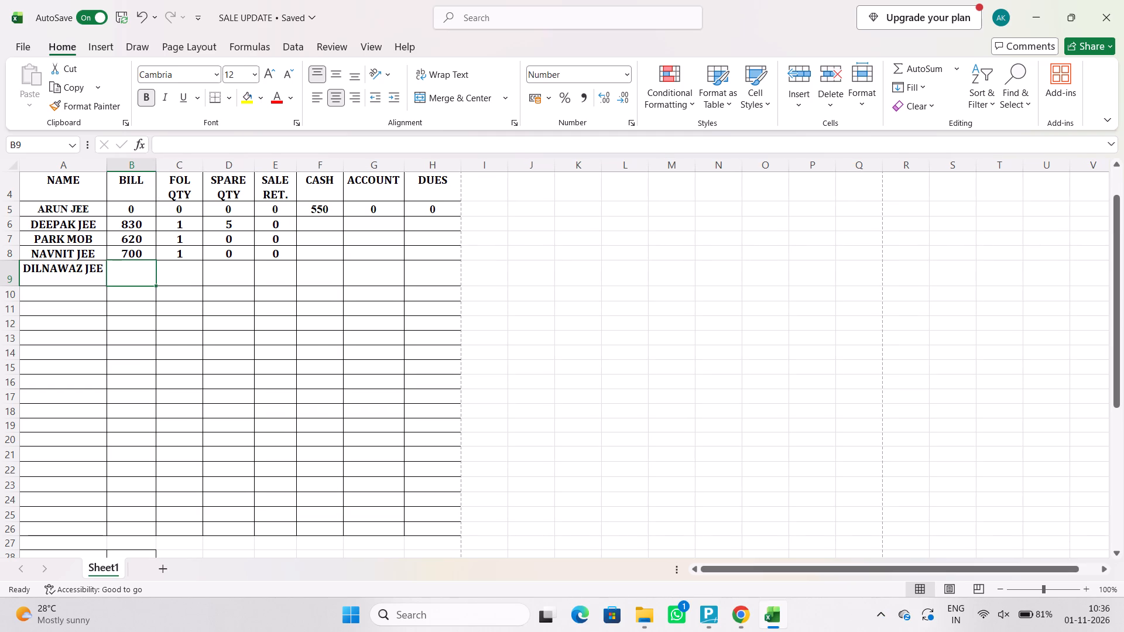
type("5266")
key("0")
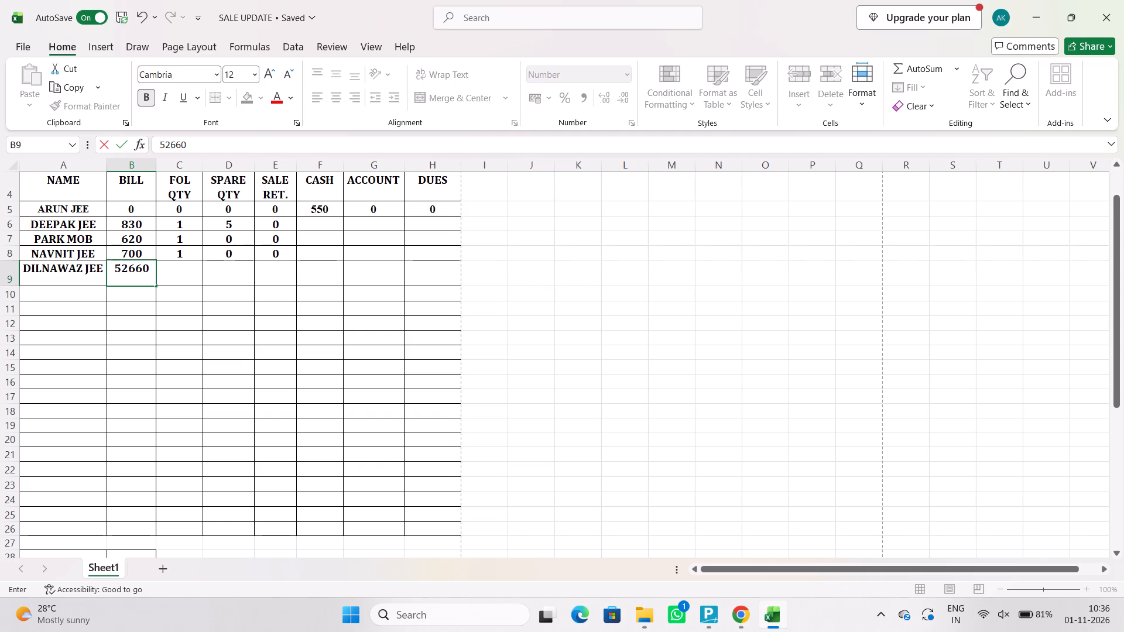
key("Right")
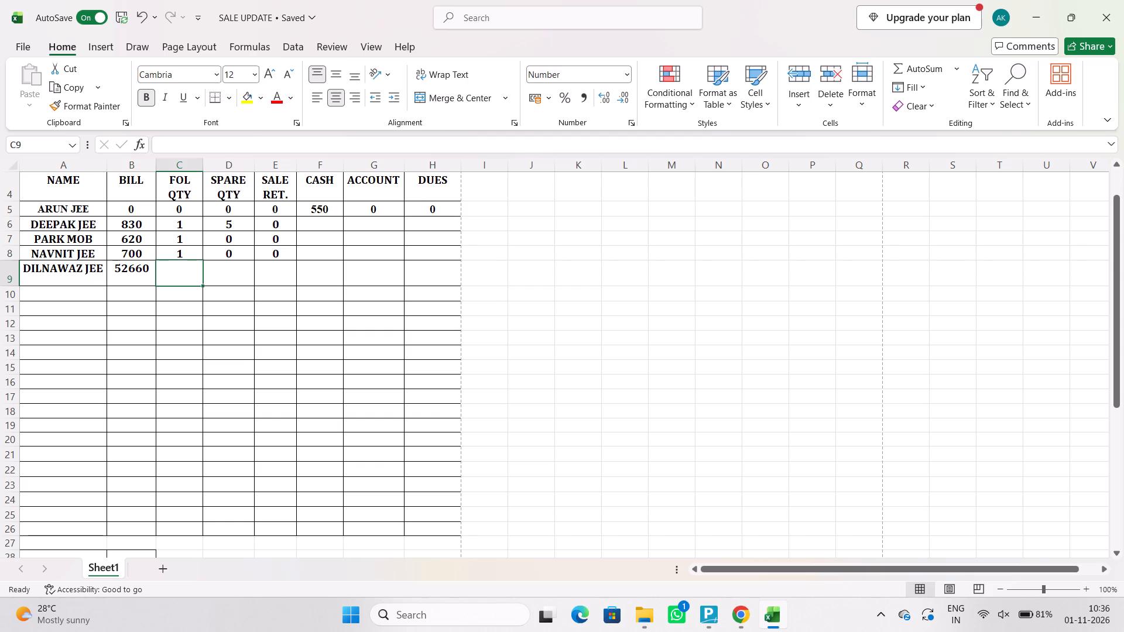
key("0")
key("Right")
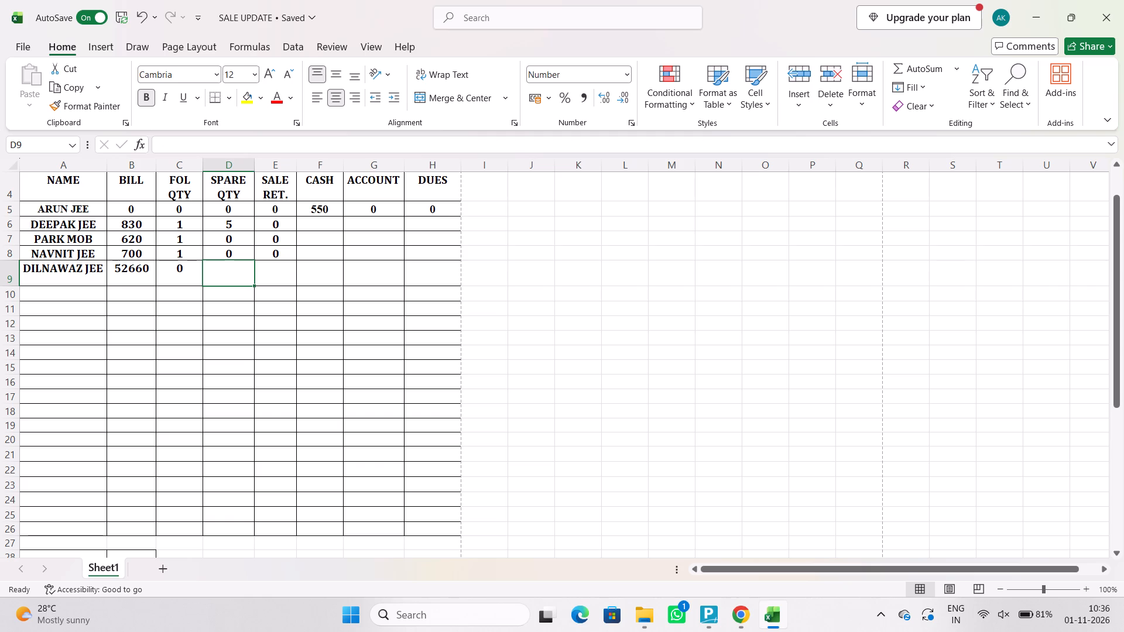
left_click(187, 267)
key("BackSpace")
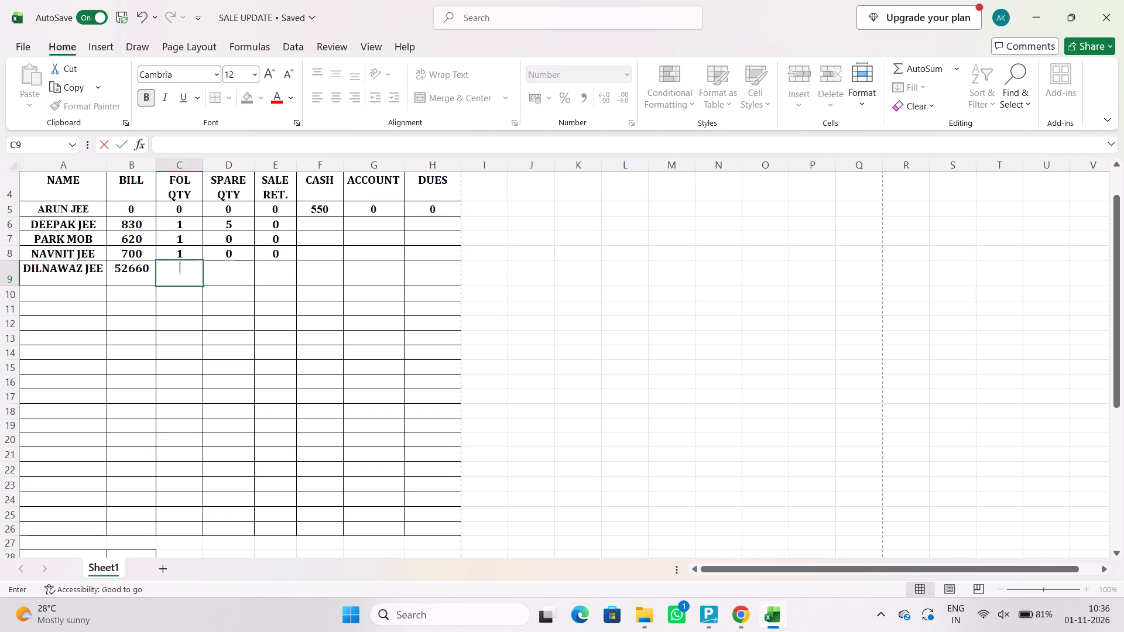
Switch to File Explorer and open the DILNAWAZ JEE 31 OCT invoice PDF from the recent files.
left_click(640, 620)
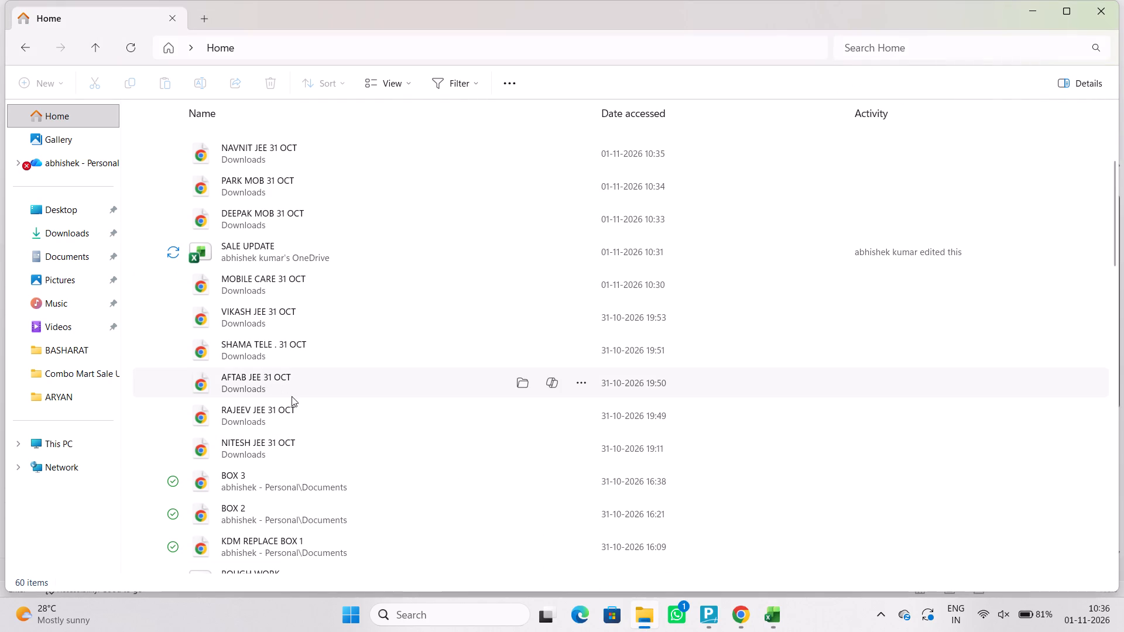
scroll(244, 481, "down", 3)
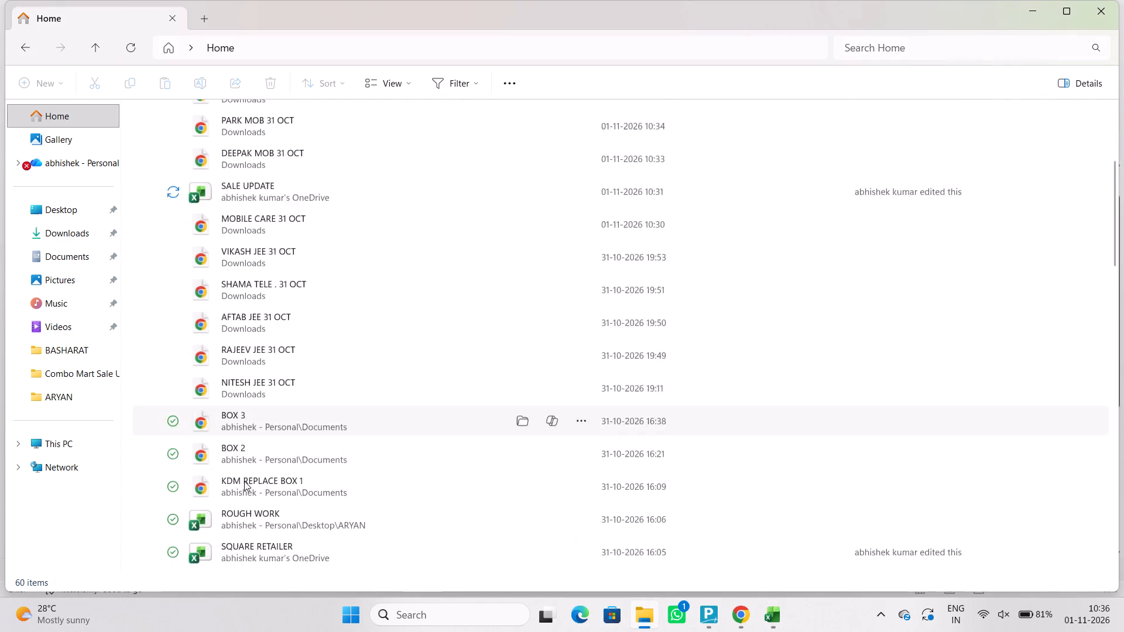
scroll(244, 481, "down", 1)
scroll(239, 477, "up", 11)
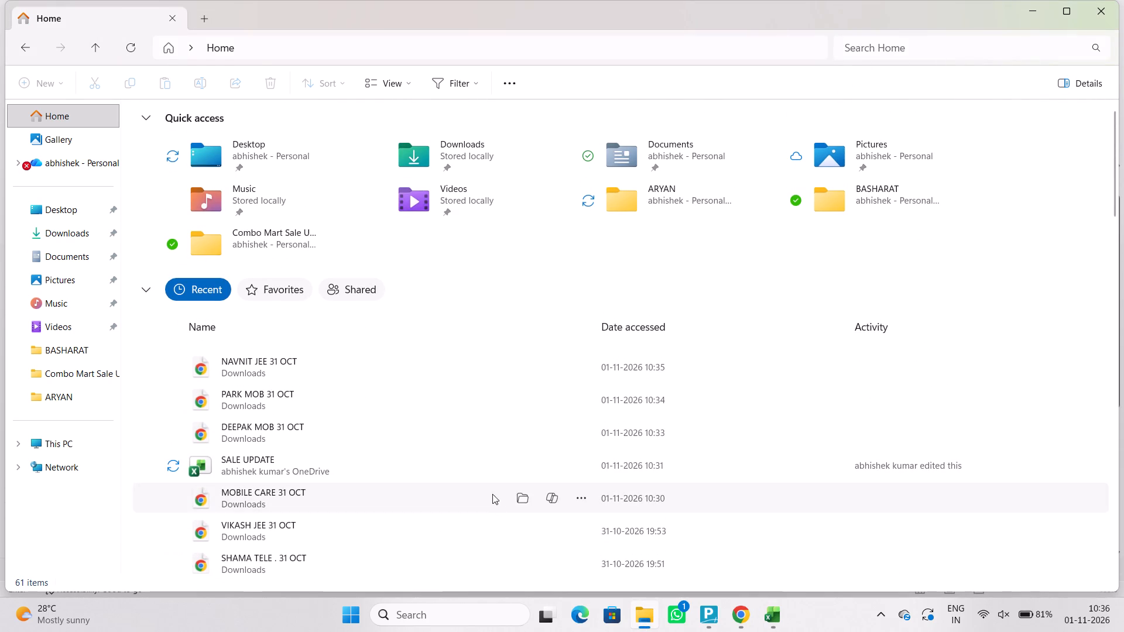
scroll(383, 455, "down", 2)
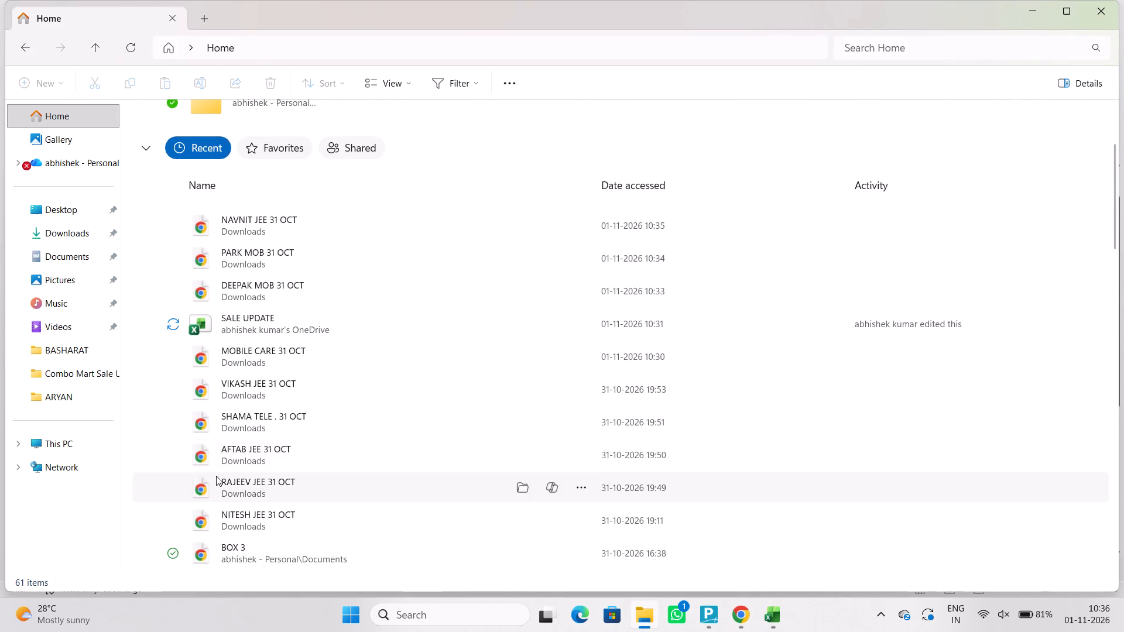
scroll(279, 478, "down", 1)
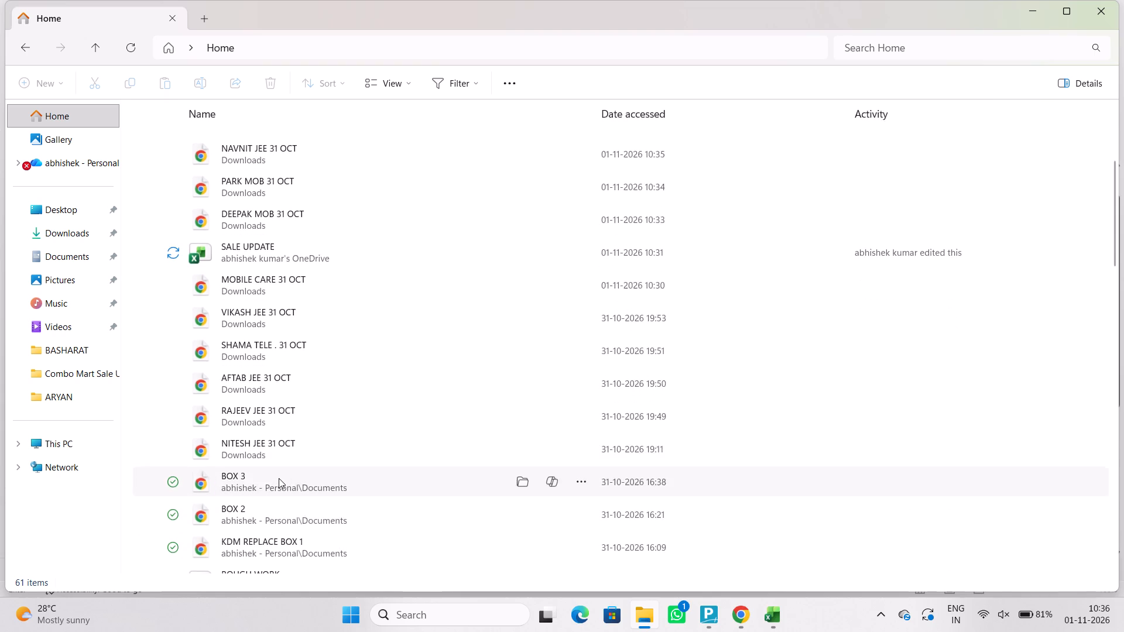
scroll(279, 478, "up", 2)
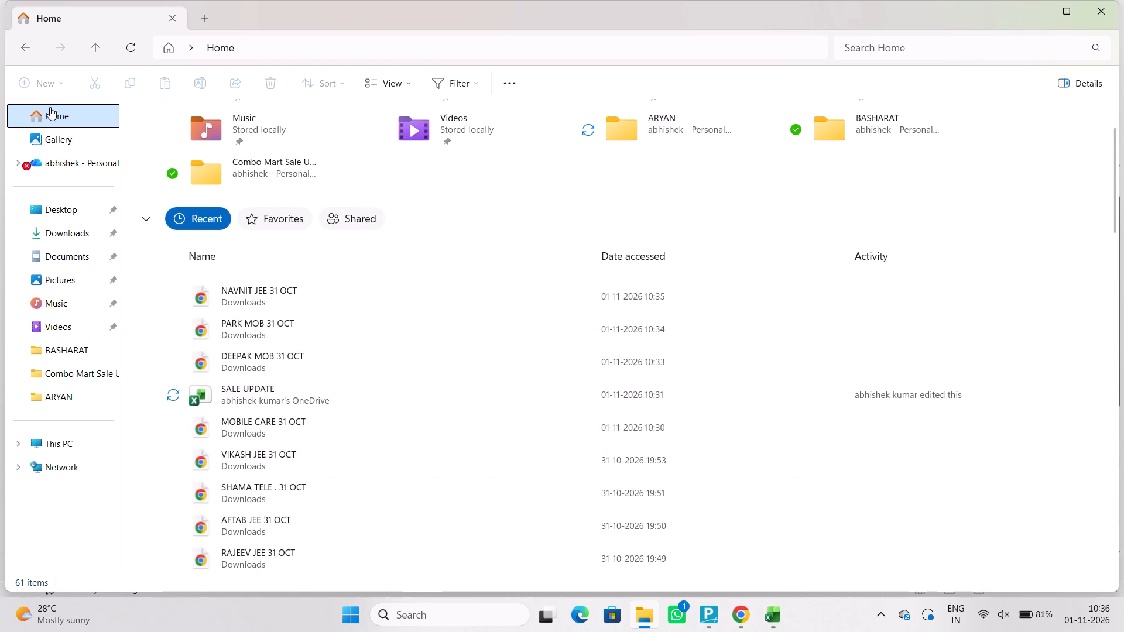
left_click(49, 105)
scroll(262, 398, "down", 2)
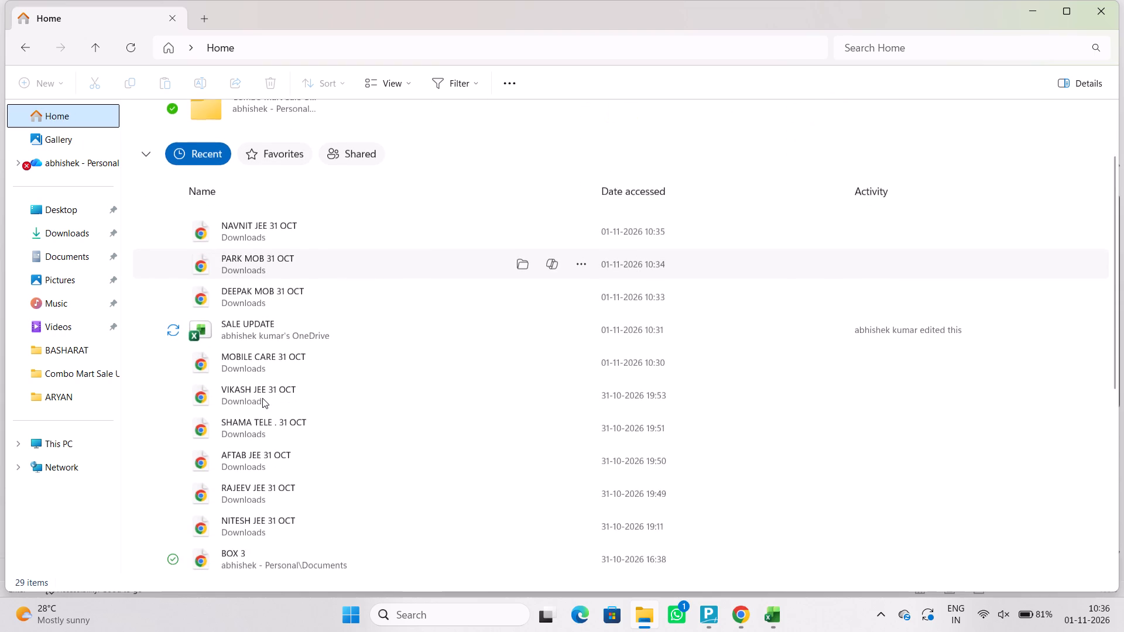
scroll(262, 398, "down", 1)
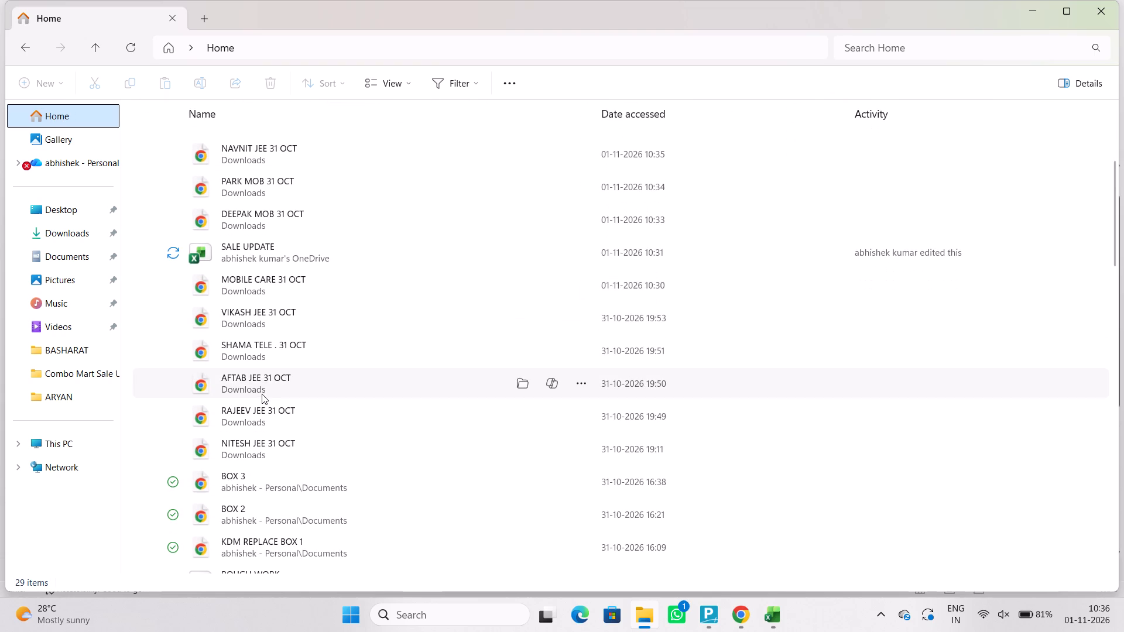
scroll(262, 394, "down", 2)
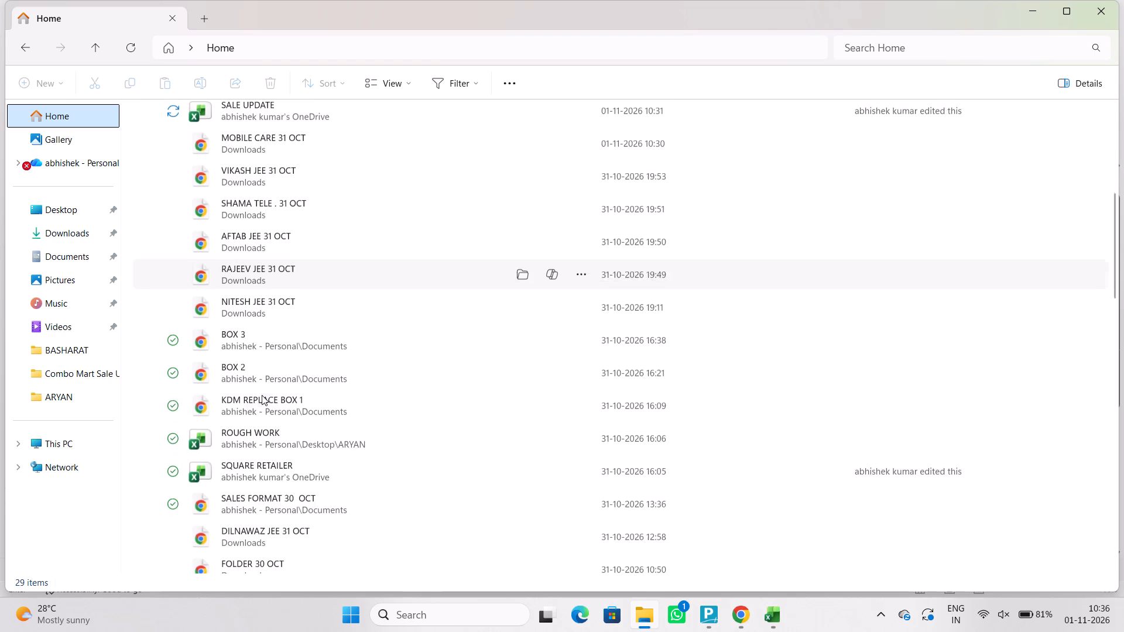
scroll(262, 395, "down", 2)
double_click(262, 396)
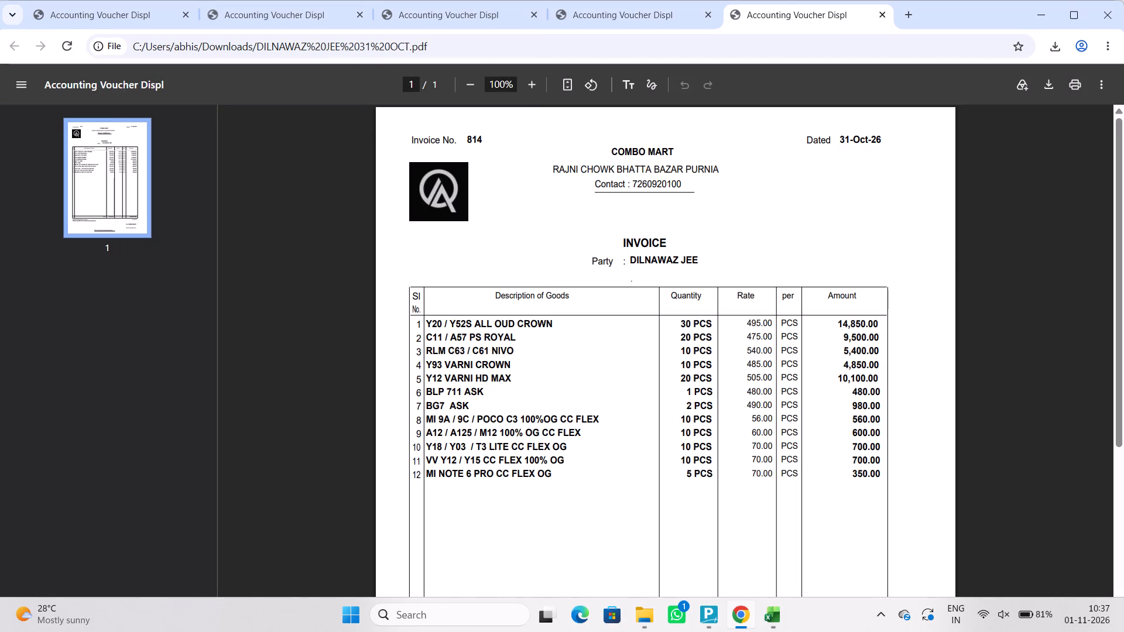
left_click_drag(690, 322, 666, 321)
left_click_drag(693, 337, 664, 342)
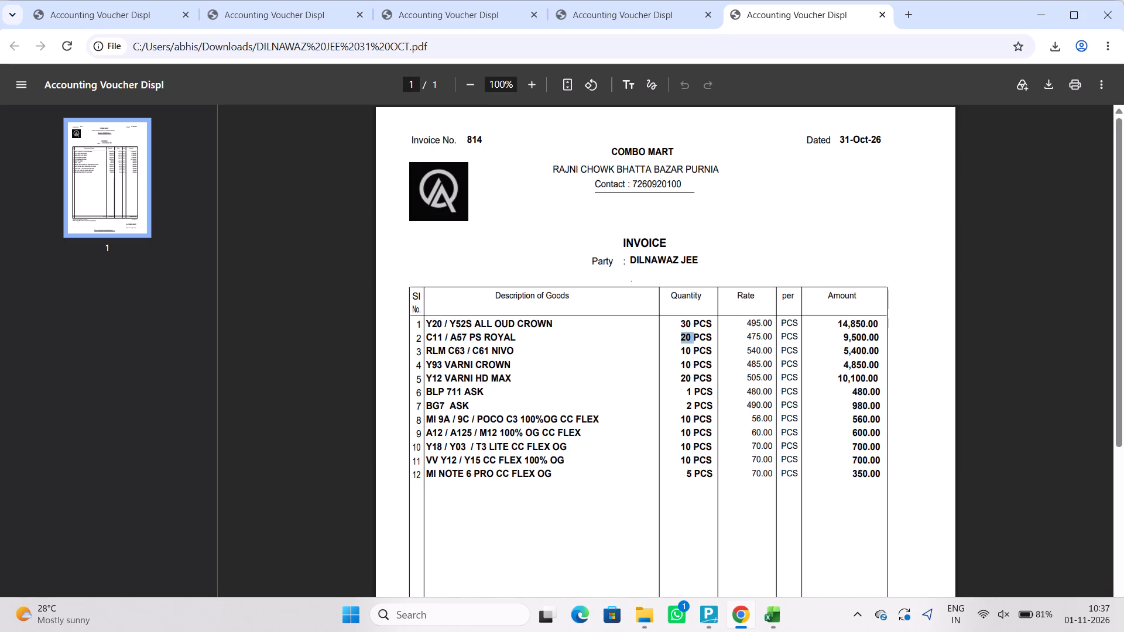
left_click_drag(691, 351, 669, 351)
left_click_drag(693, 367, 679, 367)
left_click_drag(692, 379, 681, 379)
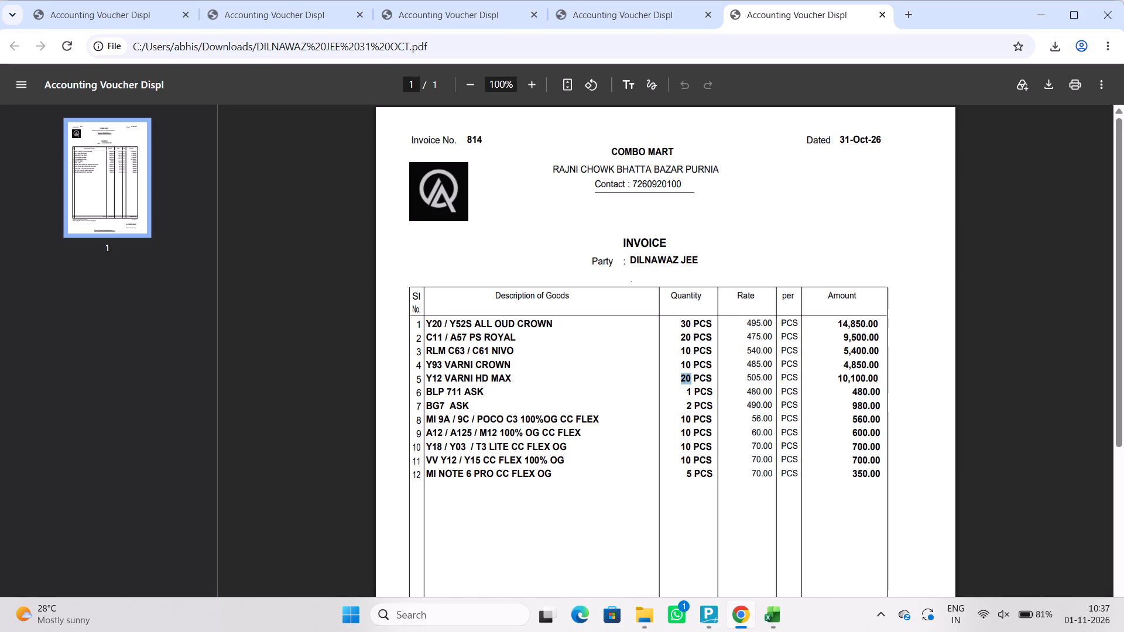
left_click_drag(693, 393, 685, 393)
scroll(686, 406, "down", 3)
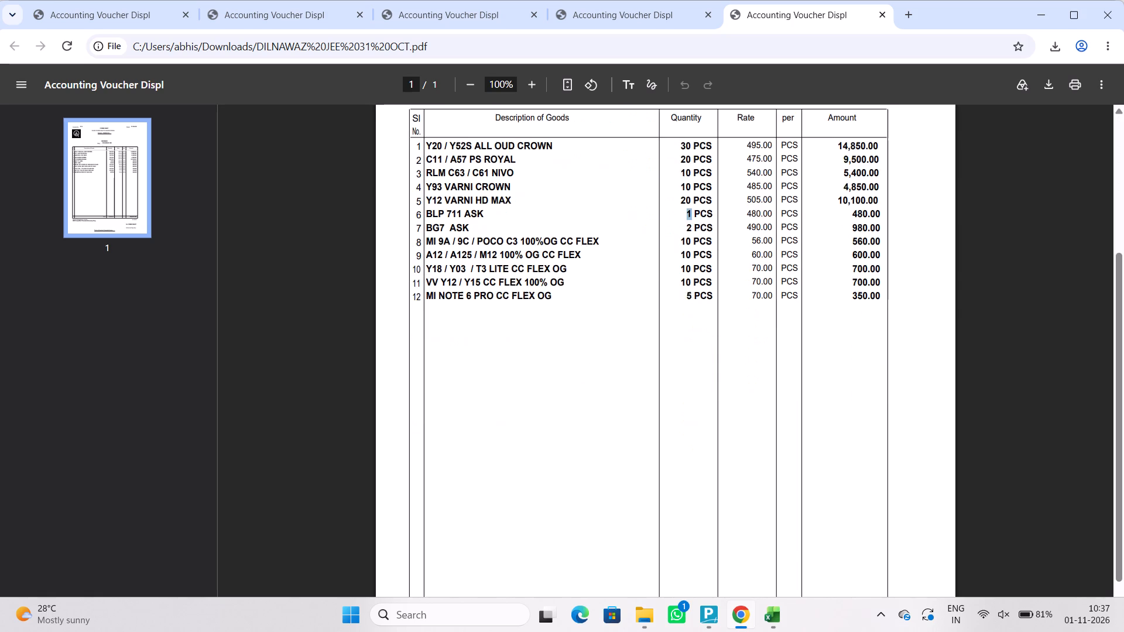
scroll(686, 406, "down", 1)
scroll(686, 406, "up", 5)
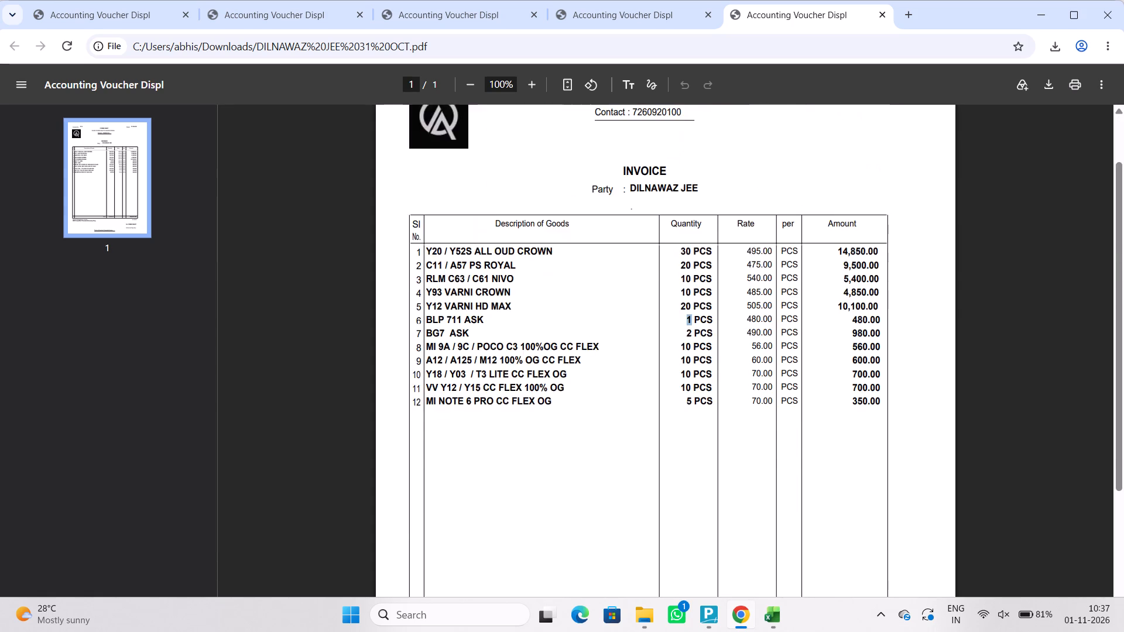
scroll(686, 406, "up", 3)
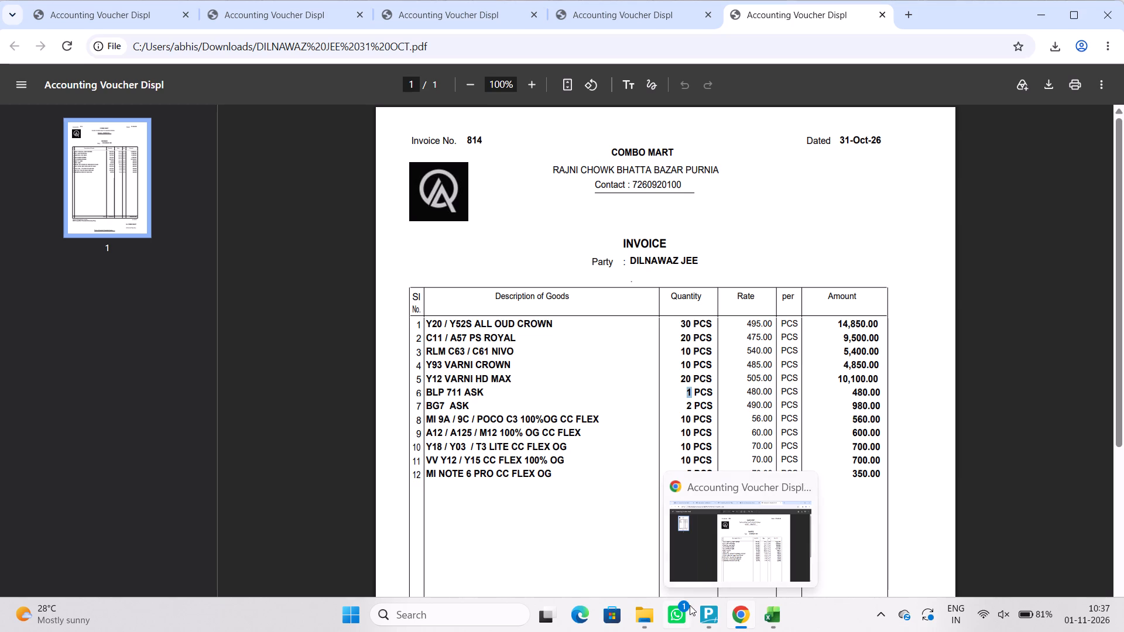
left_click(705, 627)
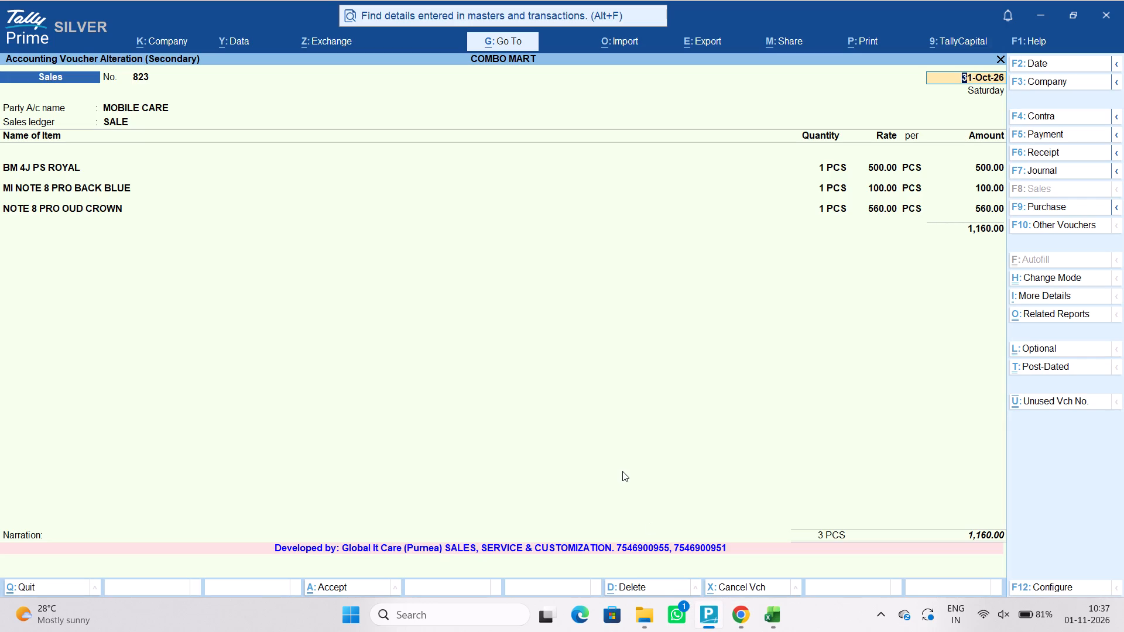
key("Escape")
key("Escape")
key("Escape")
key("Escape")
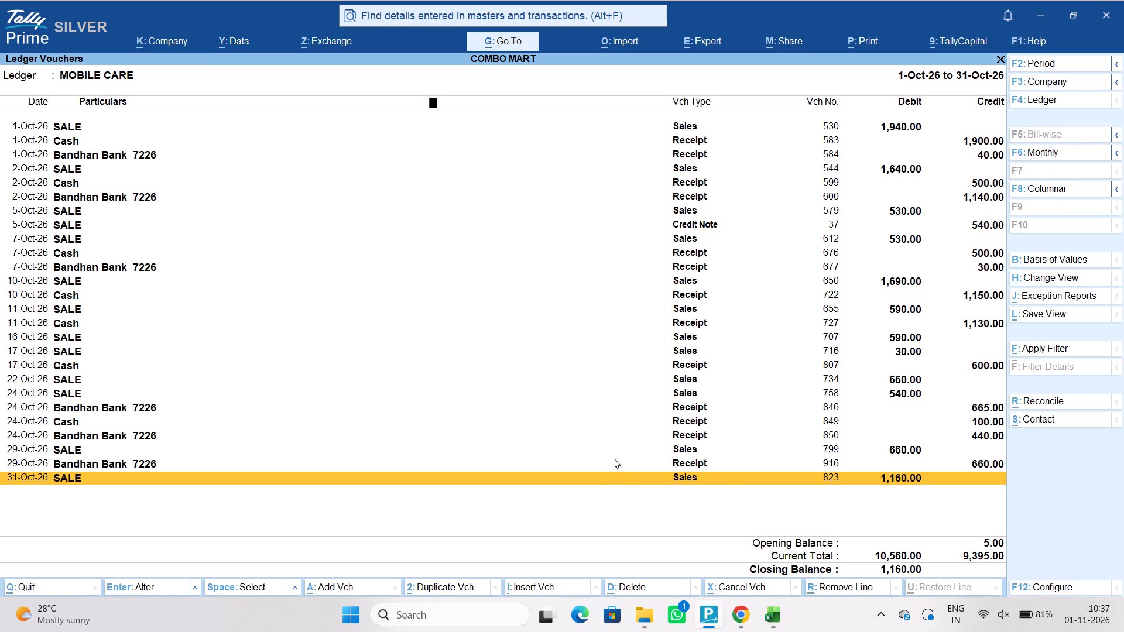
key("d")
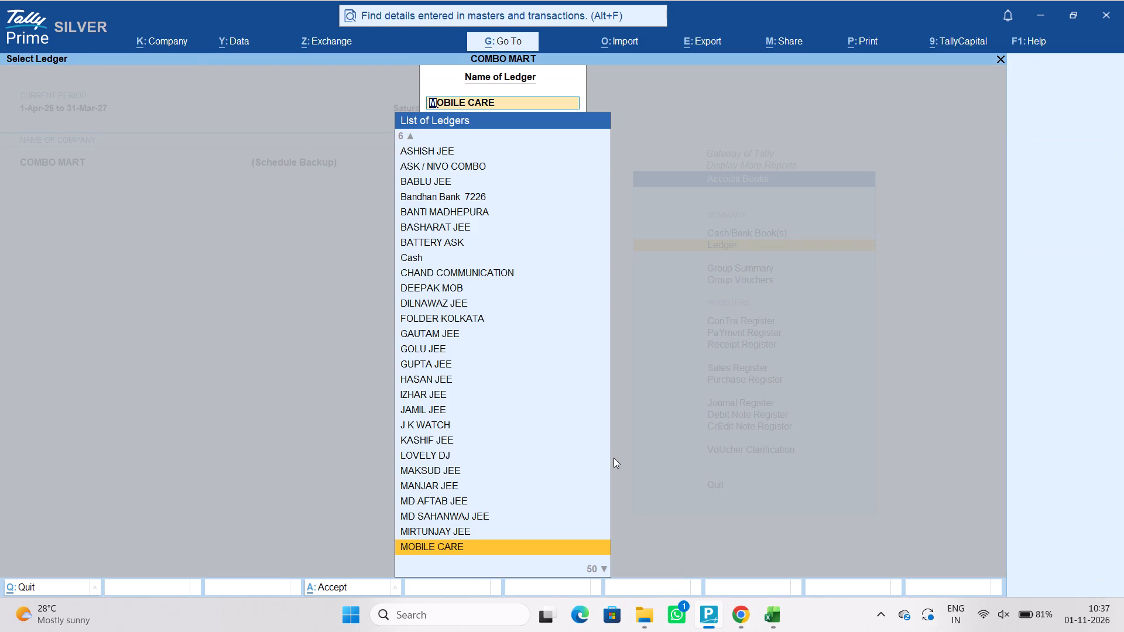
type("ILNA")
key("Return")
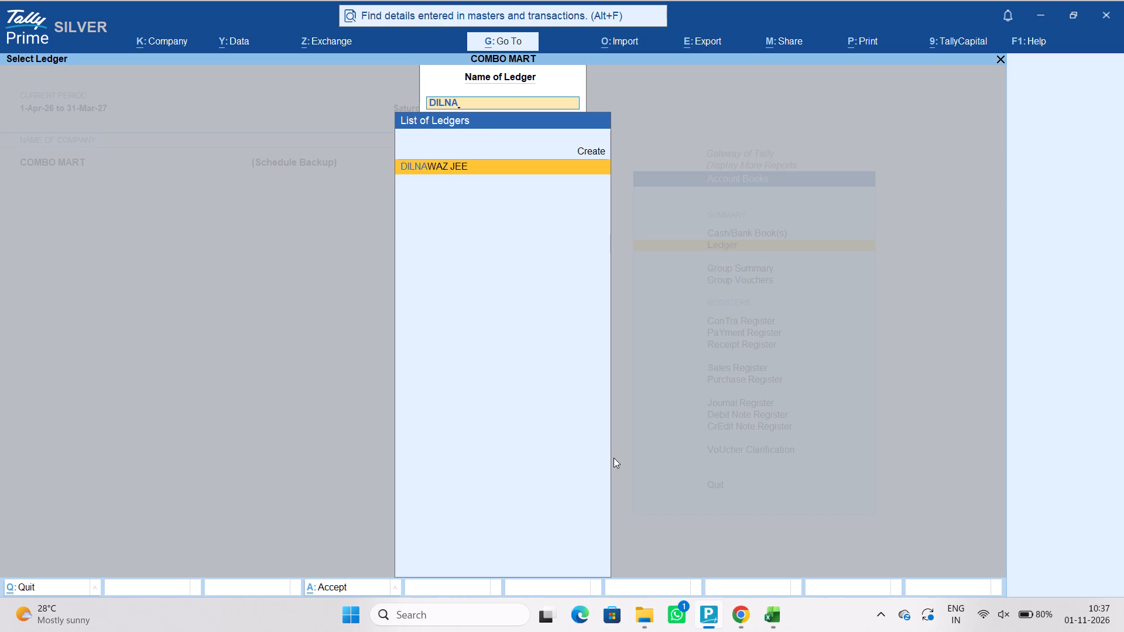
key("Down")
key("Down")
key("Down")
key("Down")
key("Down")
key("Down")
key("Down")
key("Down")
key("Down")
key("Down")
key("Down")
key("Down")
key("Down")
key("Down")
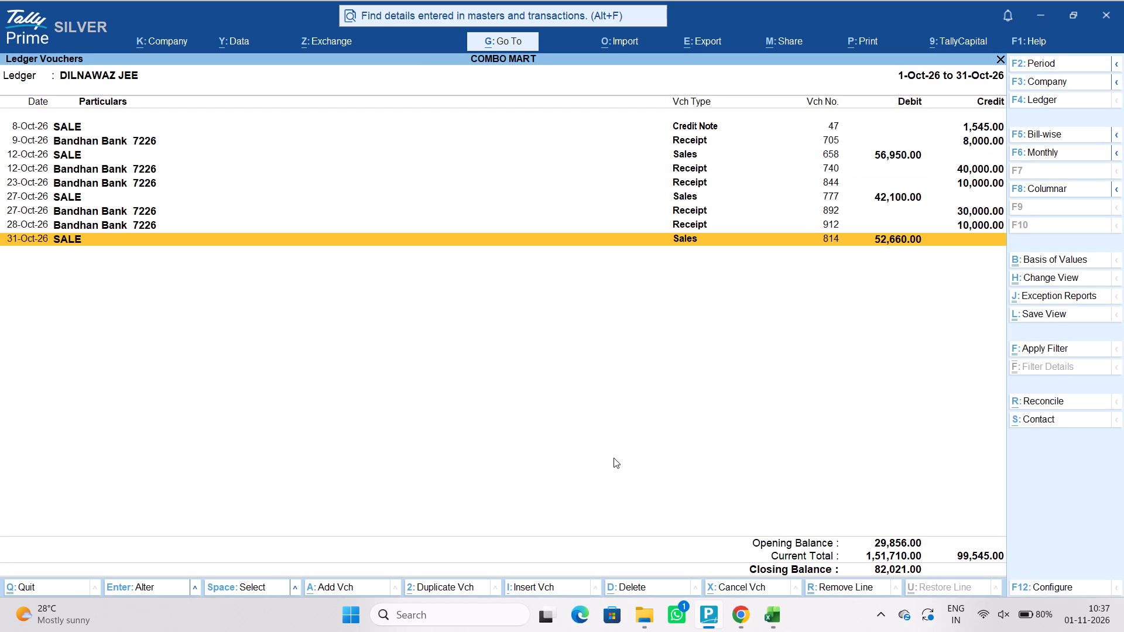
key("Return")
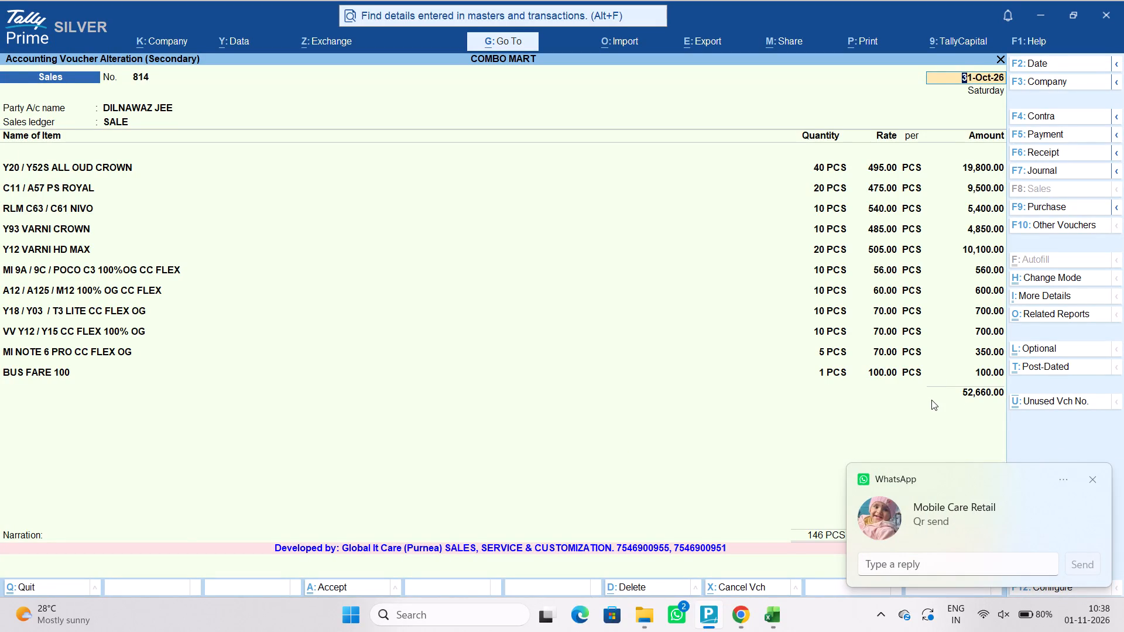
Dismiss the WhatsApp notification and check the voucher's quantities and rates from Y20 / Y52S ALL OUD CROWN through Y12 VARNI HD MAX.
left_click(1094, 479)
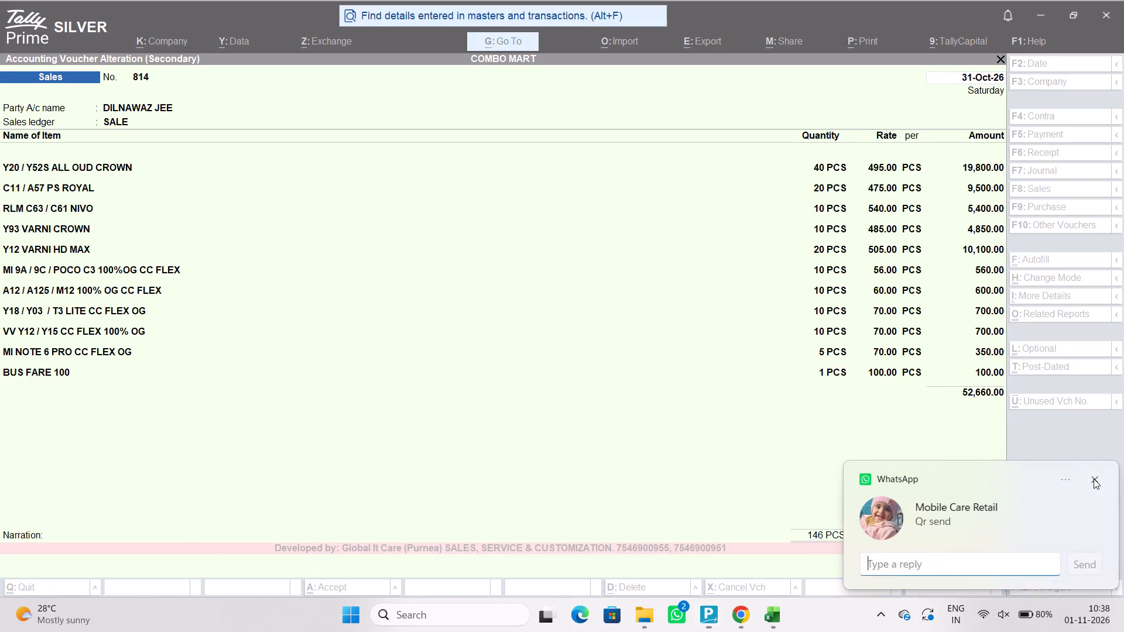
left_click(635, 396)
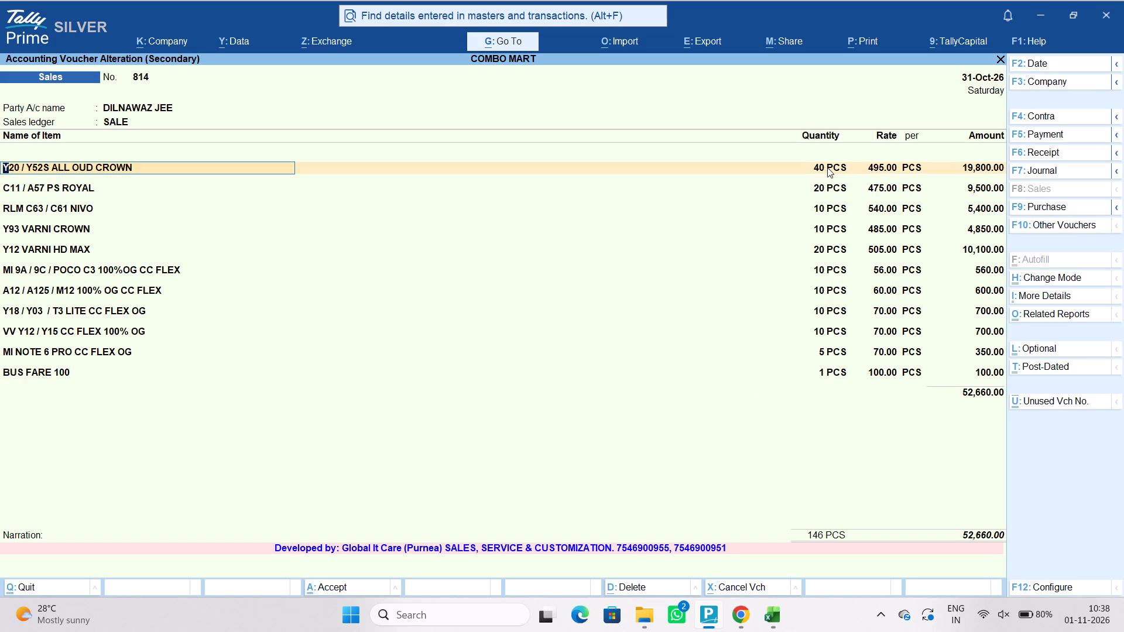
left_click_drag(829, 164, 814, 164)
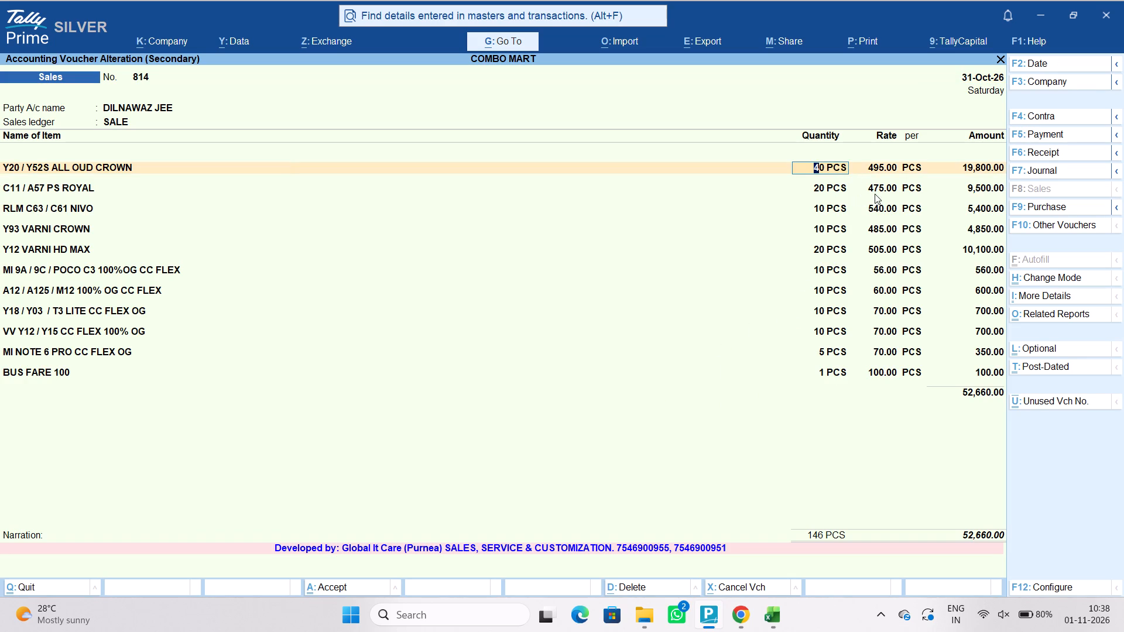
left_click(883, 186)
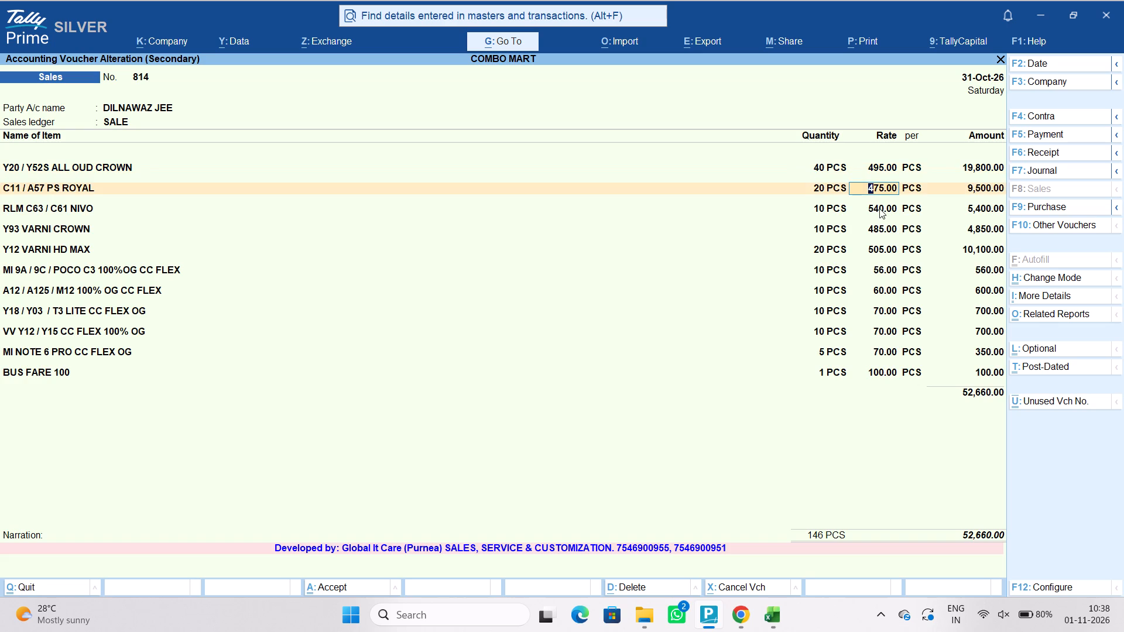
left_click(879, 208)
left_click(879, 226)
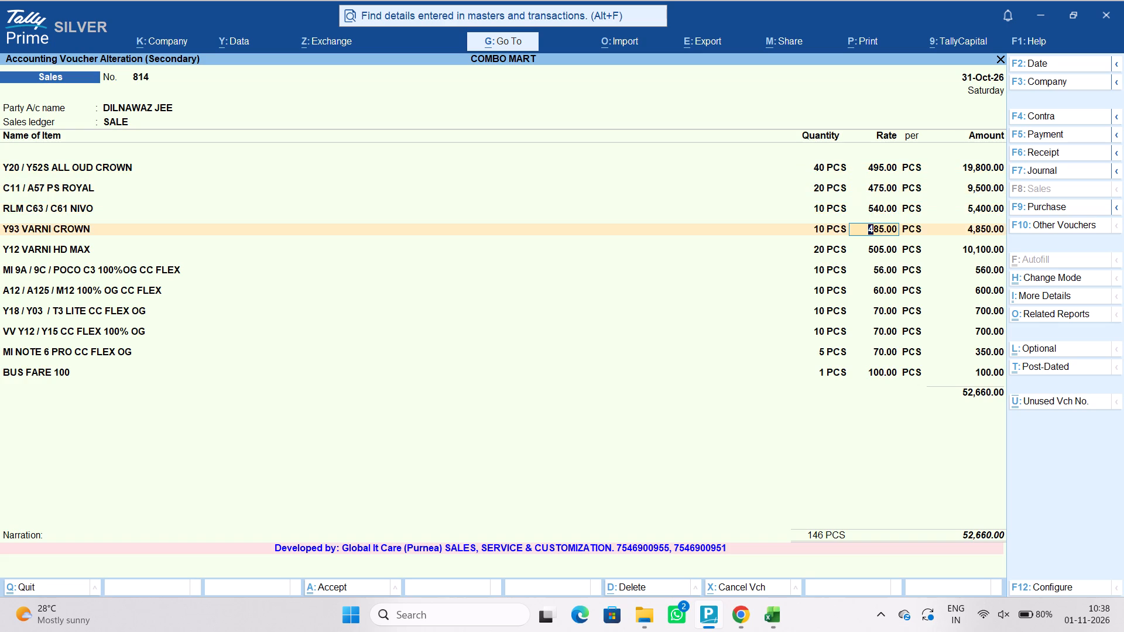
left_click(885, 247)
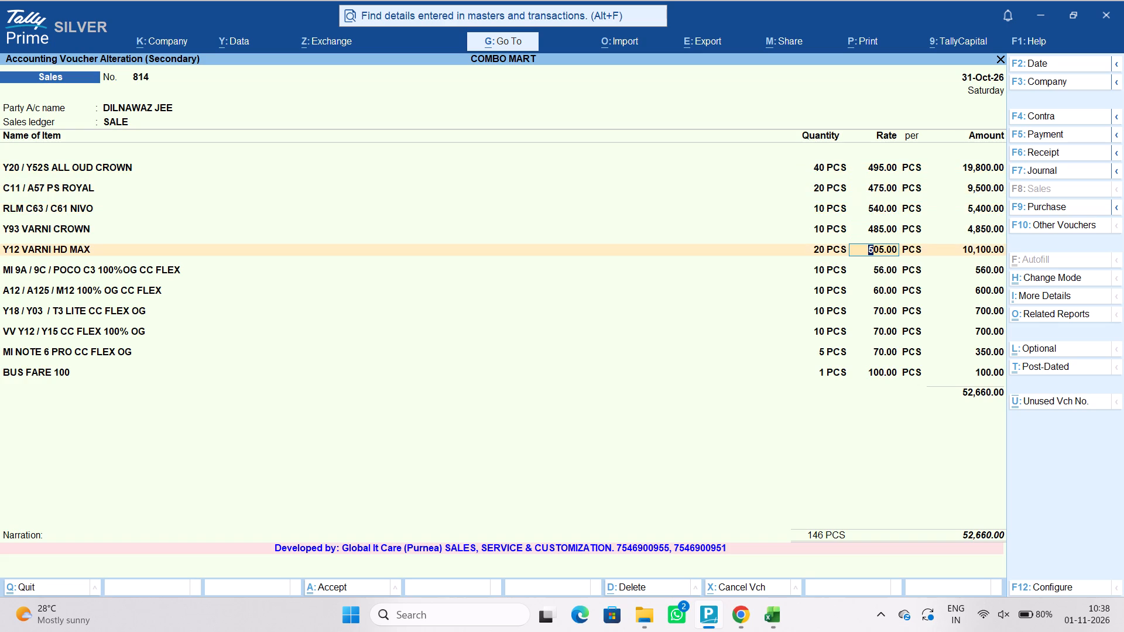
Export sales voucher 814 as the PDF Sales_814.pdf to the local drive and open the exported file.
key("ctrl+e")
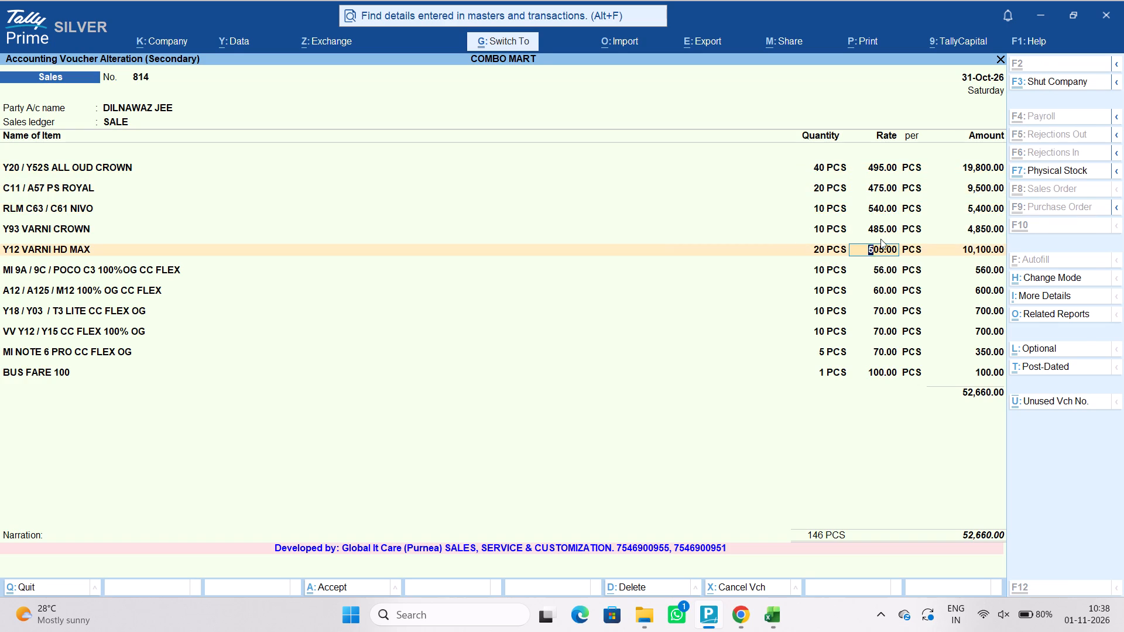
left_click(549, 396)
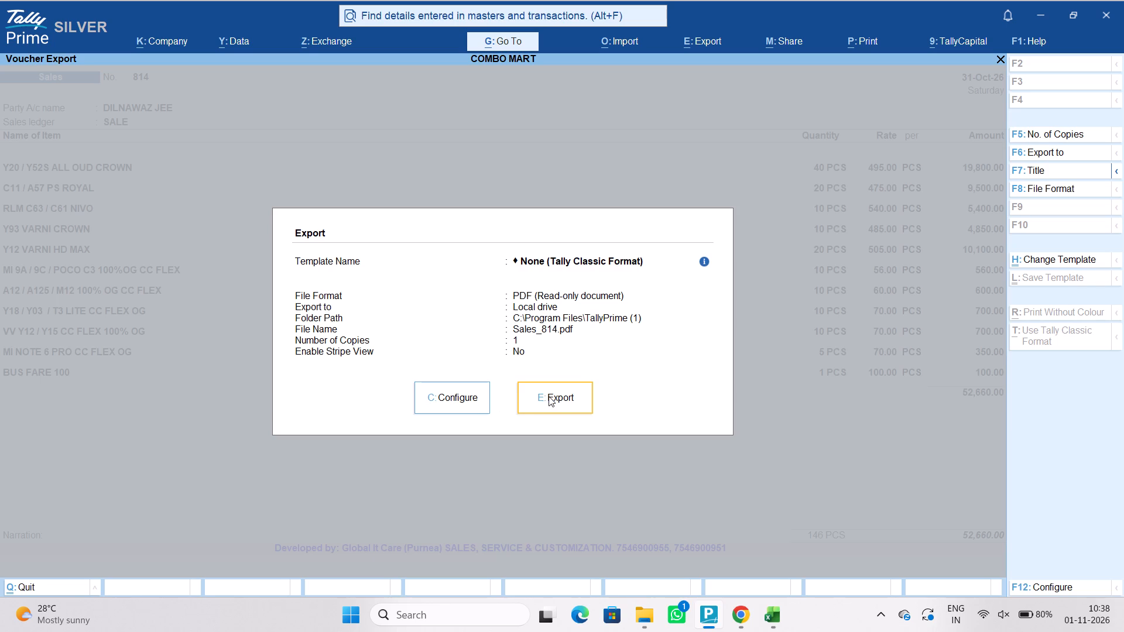
left_click(917, 564)
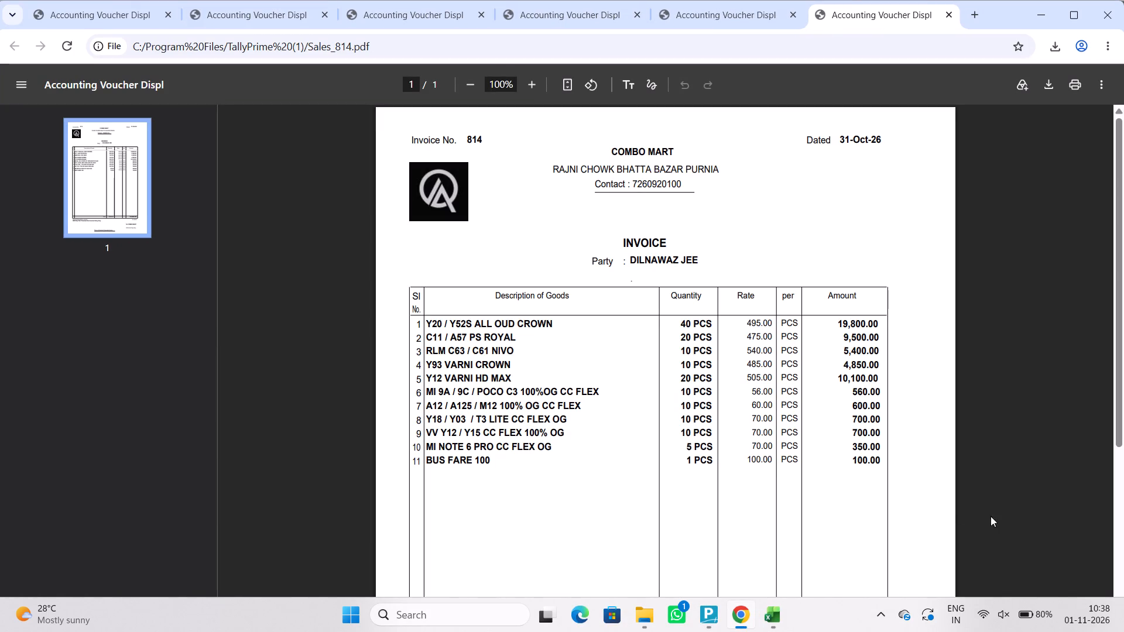
Save the exported invoice PDF to the Downloads folder as DILNAWAJ JEE 31 OCT.
left_click(1050, 95)
key("BackSpace")
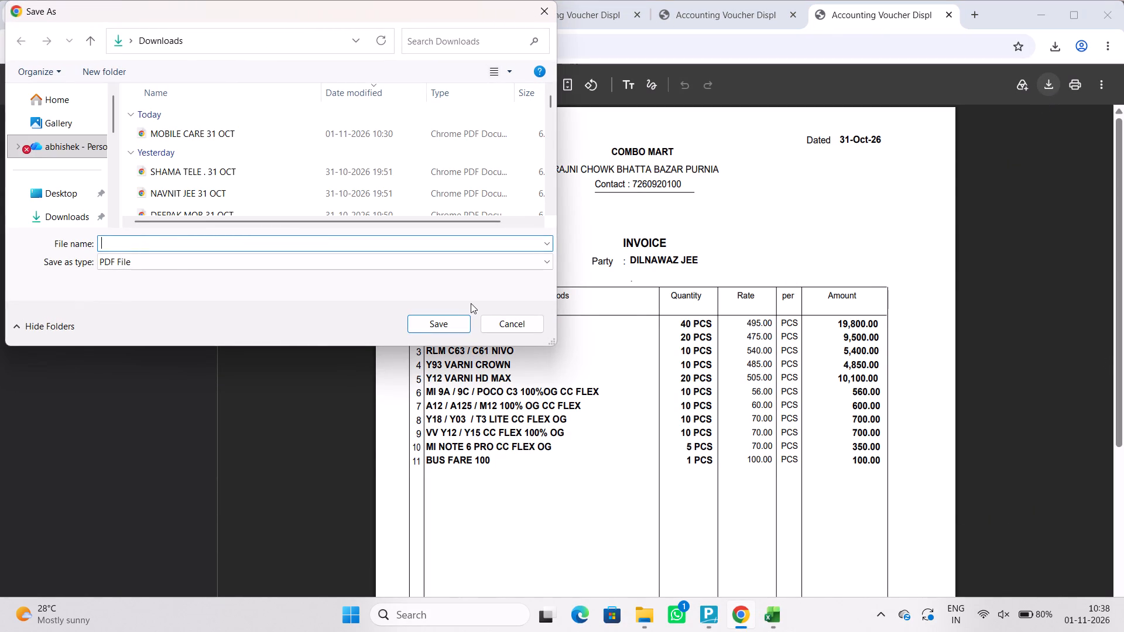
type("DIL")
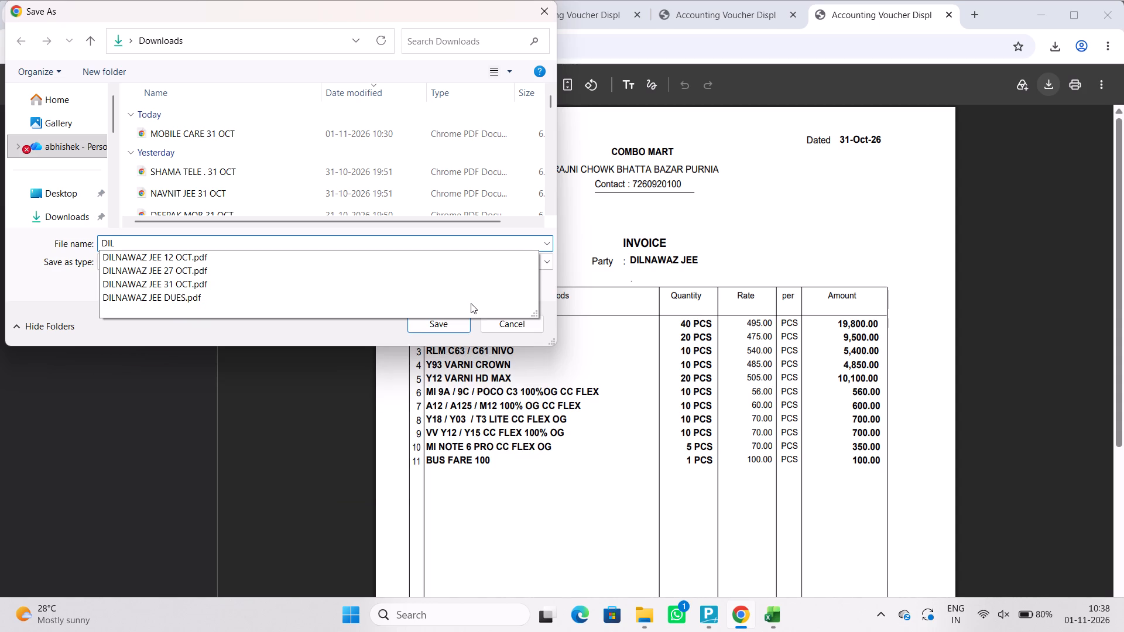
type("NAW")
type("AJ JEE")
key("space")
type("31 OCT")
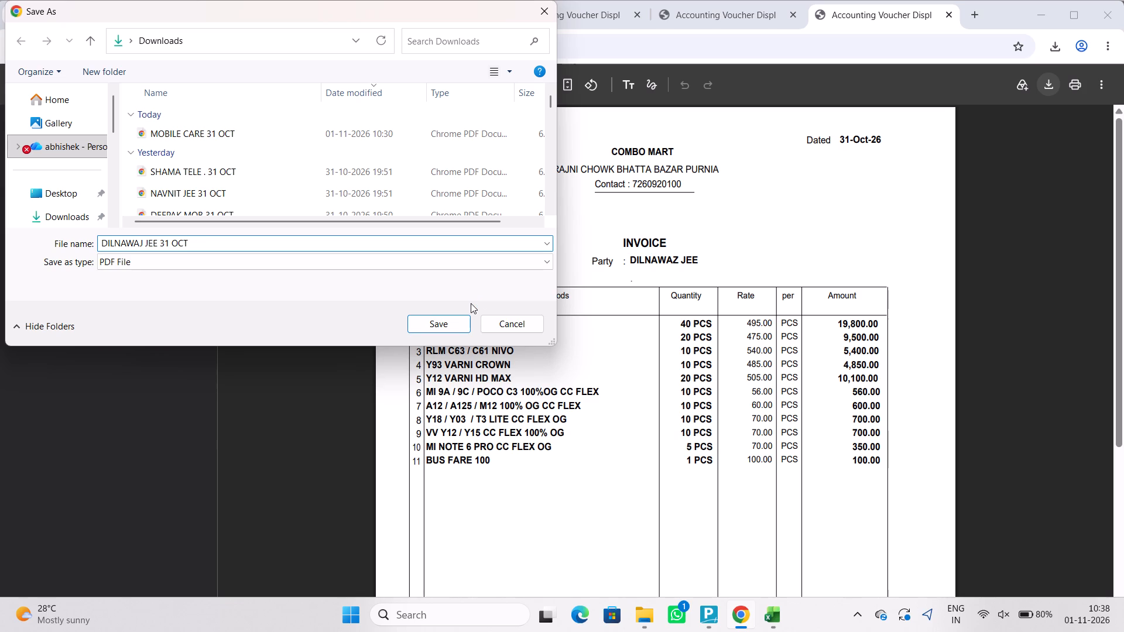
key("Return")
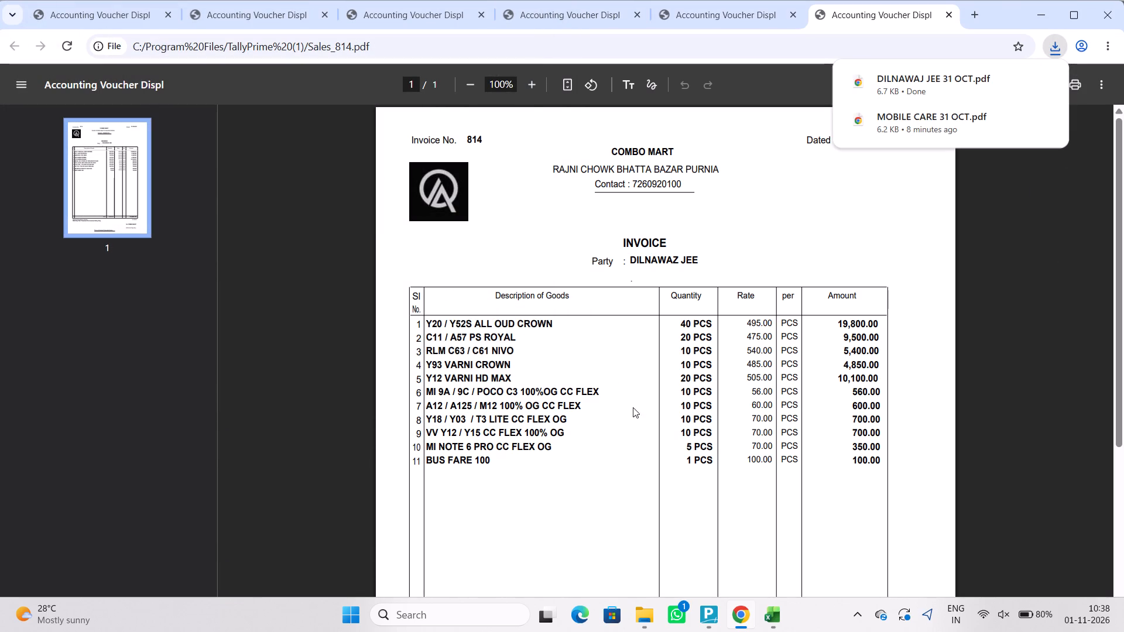
Examine the item quantities on DILNAWAZ JEE's re-exported invoice to work out the folder and spare counts.
left_click_drag(700, 385, 686, 385)
left_click(684, 385)
left_click(695, 394)
left_click_drag(695, 394, 671, 394)
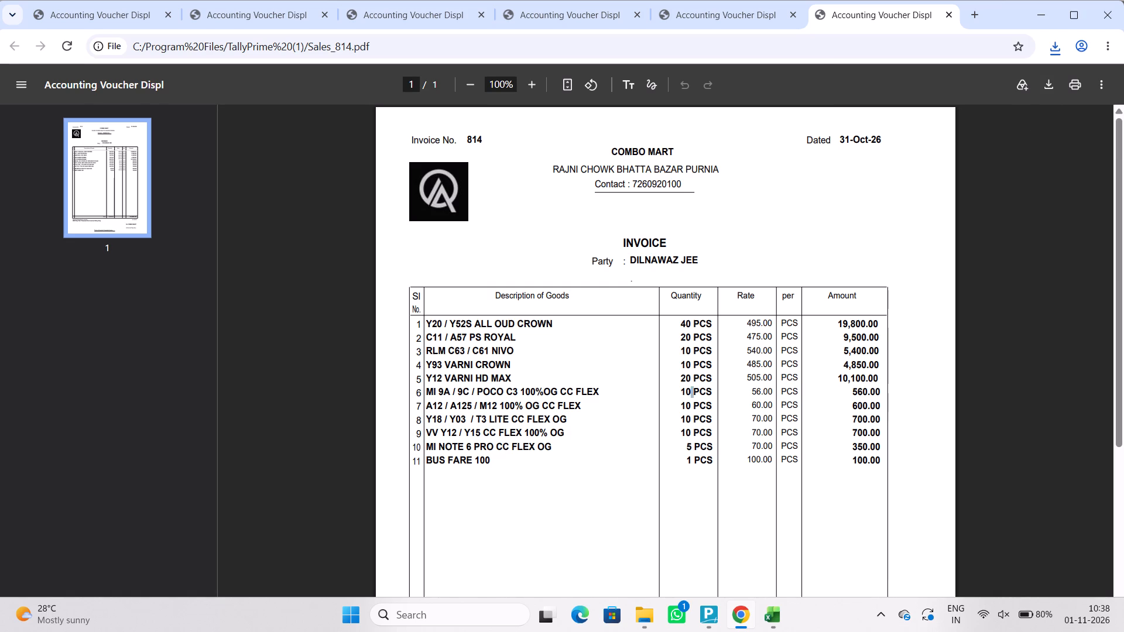
left_click_drag(671, 394, 671, 394)
left_click_drag(695, 406, 670, 401)
left_click_drag(688, 419, 681, 418)
left_click_drag(697, 434, 696, 434)
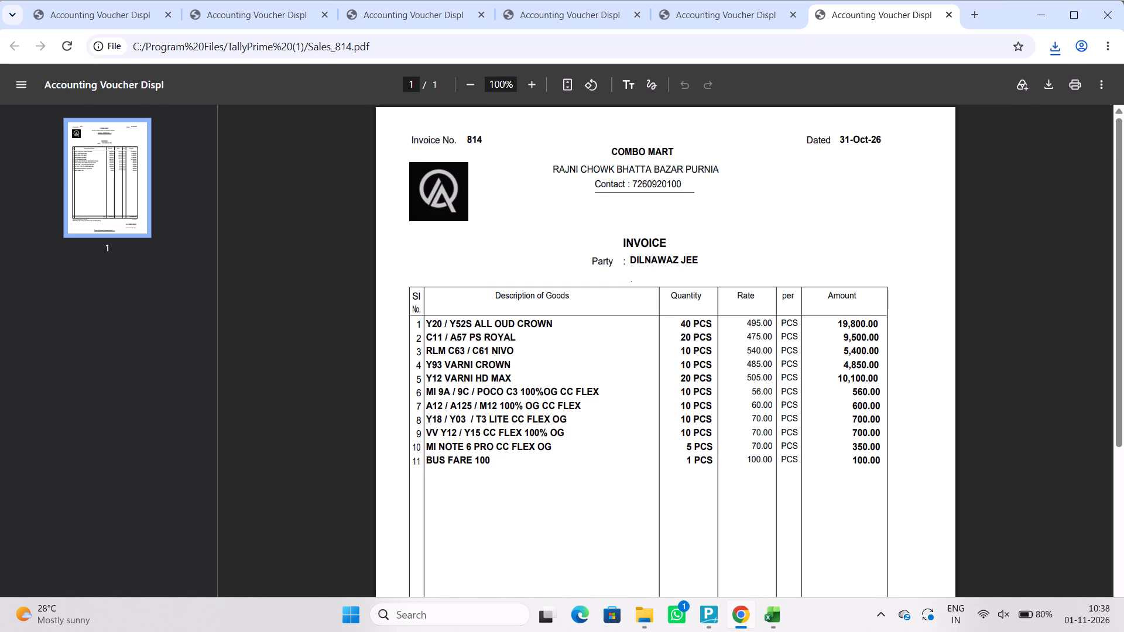
left_click_drag(696, 434, 669, 434)
left_click(692, 447)
left_click_drag(683, 316, 671, 317)
scroll(799, 496, "down", 3)
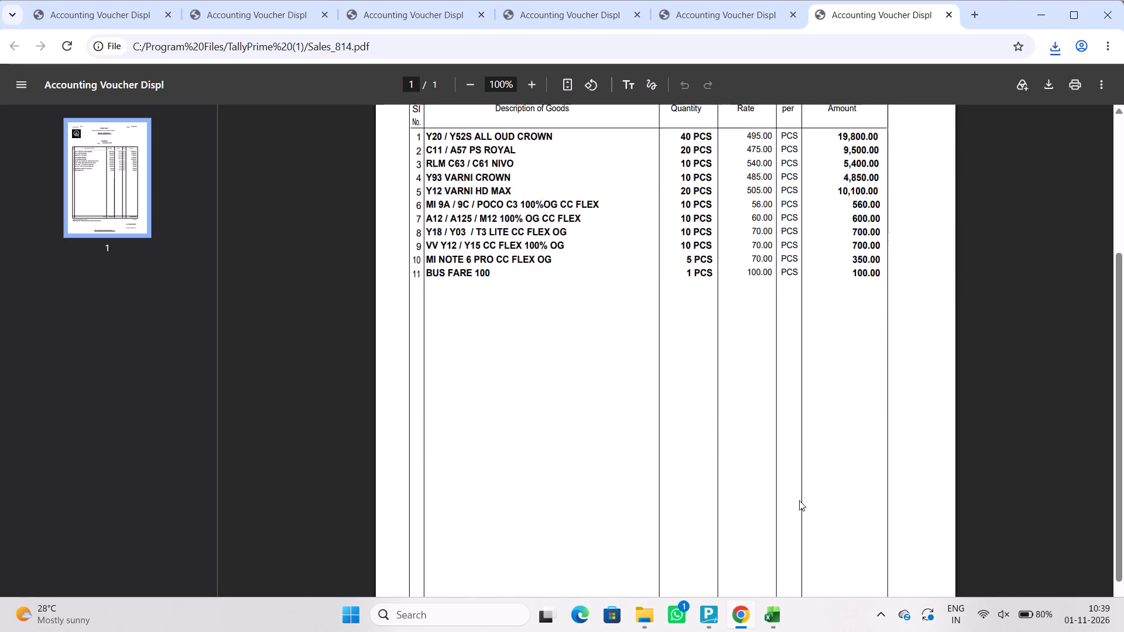
Switch to Excel and fill DILNAWAZ JEE's row with folder quantity 100, spare quantity 45, sale return 0, cash 0 and account 44700, leaving dues blank.
left_click(778, 607)
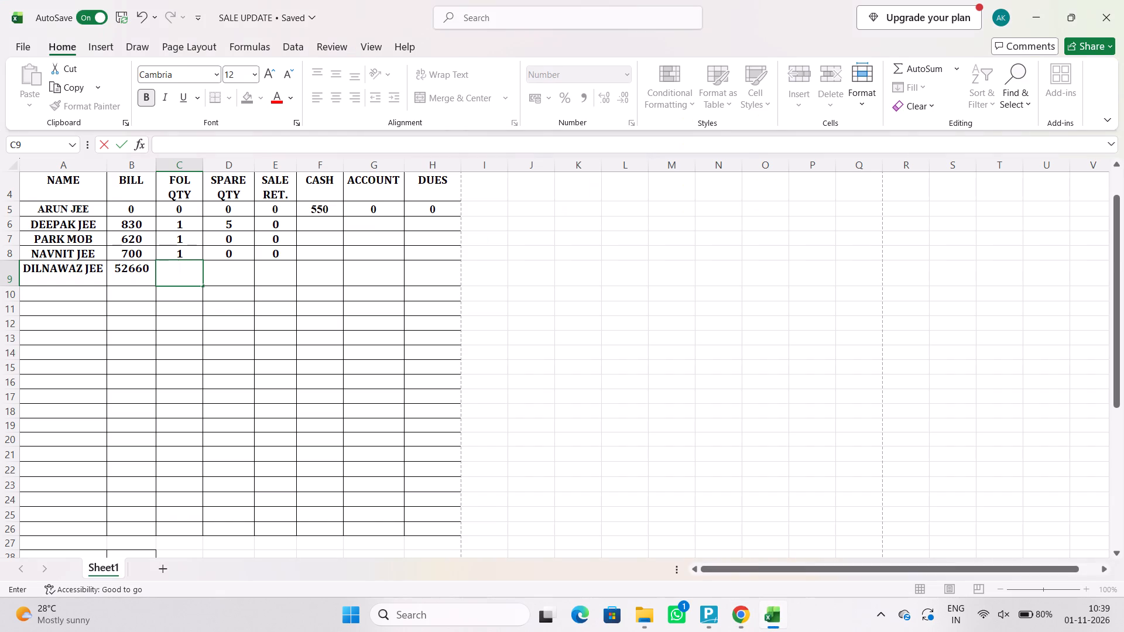
type("100")
key("Right")
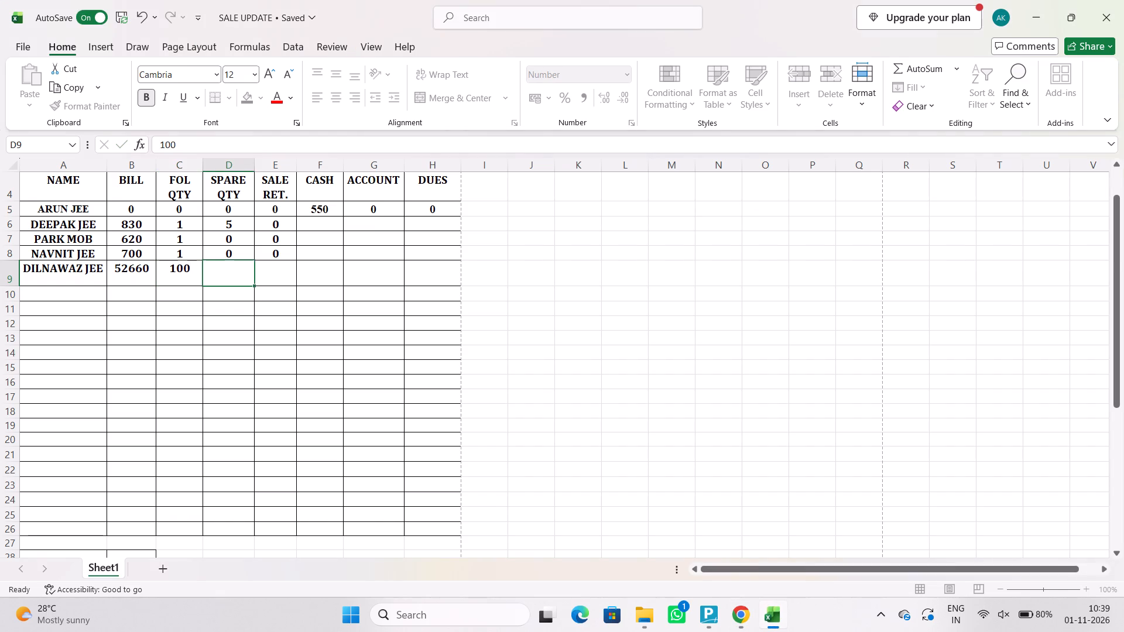
type("45")
key("Right")
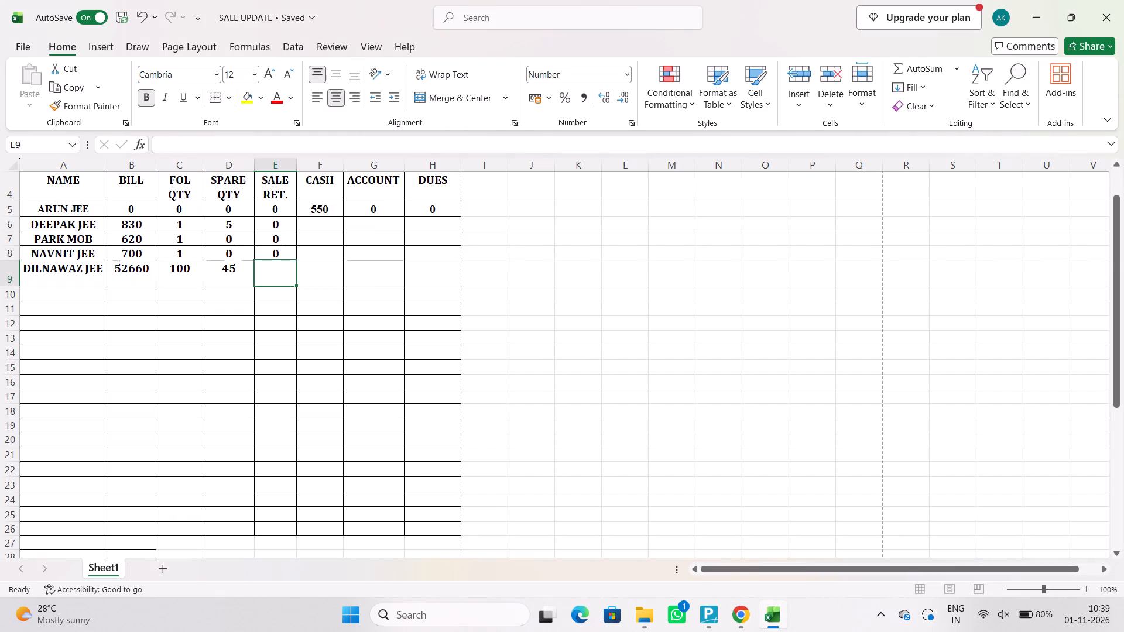
key("0")
key("Right")
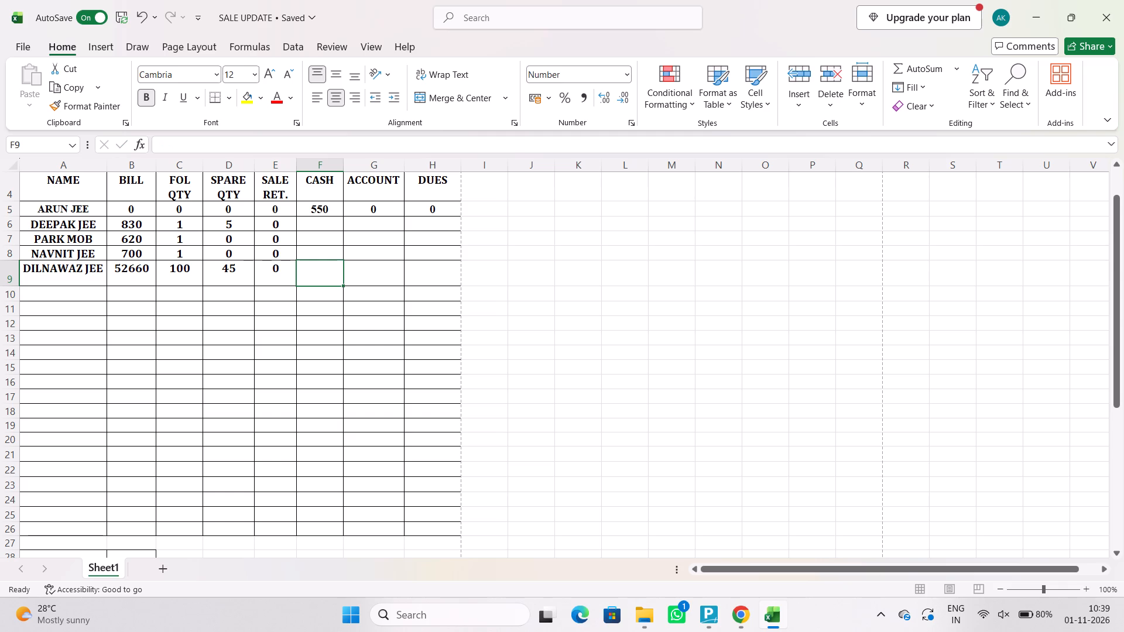
key("0")
key("Right")
type("44")
type("700")
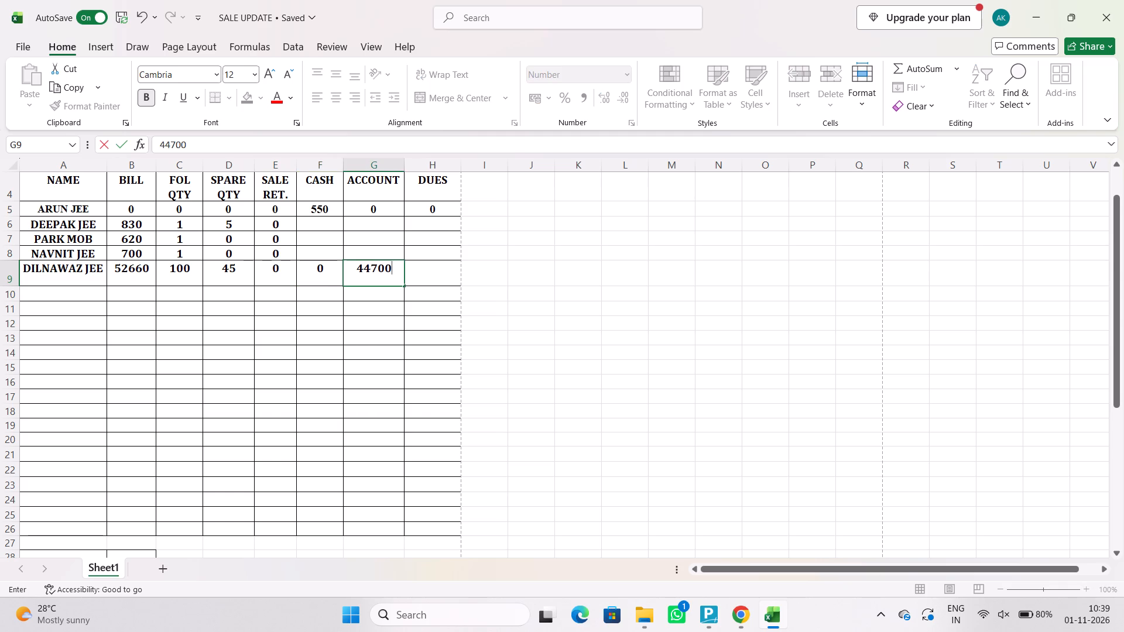
key("Right")
key("0")
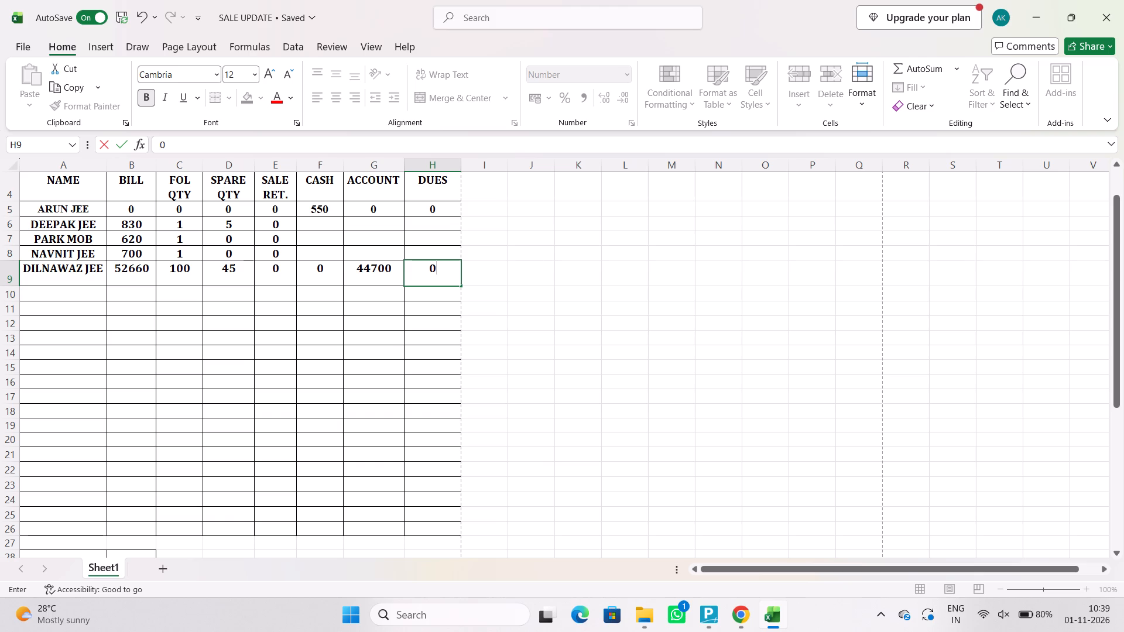
key("BackSpace")
Switch to File Explorer, open the saved DILNAWAJ JEE 31 OCT invoice PDF and check its items and total.
left_click(650, 610)
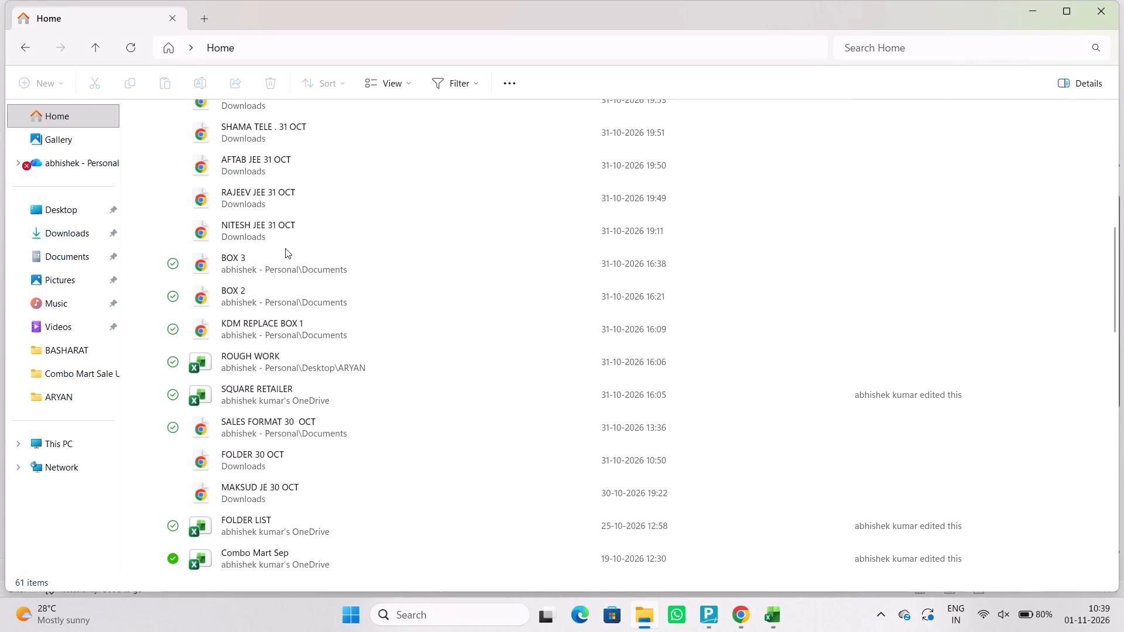
scroll(299, 241, "up", 9)
double_click(294, 371)
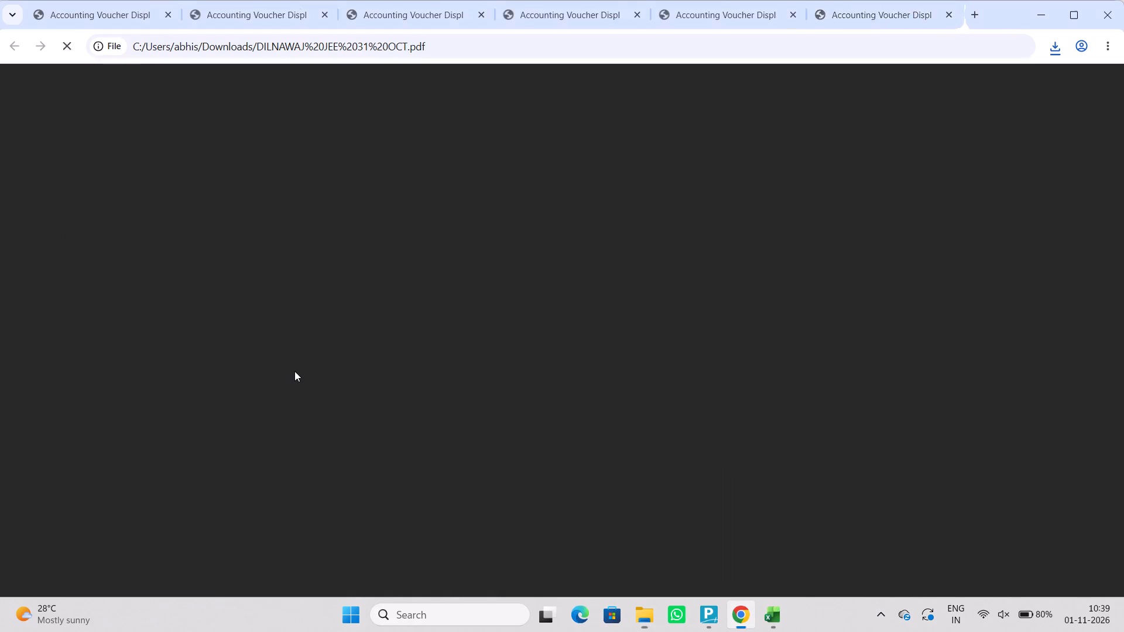
scroll(765, 349, "down", 11)
scroll(760, 361, "up", 4)
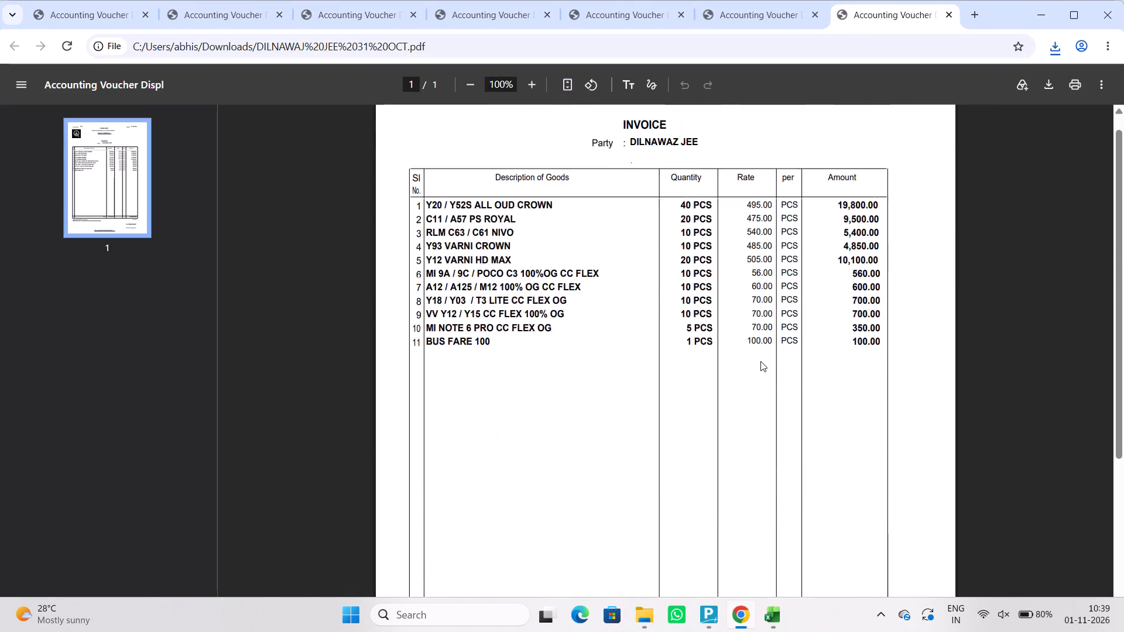
scroll(761, 387, "down", 7)
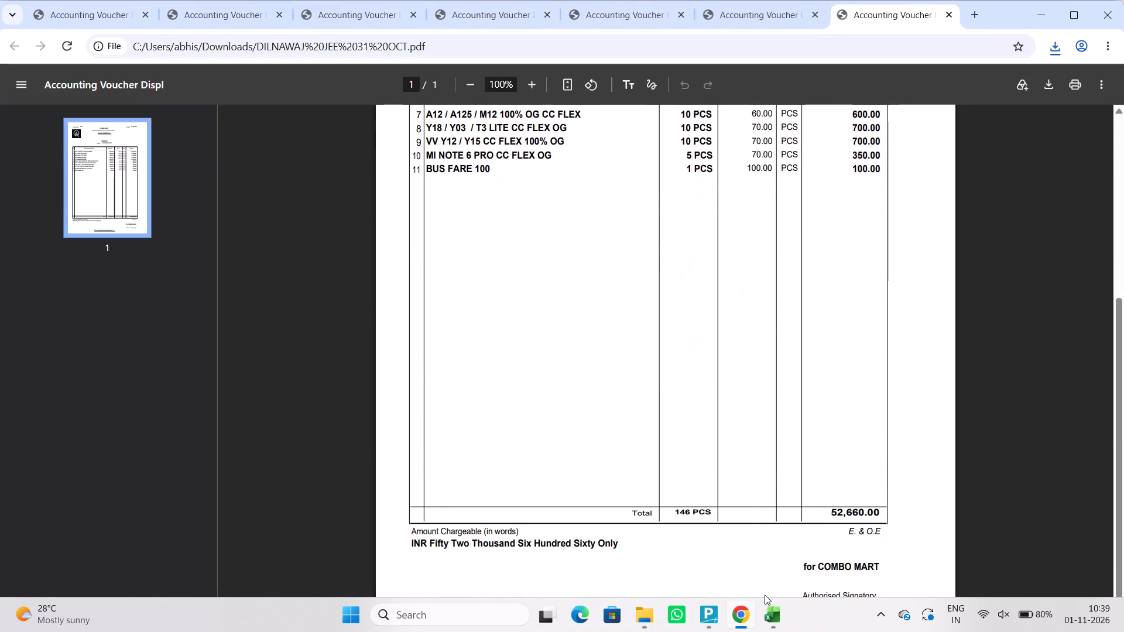
Switch back to Excel and enter SHAMA TELE. in the first empty customer row with a bill of 4080.
left_click(768, 618)
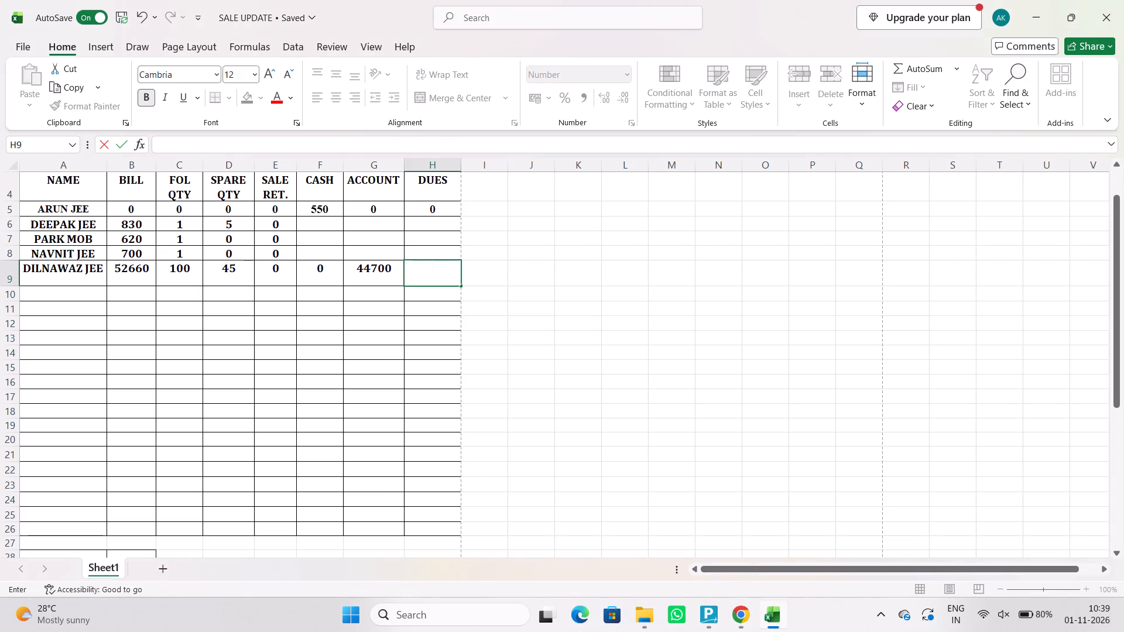
left_click(92, 297)
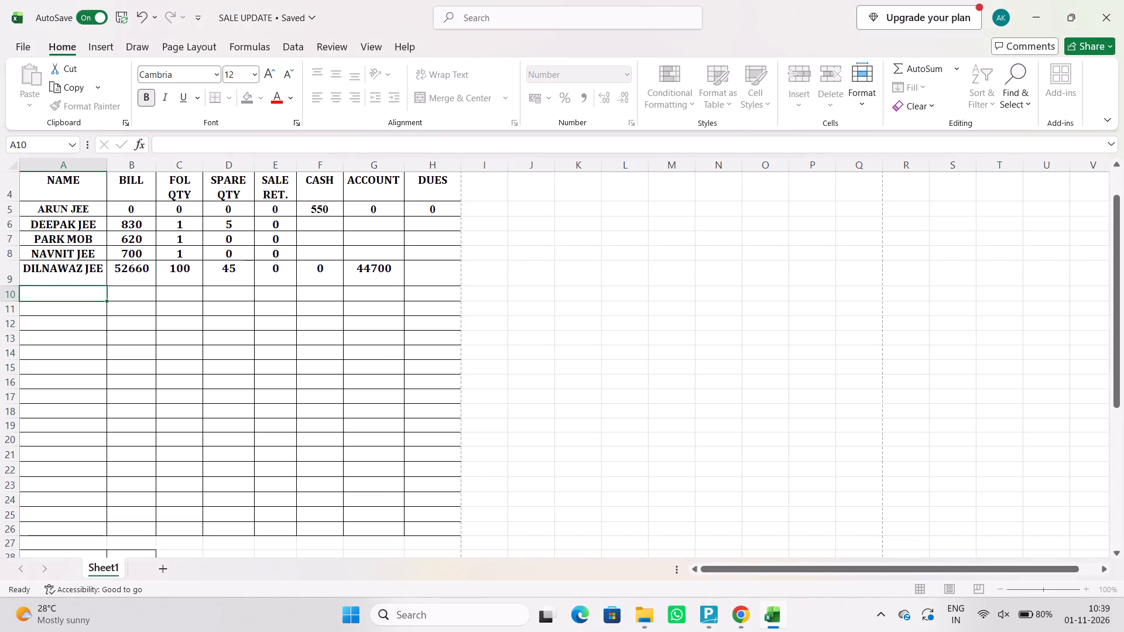
type("SHAMA")
key("space")
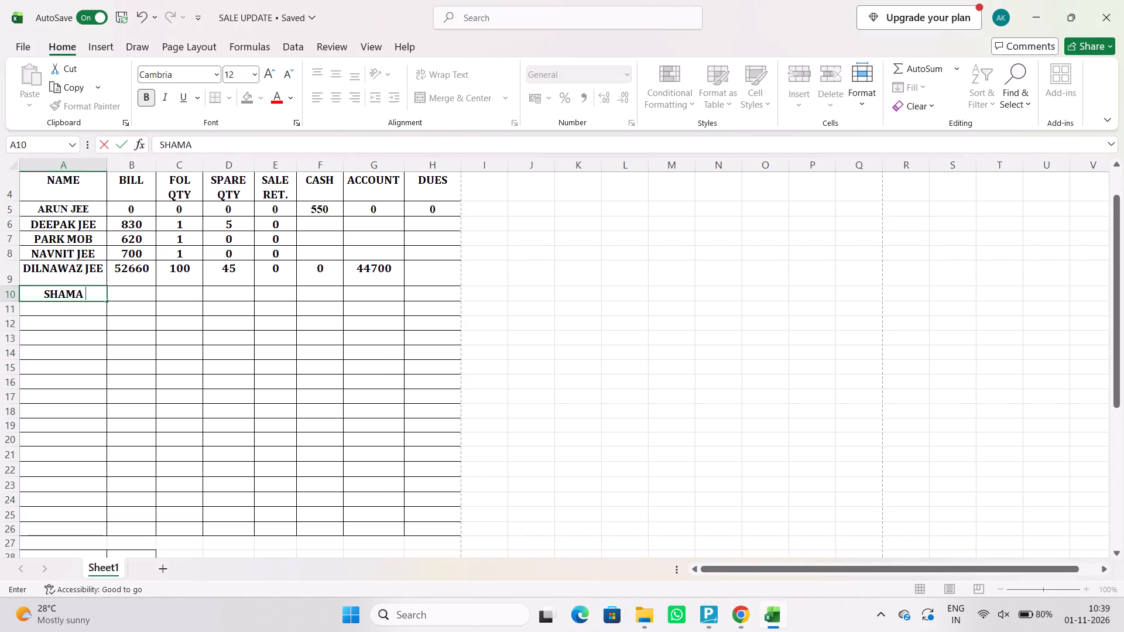
type("TE")
type("LE.")
key("space")
key("Right")
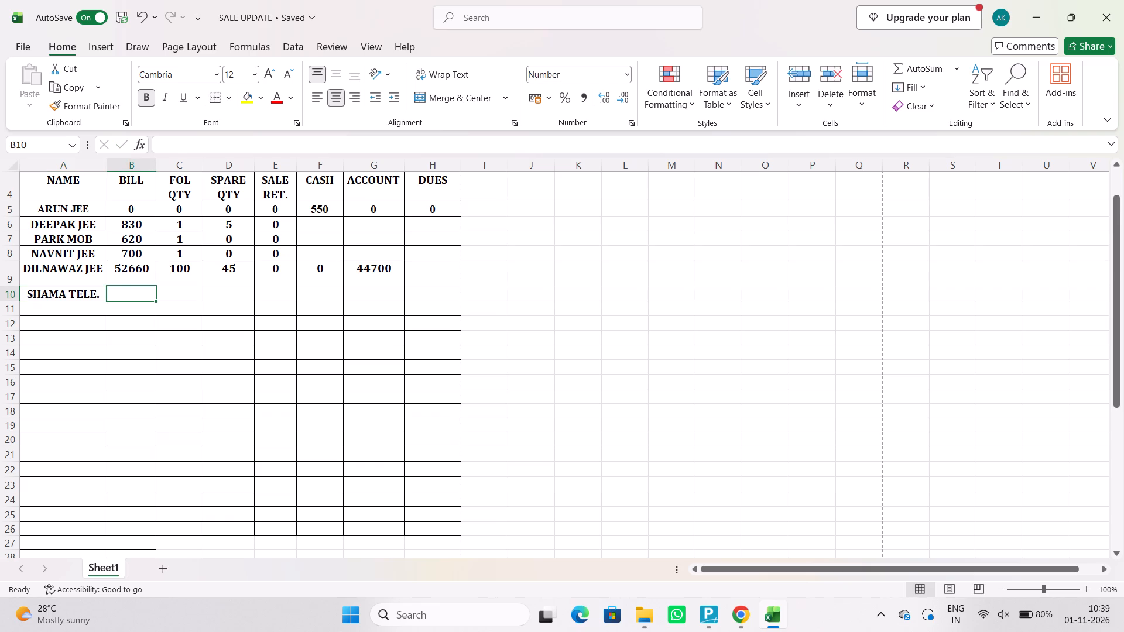
type("4080")
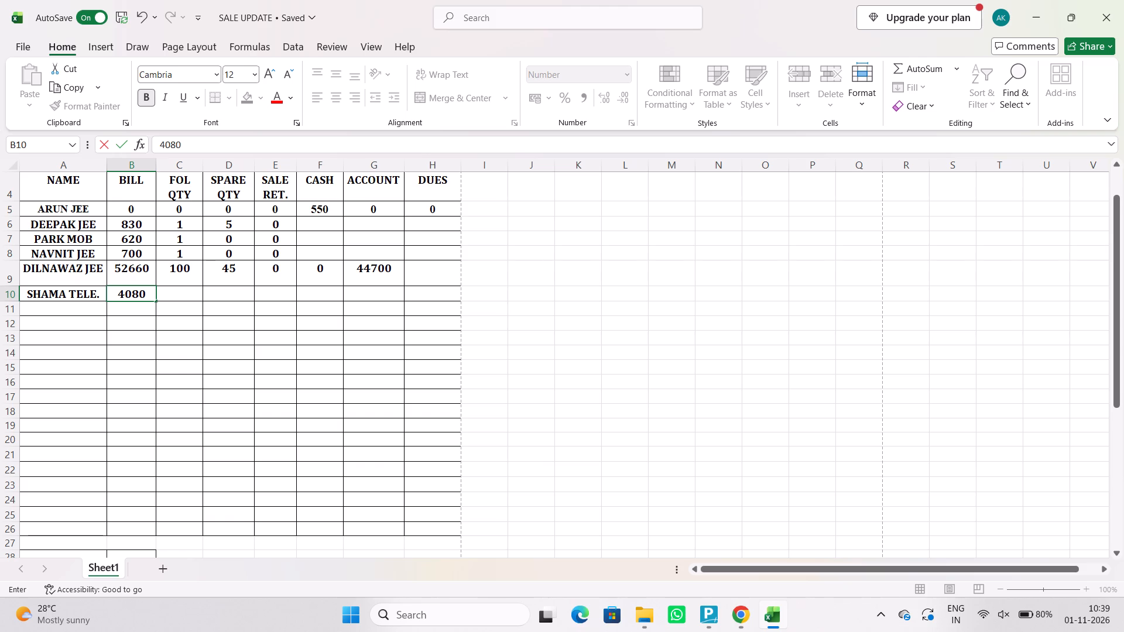
key("Right")
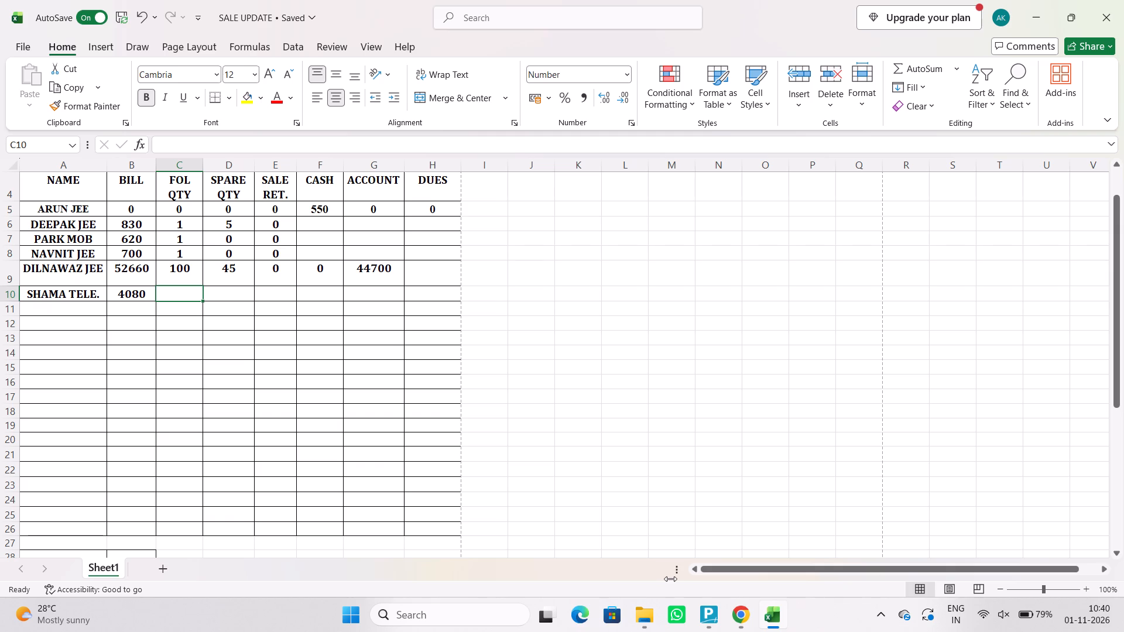
Switch to File Explorer, open the SHAMA TELE . 31 OCT invoice PDF and check its item quantities and total.
left_click(650, 618)
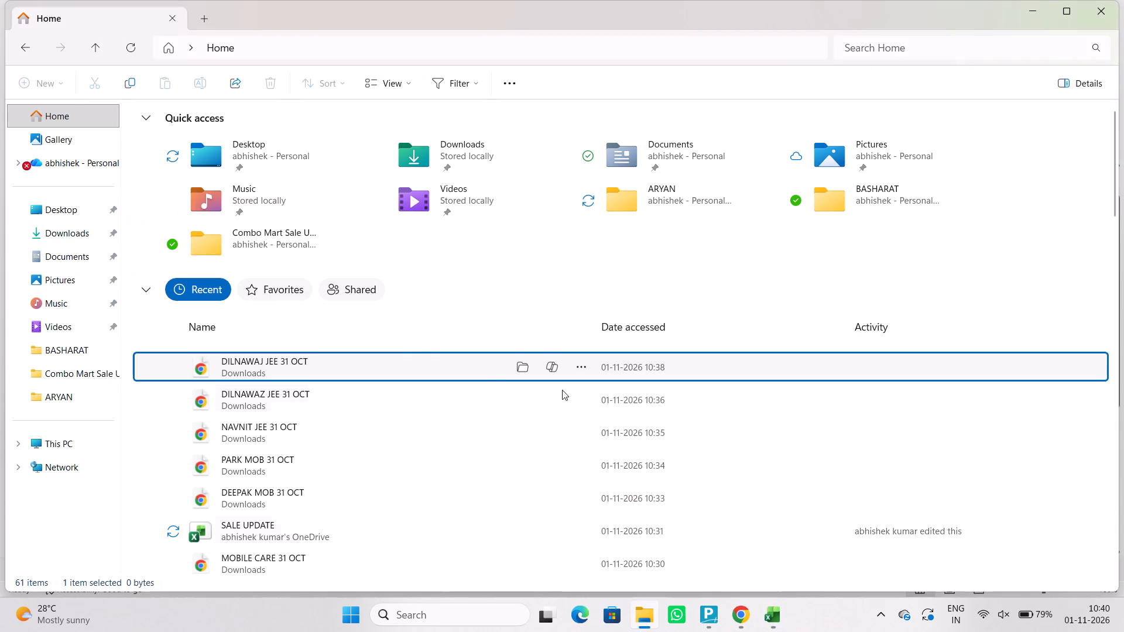
scroll(330, 409, "down", 3)
double_click(323, 409)
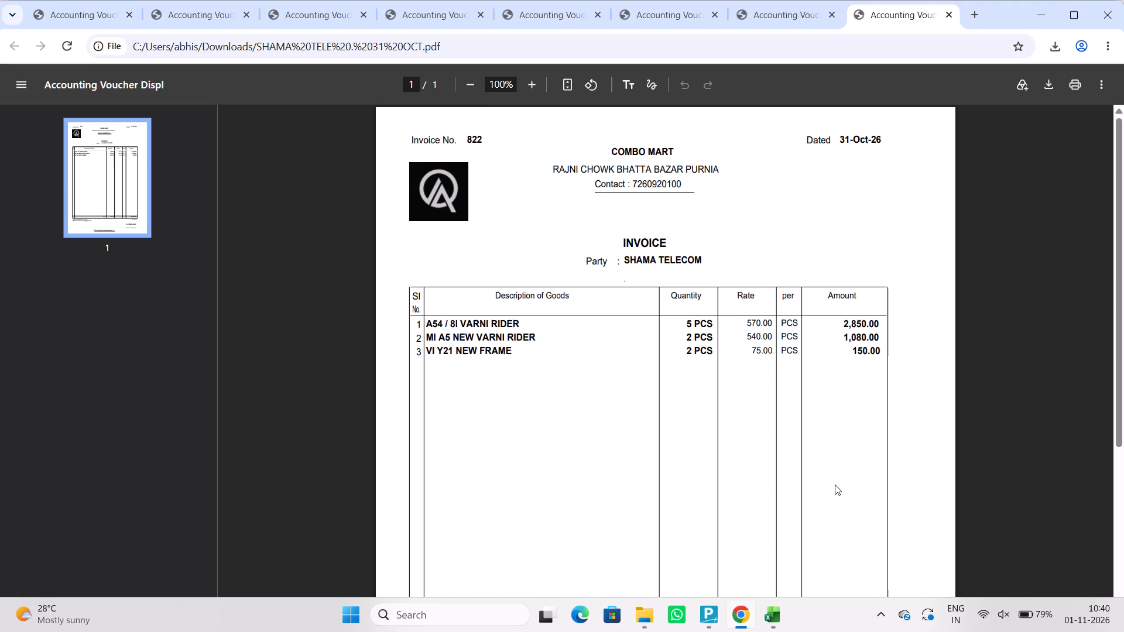
scroll(835, 485, "down", 6)
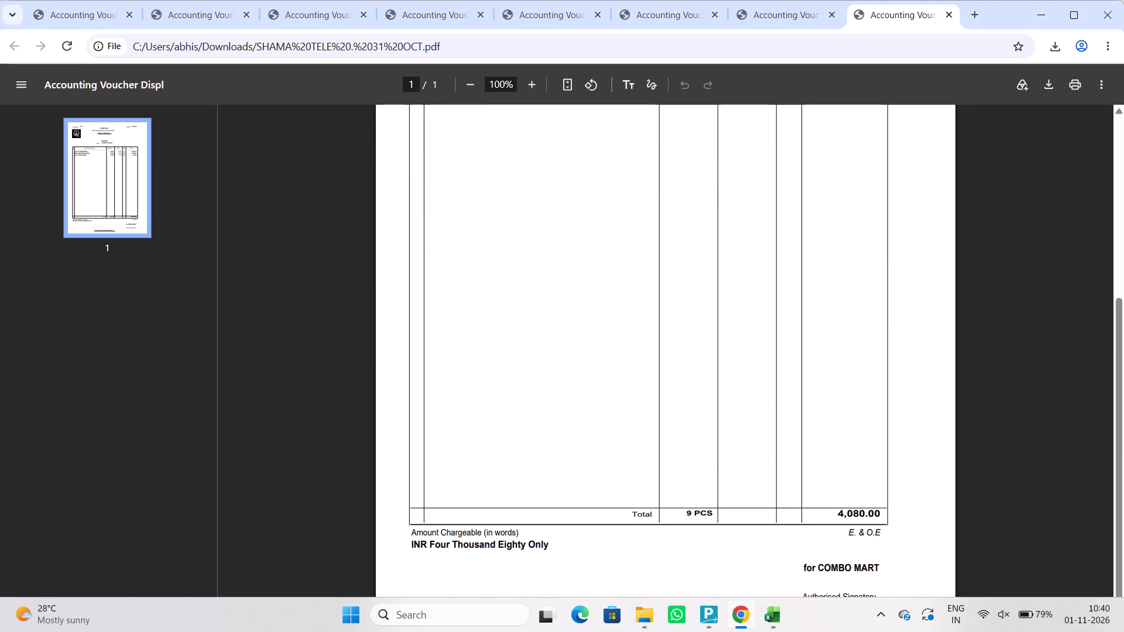
Return to Excel and complete SHAMA TELE.'s row with folder quantity 7, spare quantity 2, sale return 0, cash 0, account 5000 and dues 0.
left_click(770, 608)
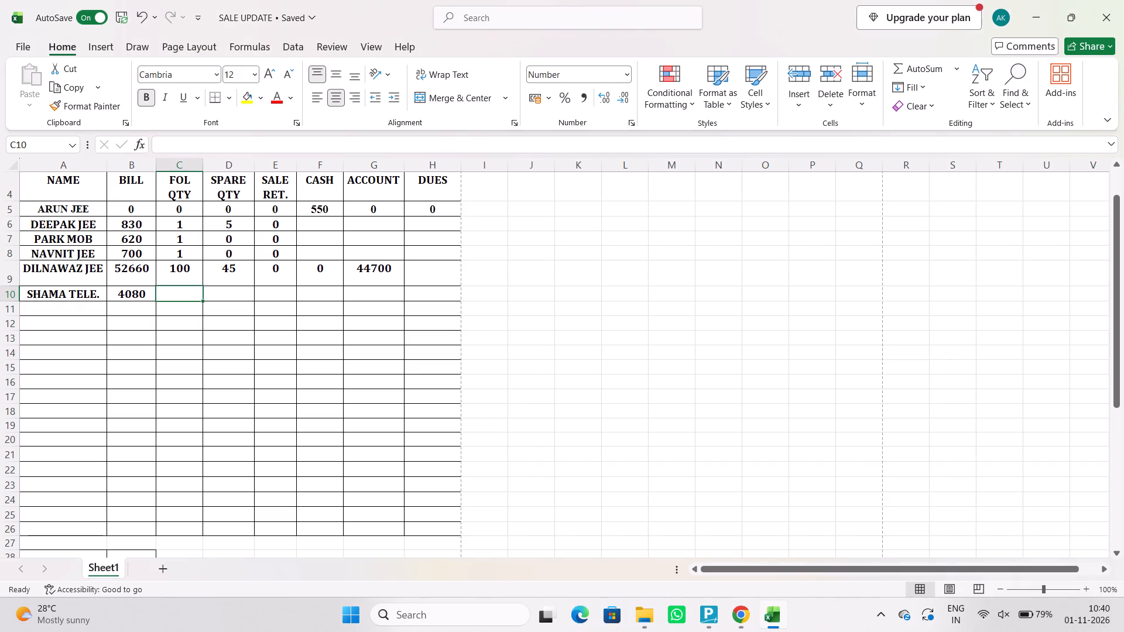
key("7")
key("Right")
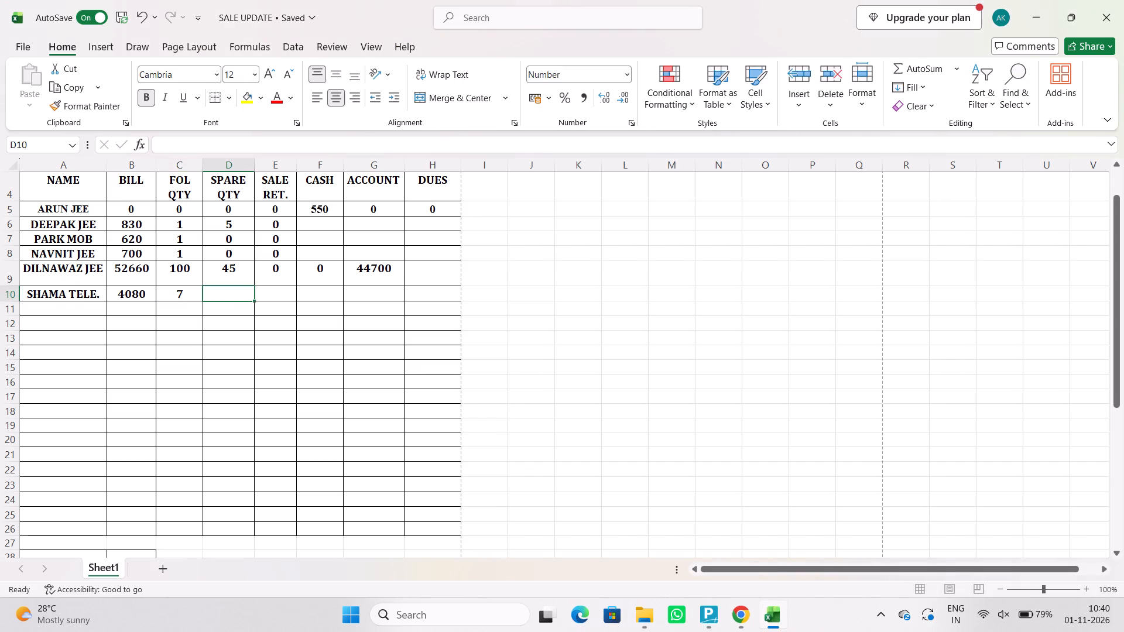
key("2")
key("Right")
type("00")
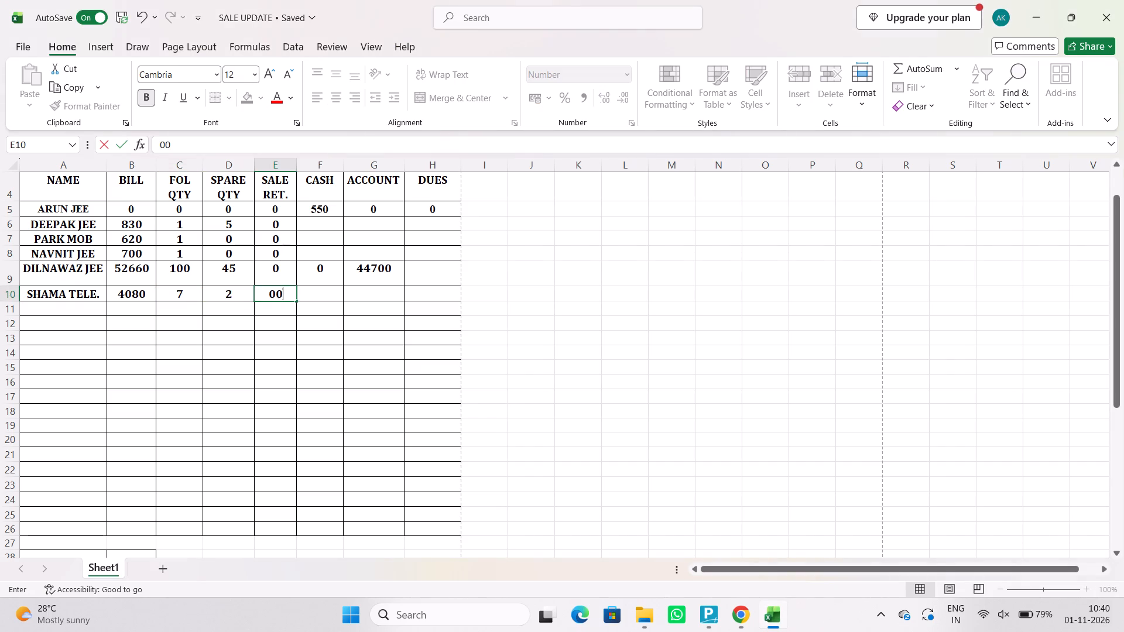
key("Right")
key("0")
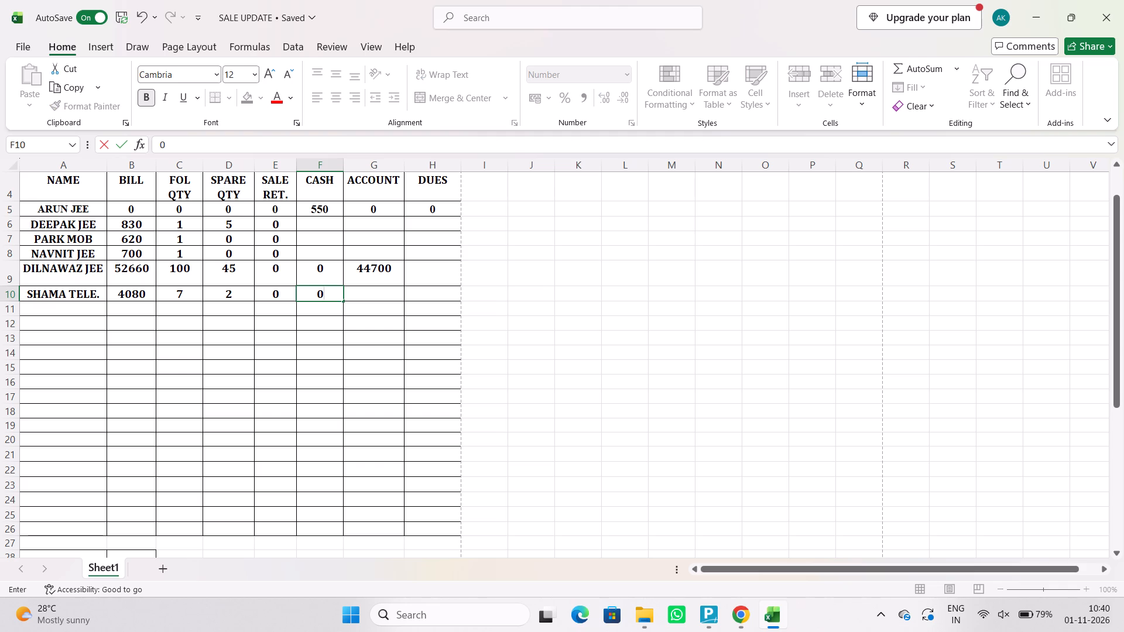
key("Right")
type("5000")
key("Right")
key("0")
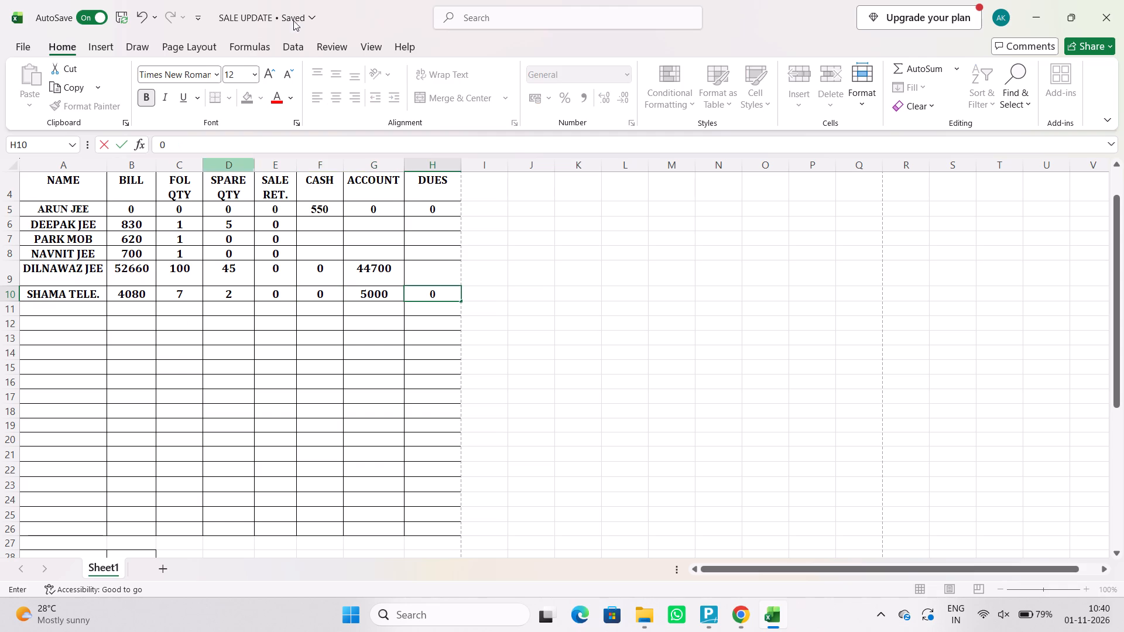
Enter NITESH JEE in the first empty customer row with a bill of 26625.
left_click(84, 319)
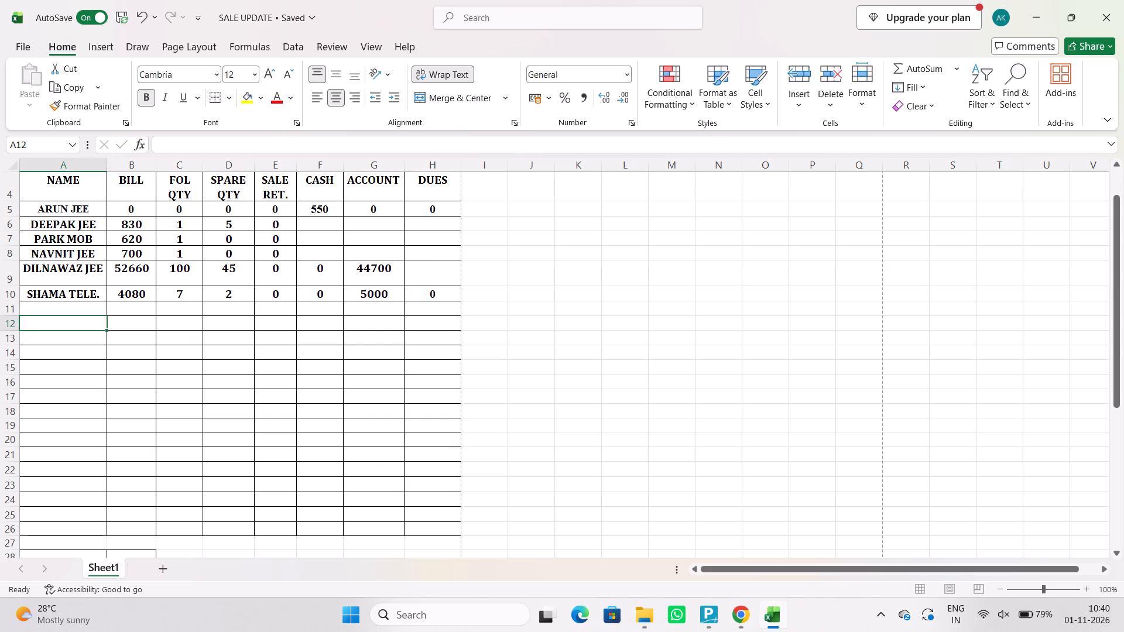
left_click(78, 307)
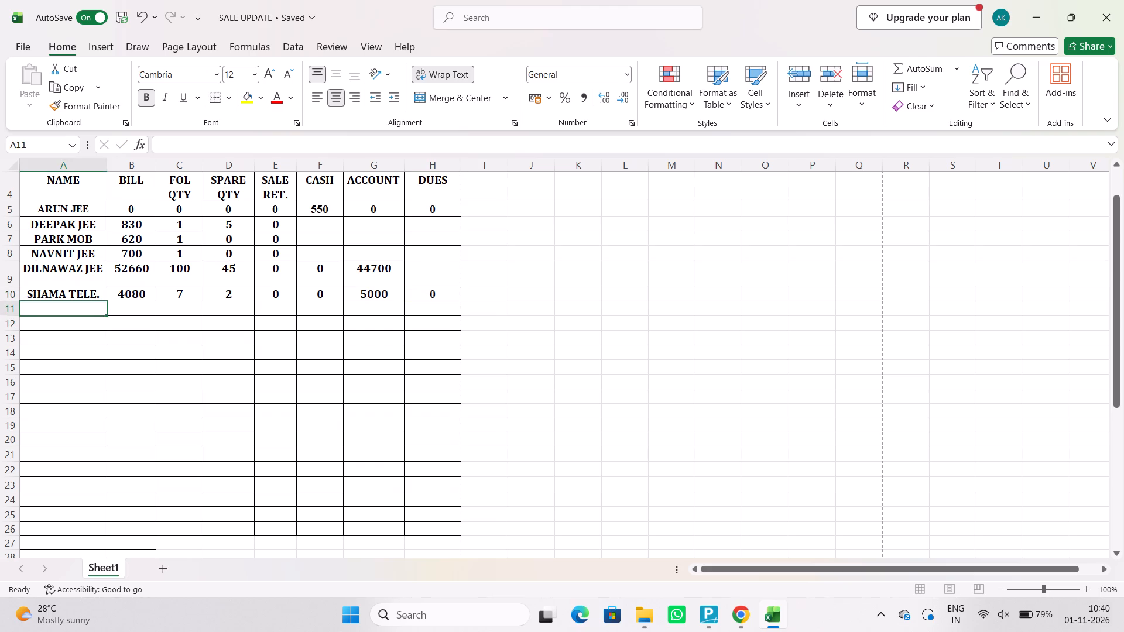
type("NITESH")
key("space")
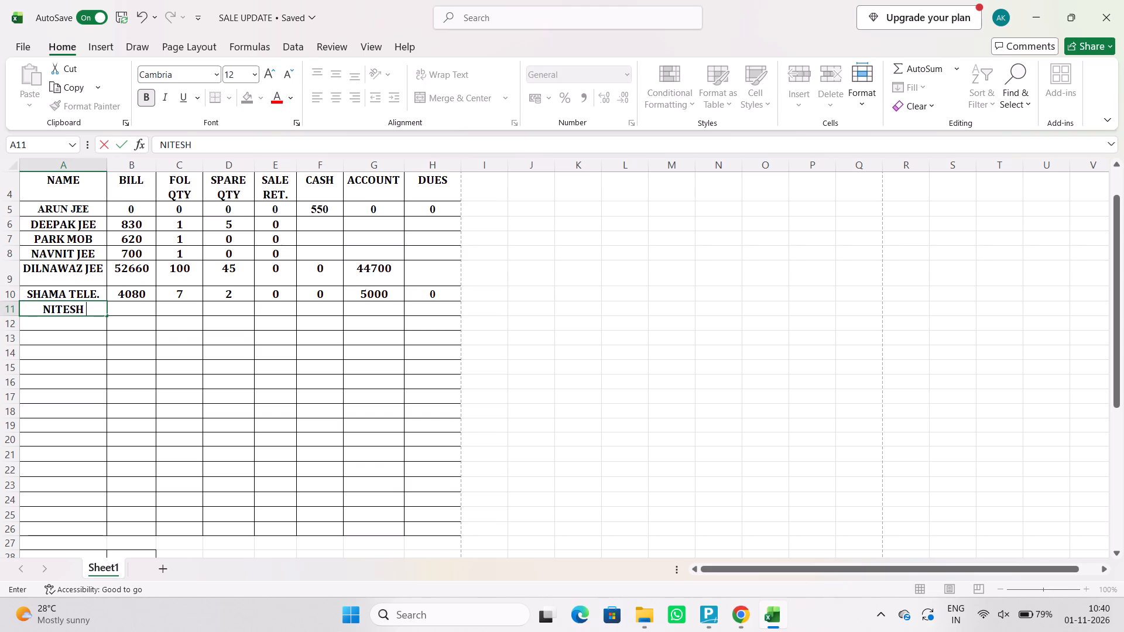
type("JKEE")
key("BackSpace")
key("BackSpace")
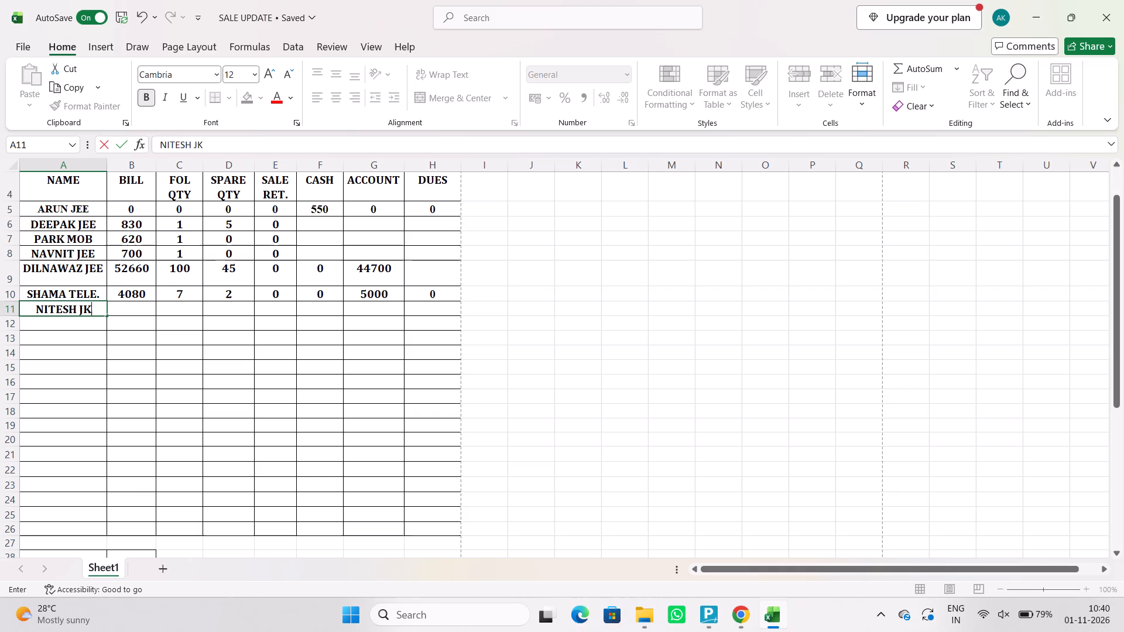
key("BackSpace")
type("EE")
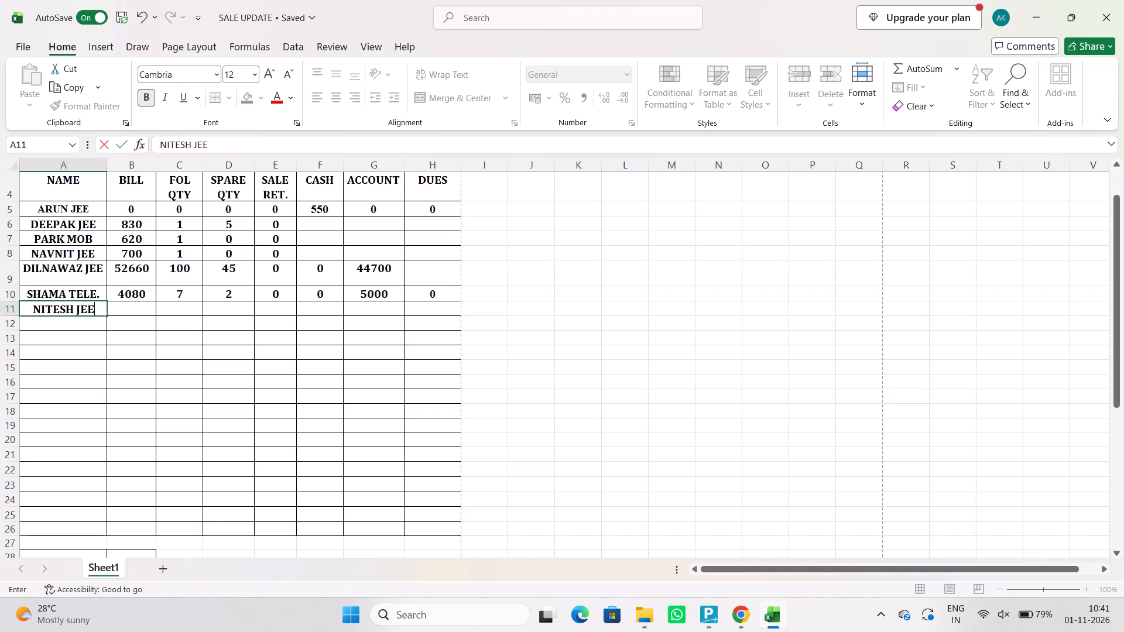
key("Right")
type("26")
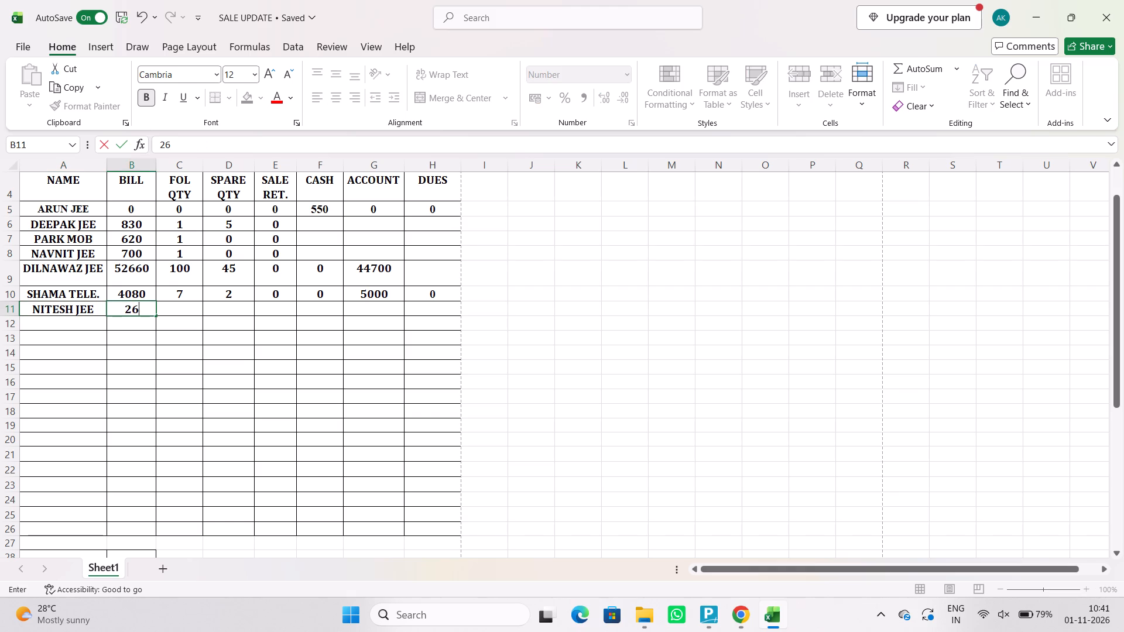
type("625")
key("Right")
Complete NITESH JEE's row with FOL QTY, spare quantity, sale return, cash and account all 0, and dues 26625.
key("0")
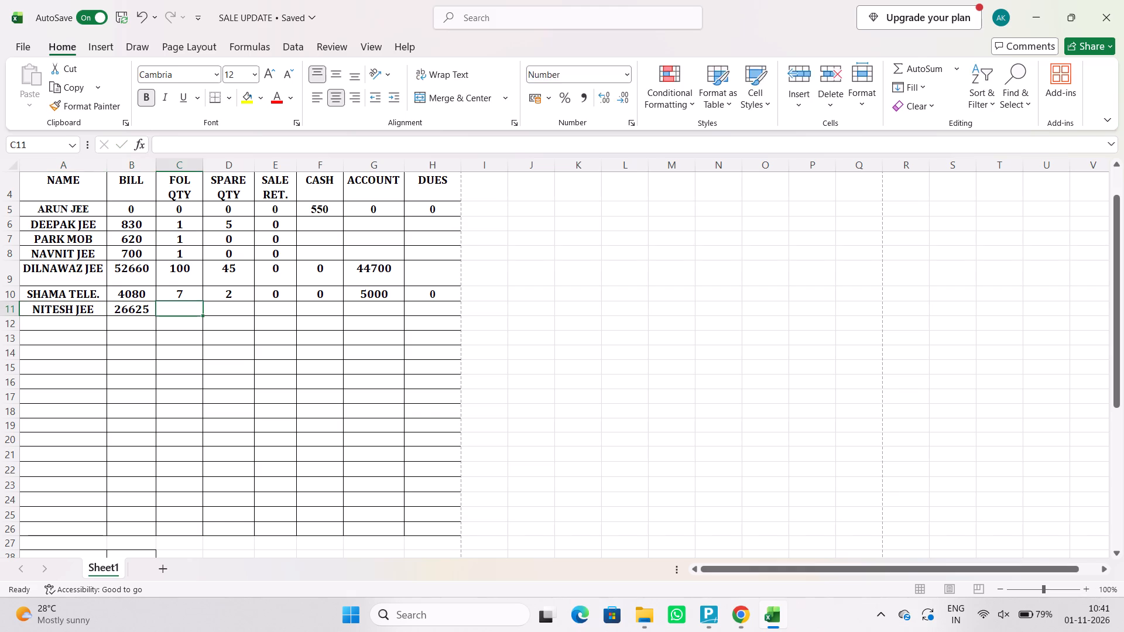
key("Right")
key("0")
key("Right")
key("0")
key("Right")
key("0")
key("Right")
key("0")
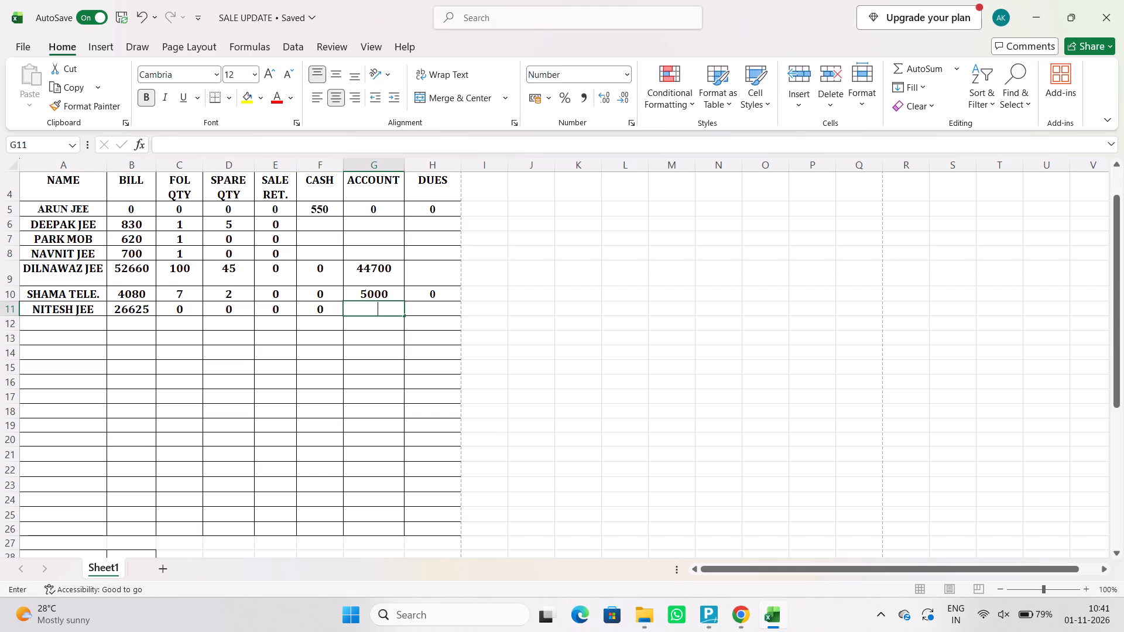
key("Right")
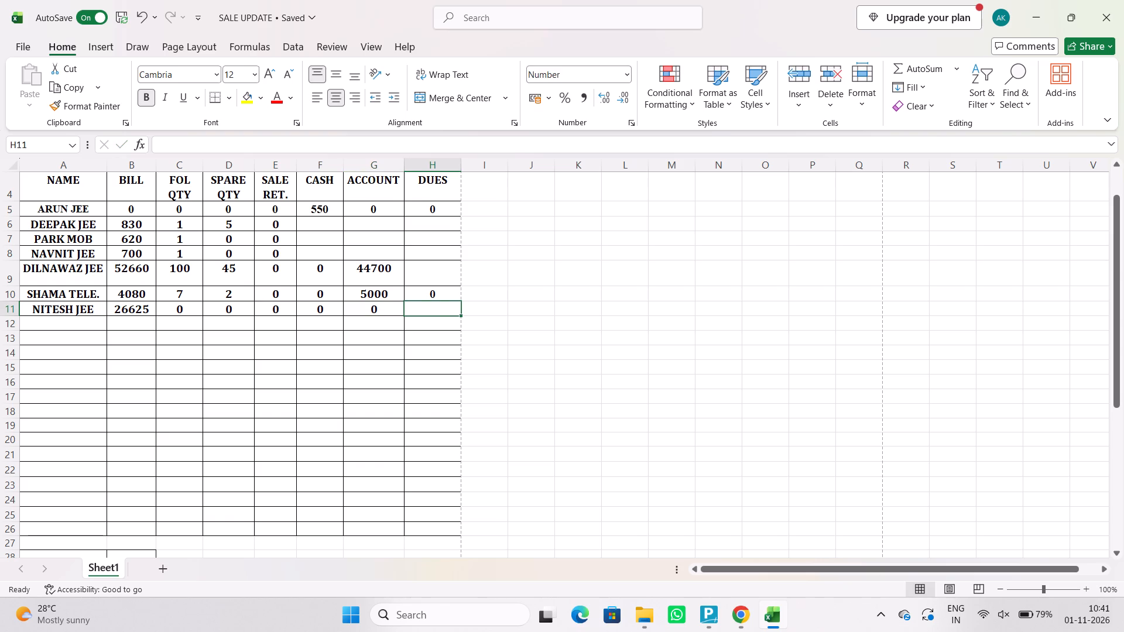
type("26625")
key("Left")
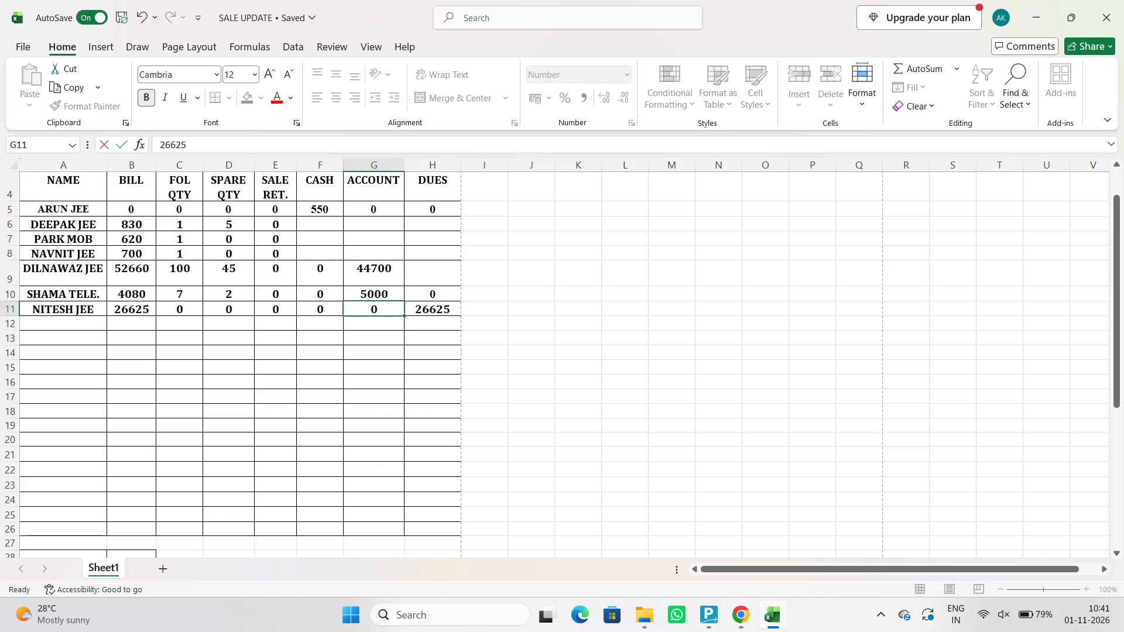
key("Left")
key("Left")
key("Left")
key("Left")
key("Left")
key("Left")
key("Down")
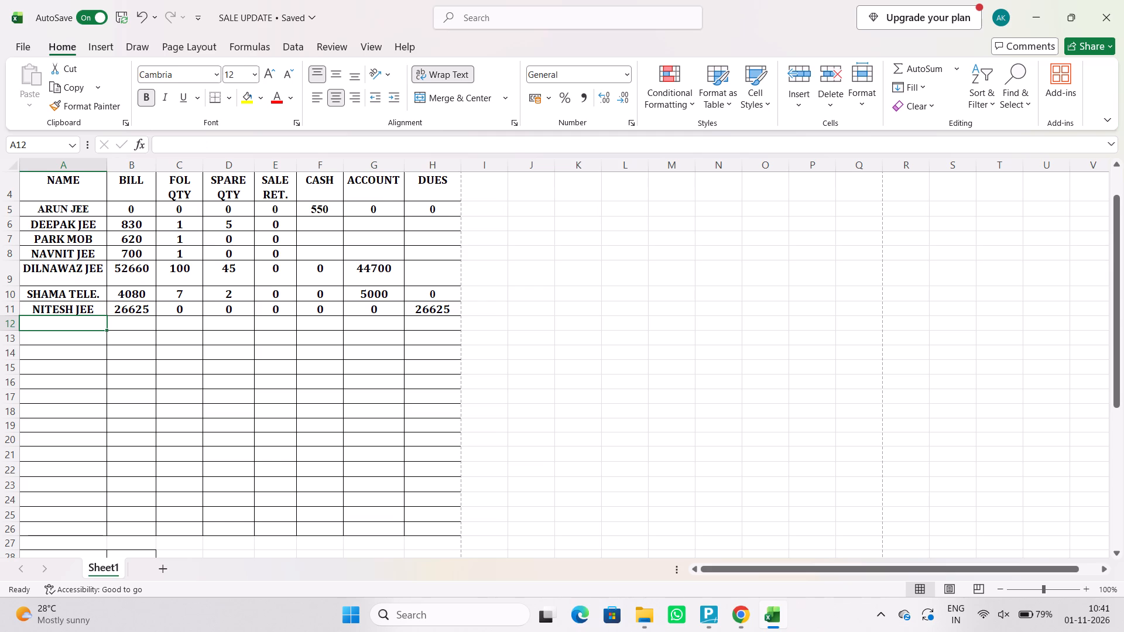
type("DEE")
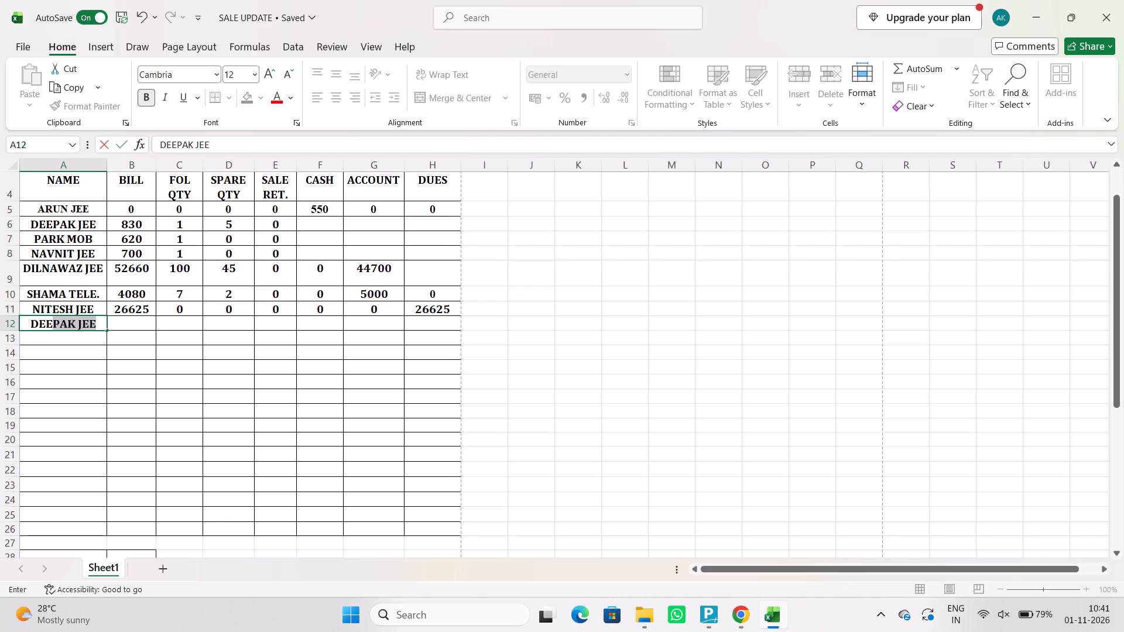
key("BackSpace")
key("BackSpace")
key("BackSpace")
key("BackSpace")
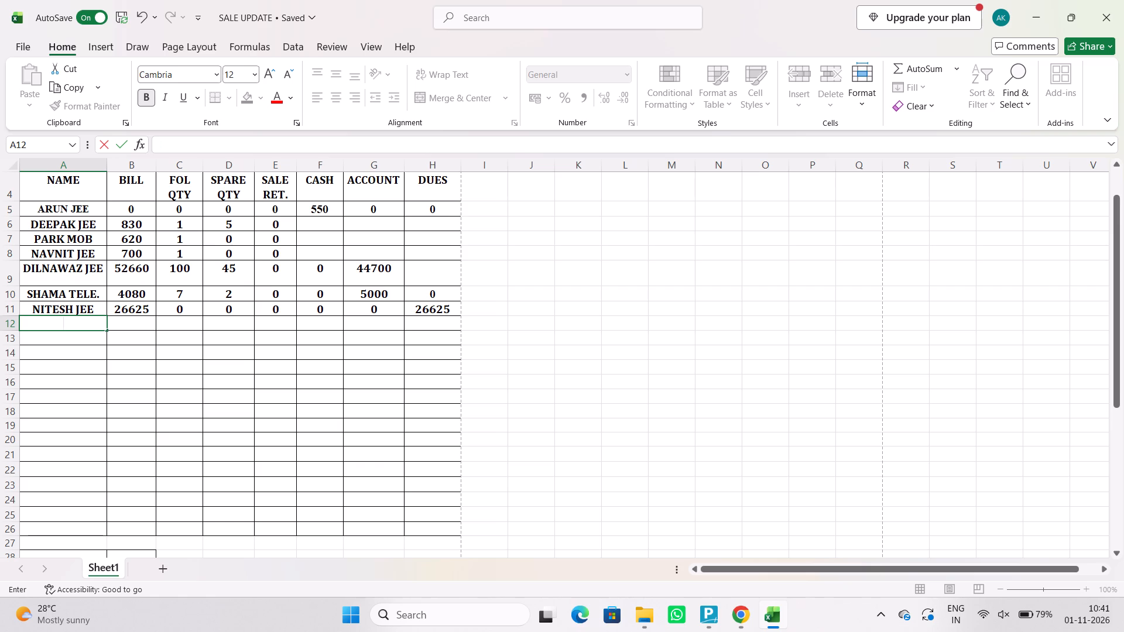
Enter RAJEEV JEE in the row below NITESH JEE with a bill of 10670.
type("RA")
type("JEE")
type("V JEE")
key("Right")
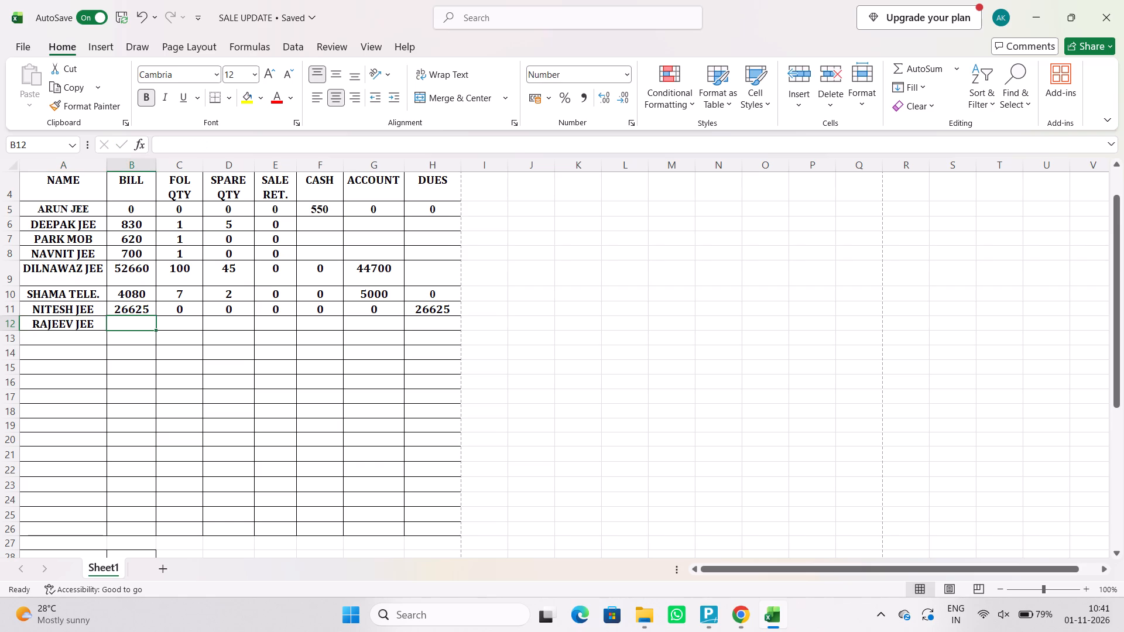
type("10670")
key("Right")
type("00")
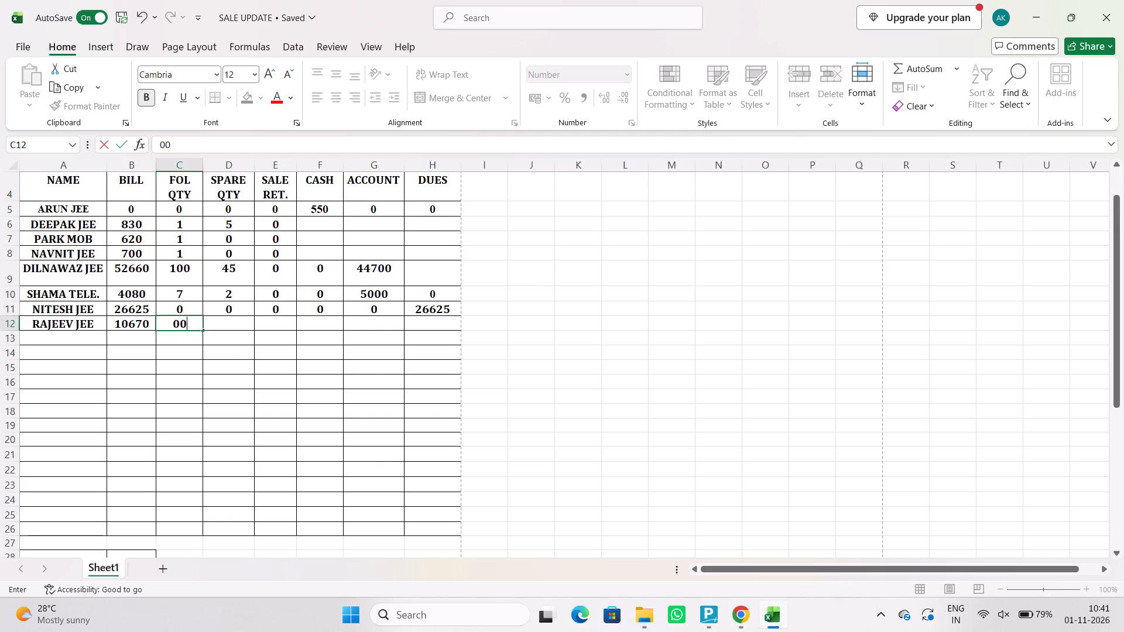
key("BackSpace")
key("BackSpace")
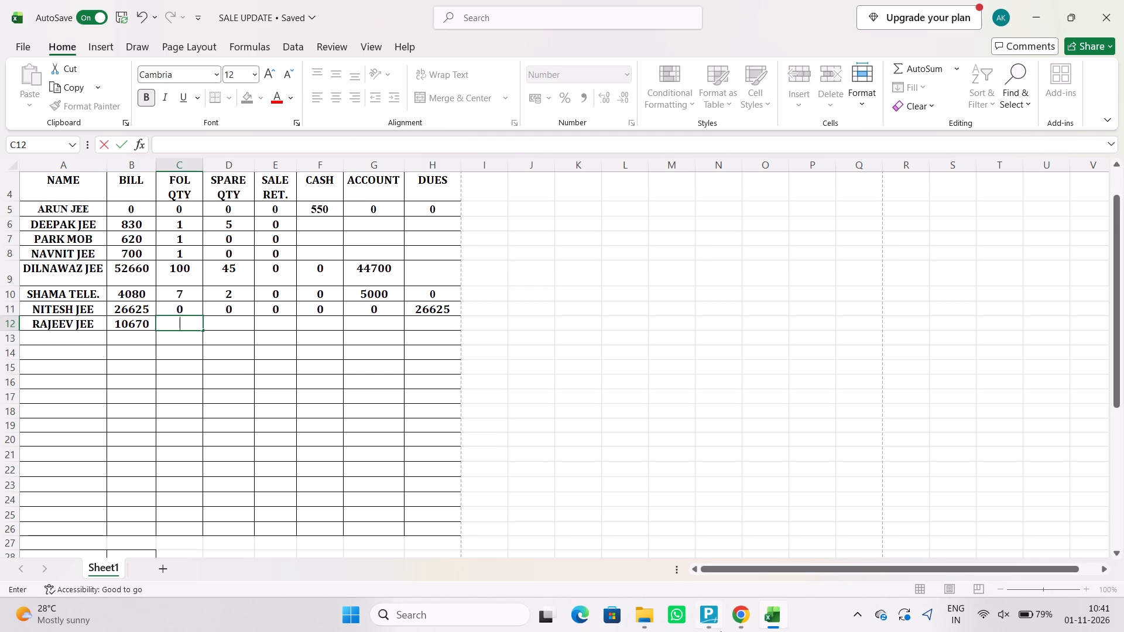
Switch to File Explorer, open the RAJEEV JEE 31 OCT invoice PDF and check its item quantities and total.
left_click(651, 613)
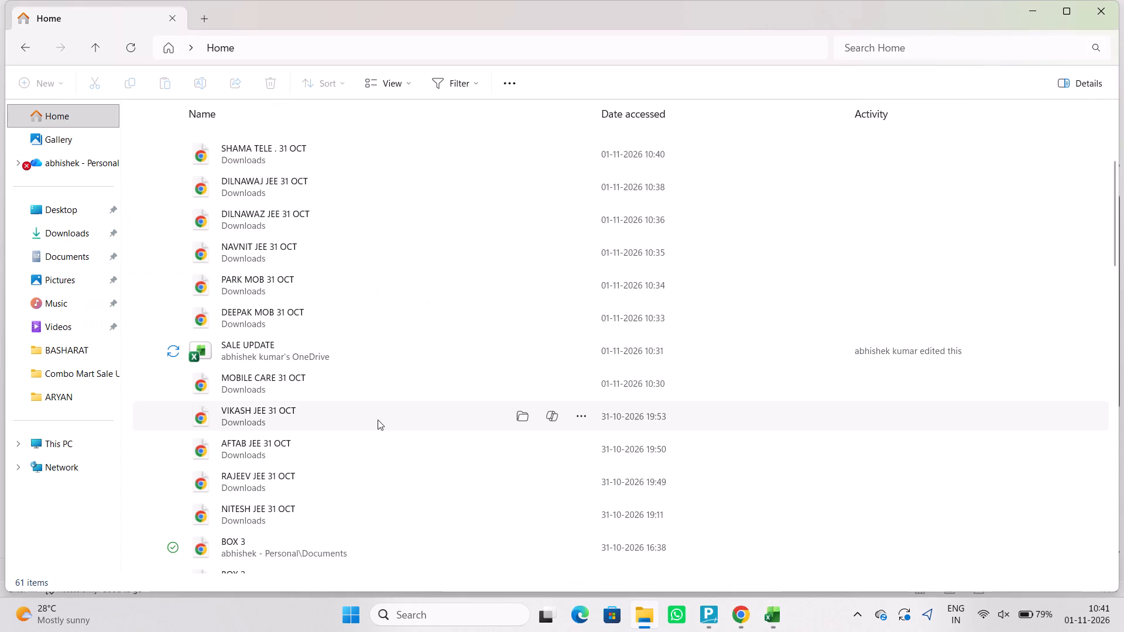
double_click(330, 475)
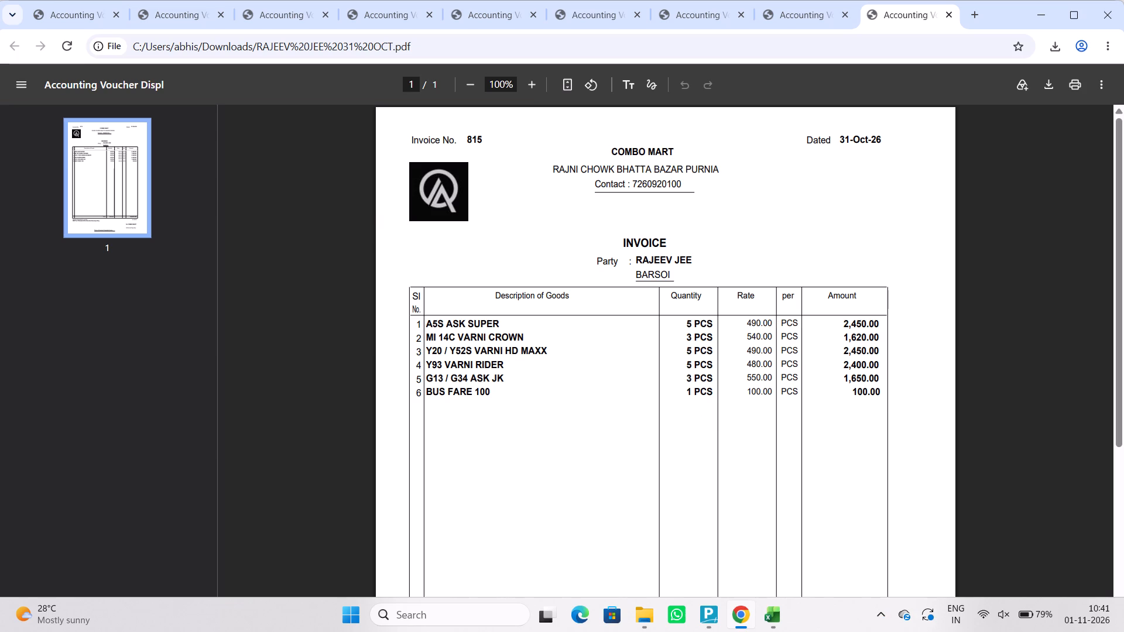
scroll(695, 398, "down", 6)
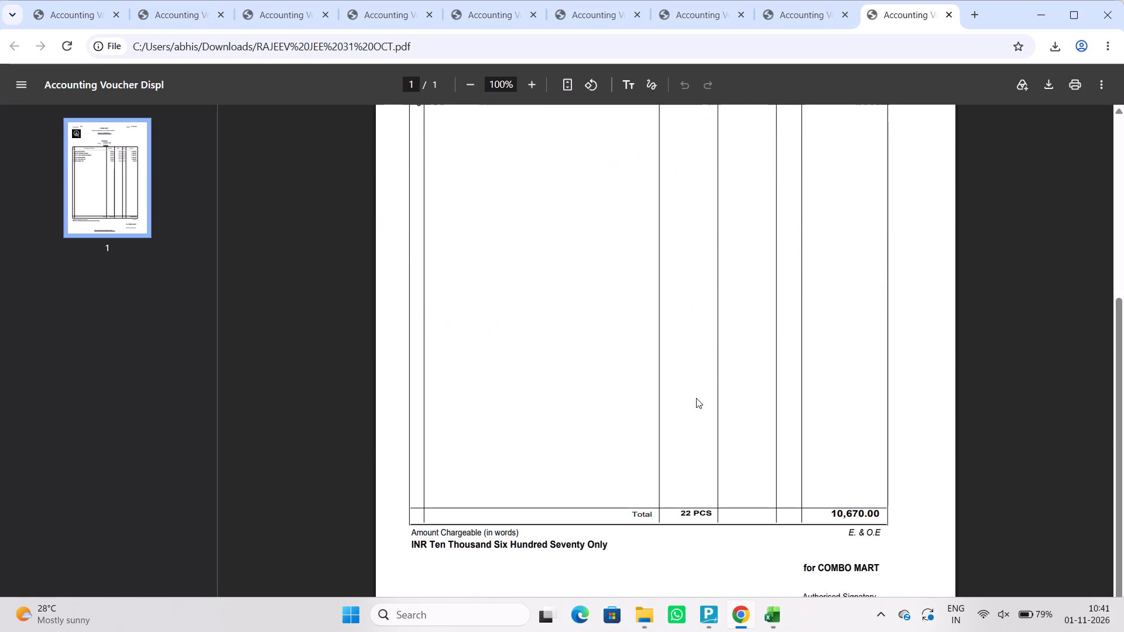
Return to Excel and complete RAJEEV JEE's row with FOL QTY 21, spare quantity 0, sale return 0, cash 0, account 0 and dues 10670.
left_click(768, 622)
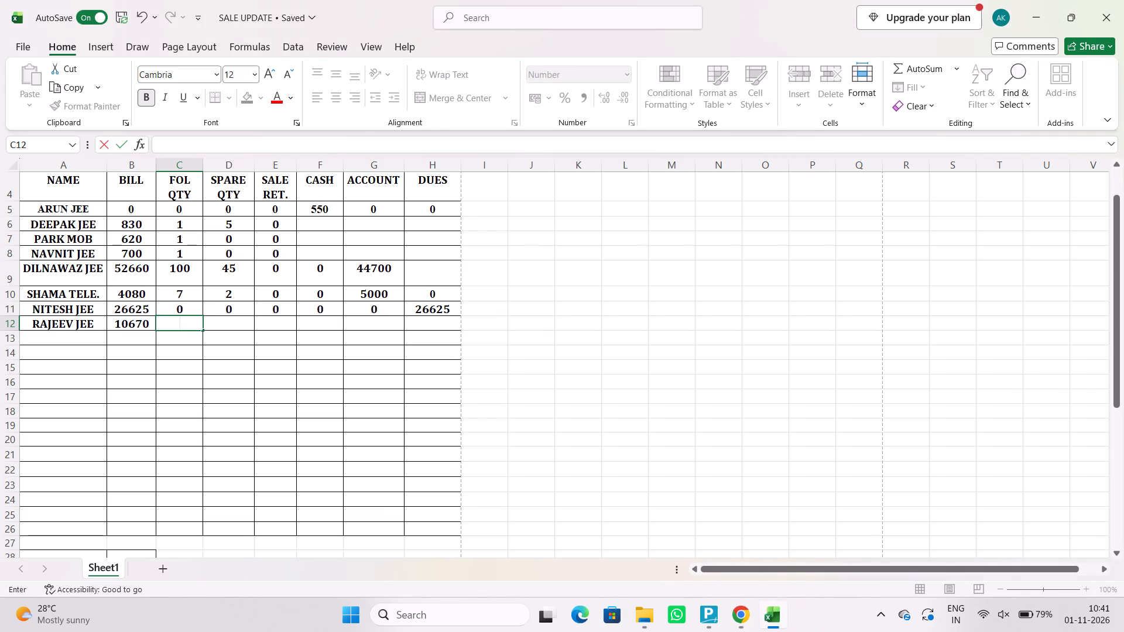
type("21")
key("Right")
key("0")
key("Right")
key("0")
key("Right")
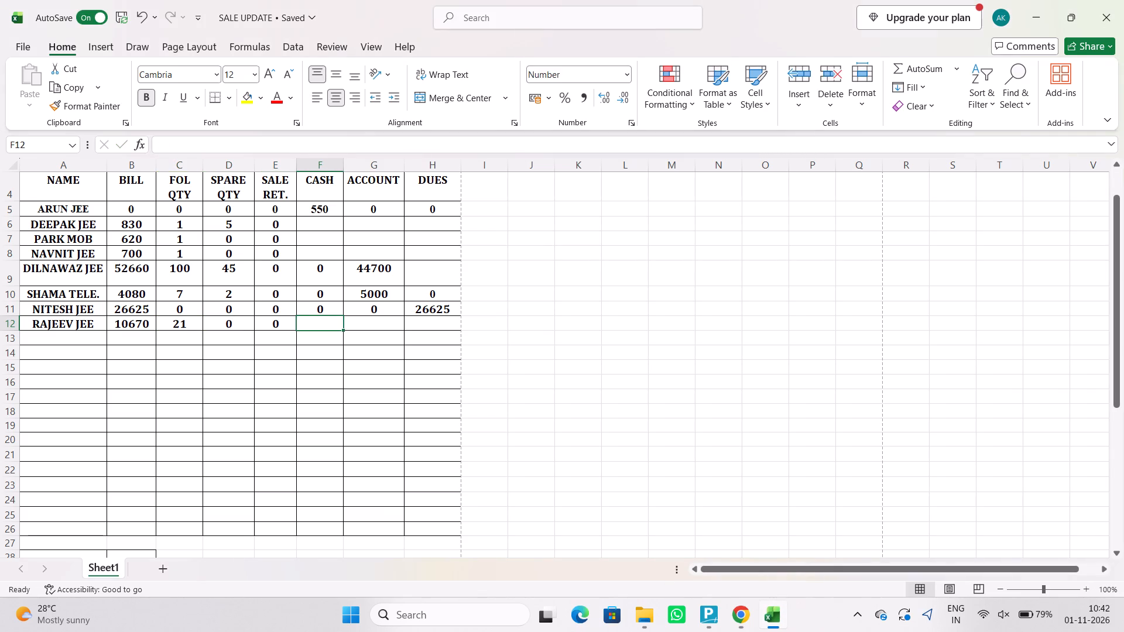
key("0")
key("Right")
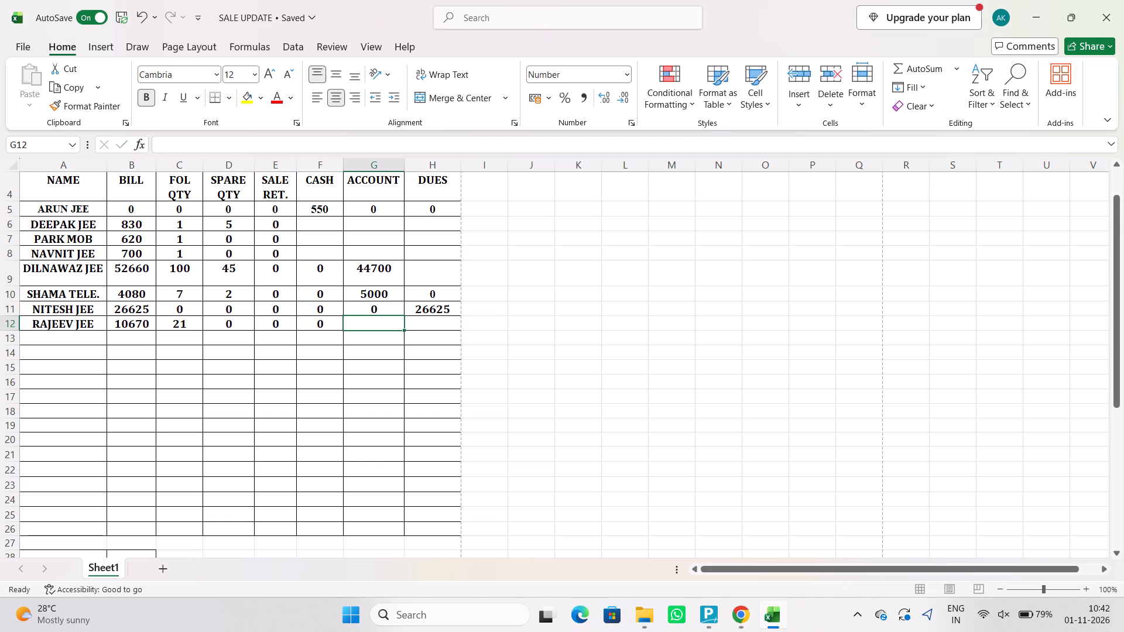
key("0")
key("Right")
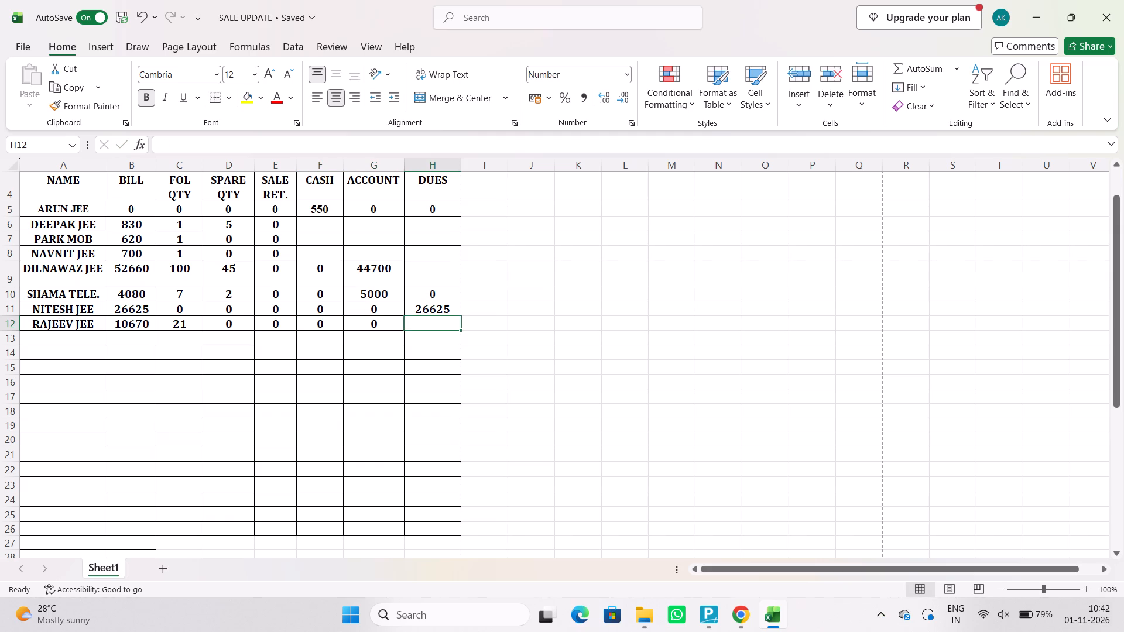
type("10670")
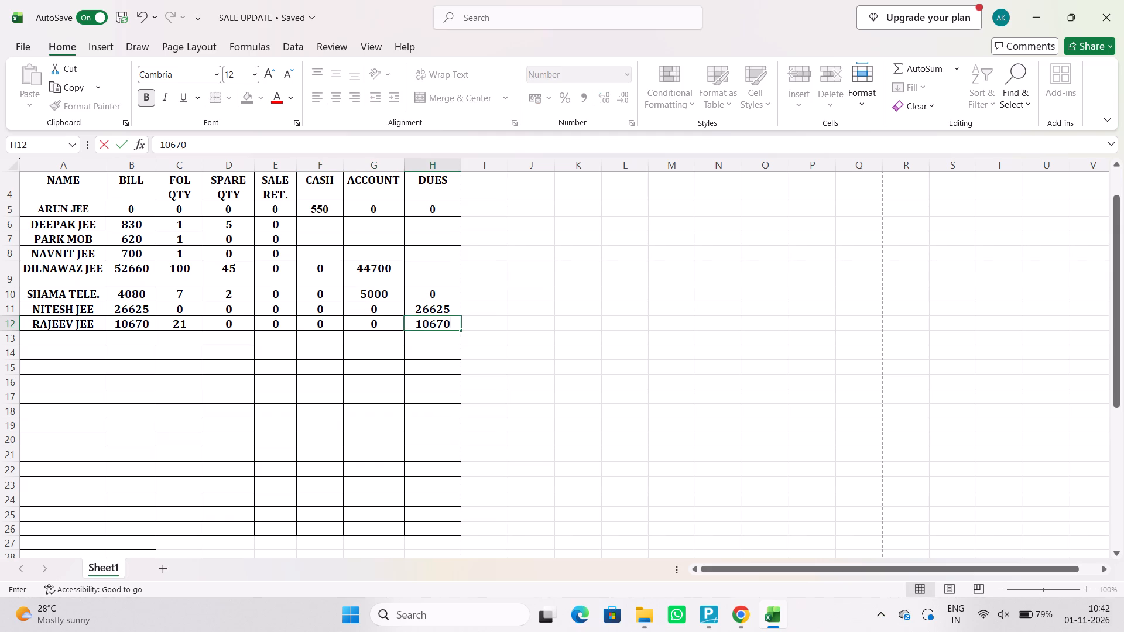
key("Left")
Enter VIKASH JEE in the row below RAJEEV JEE with a bill of 23270.
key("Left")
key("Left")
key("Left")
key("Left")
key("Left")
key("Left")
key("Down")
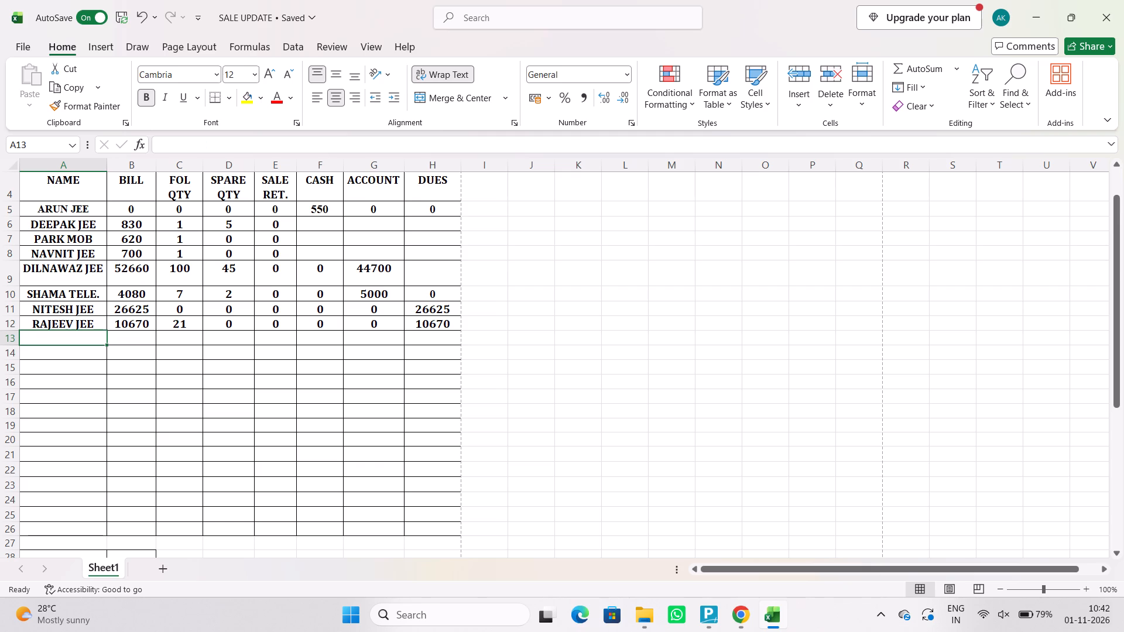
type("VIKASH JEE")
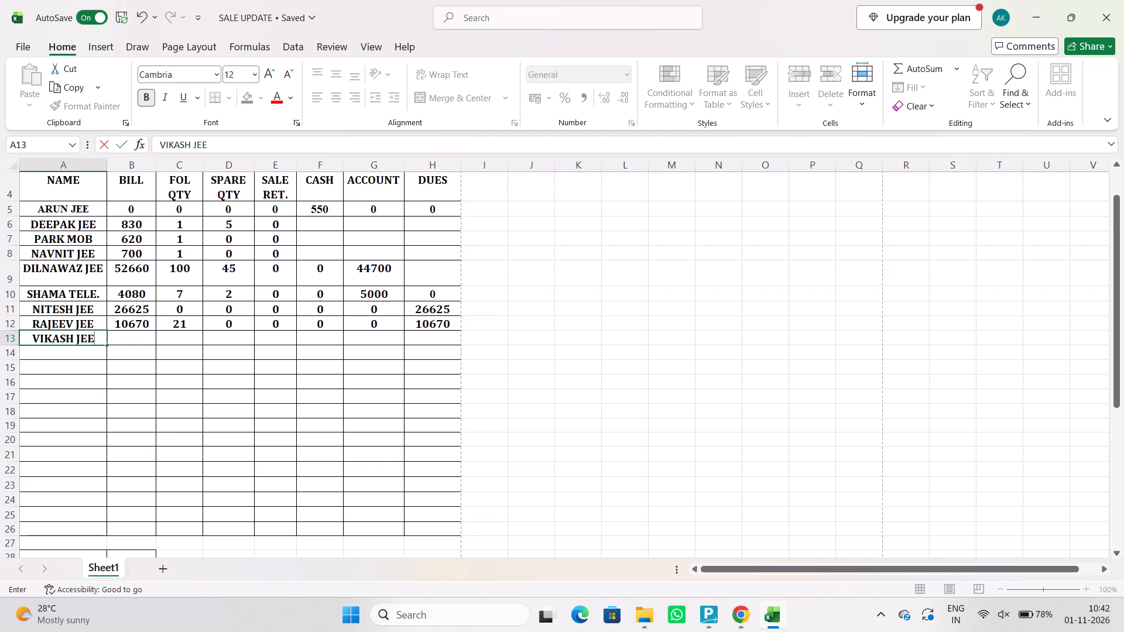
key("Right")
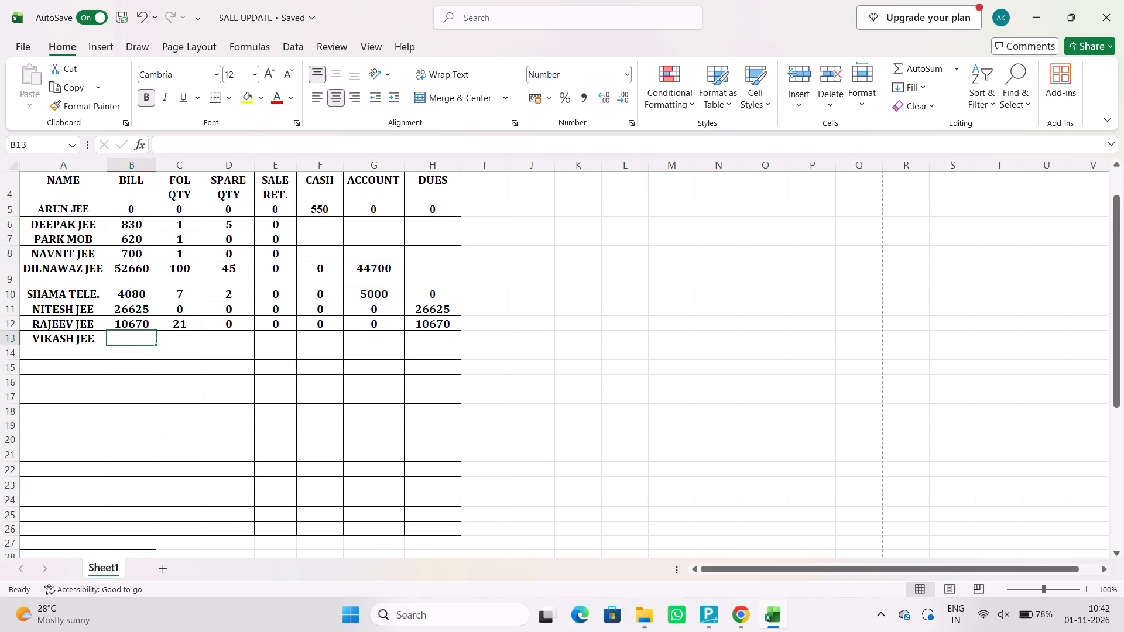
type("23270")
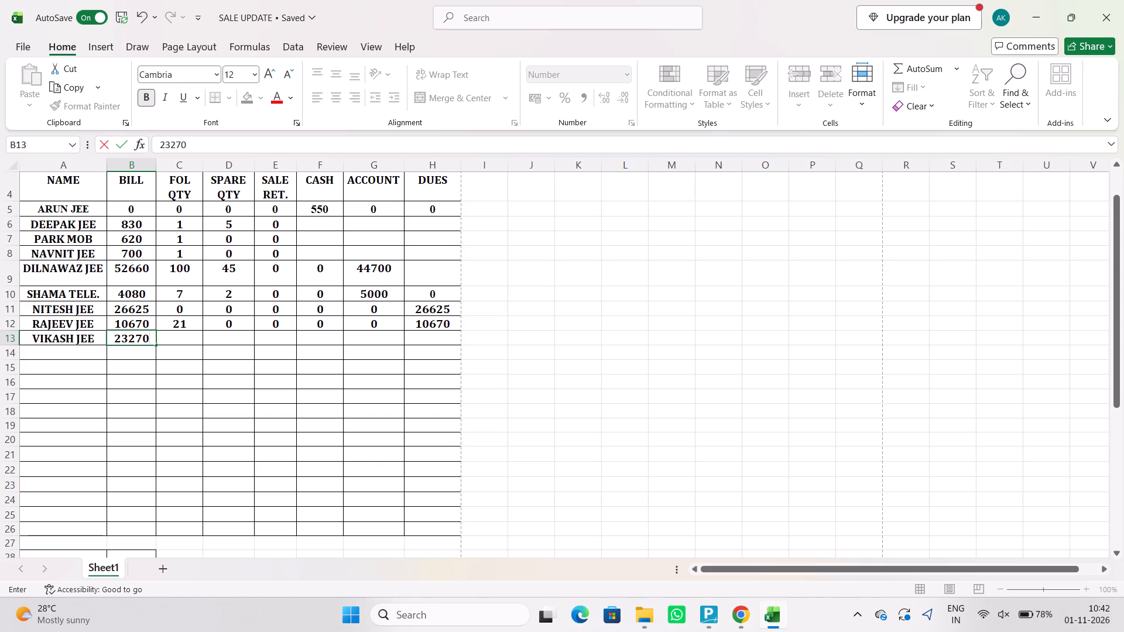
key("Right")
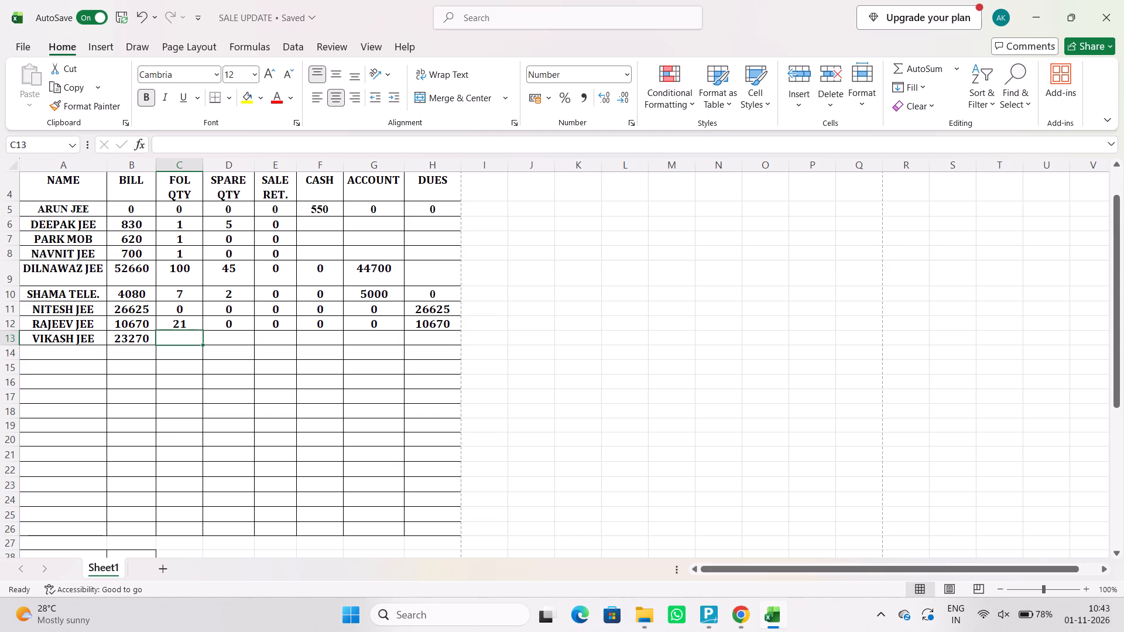
left_click(174, 336)
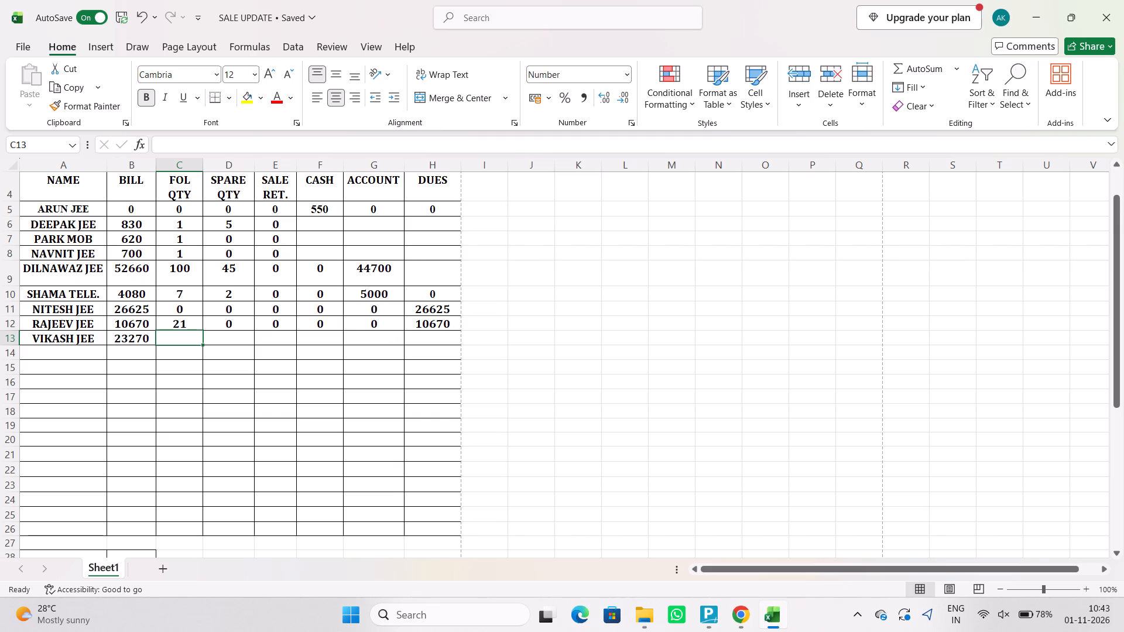
Switch to File Explorer, open the VIKASH JEE 31 OCT invoice PDF and check its item quantities and total.
left_click(650, 617)
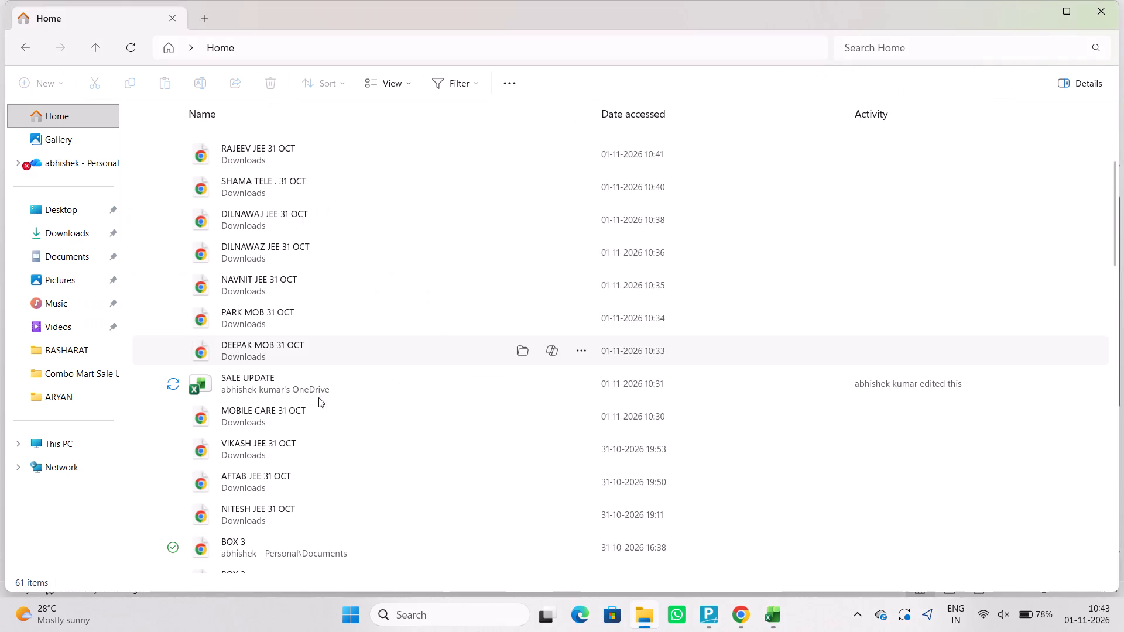
double_click(309, 449)
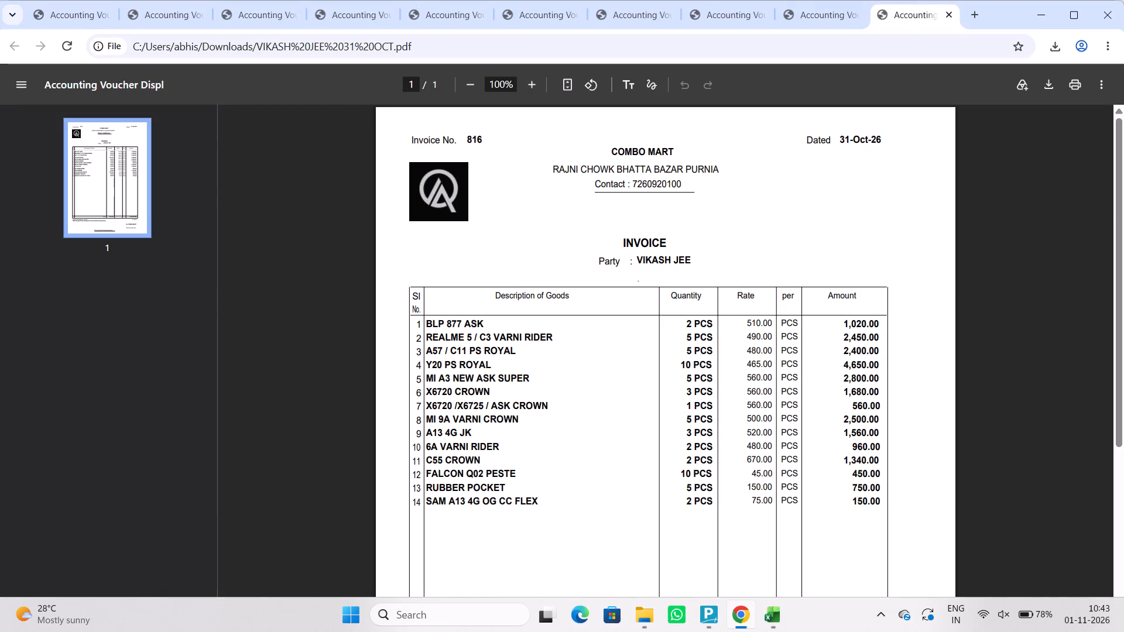
left_click_drag(694, 323, 684, 323)
left_click_drag(688, 341, 673, 337)
left_click_drag(693, 352, 686, 353)
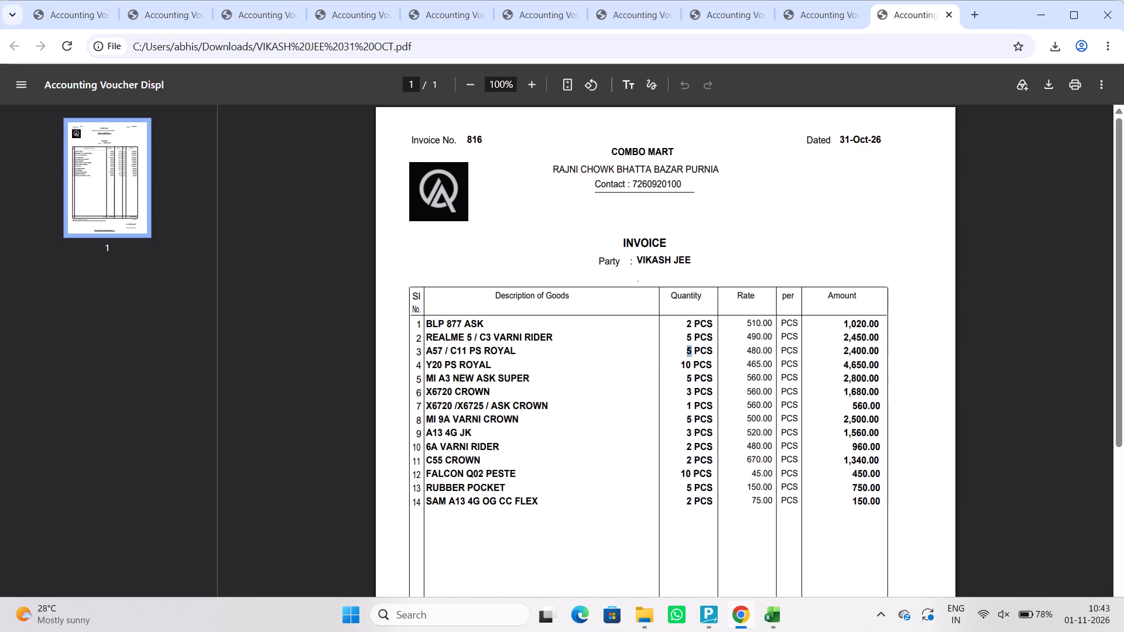
left_click_drag(690, 366, 664, 365)
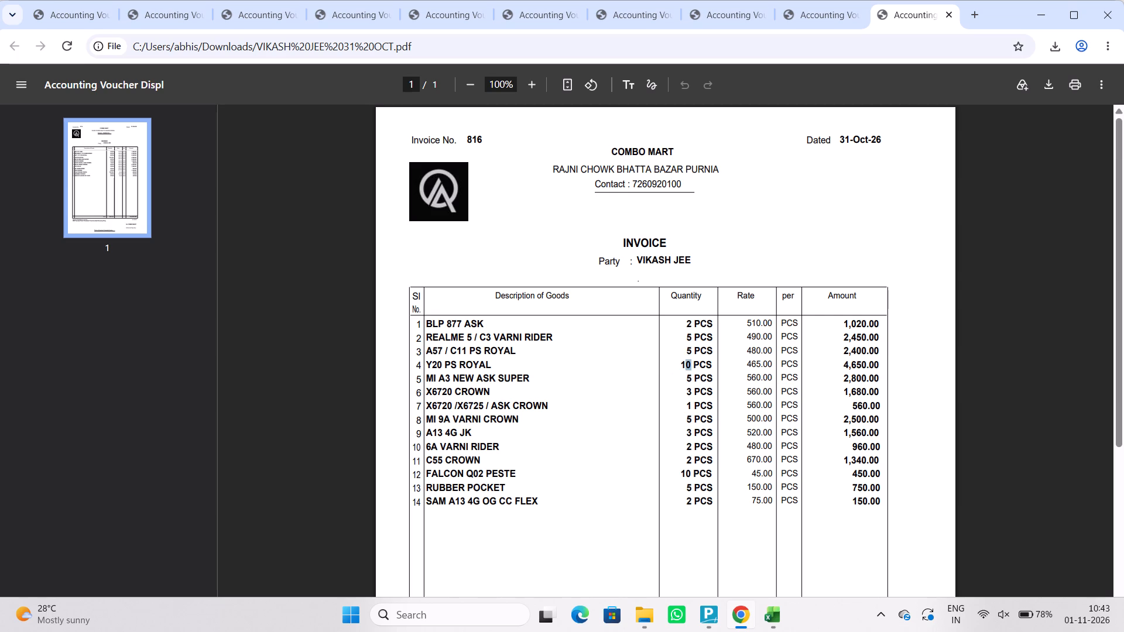
left_click_drag(694, 377, 677, 377)
left_click(695, 390)
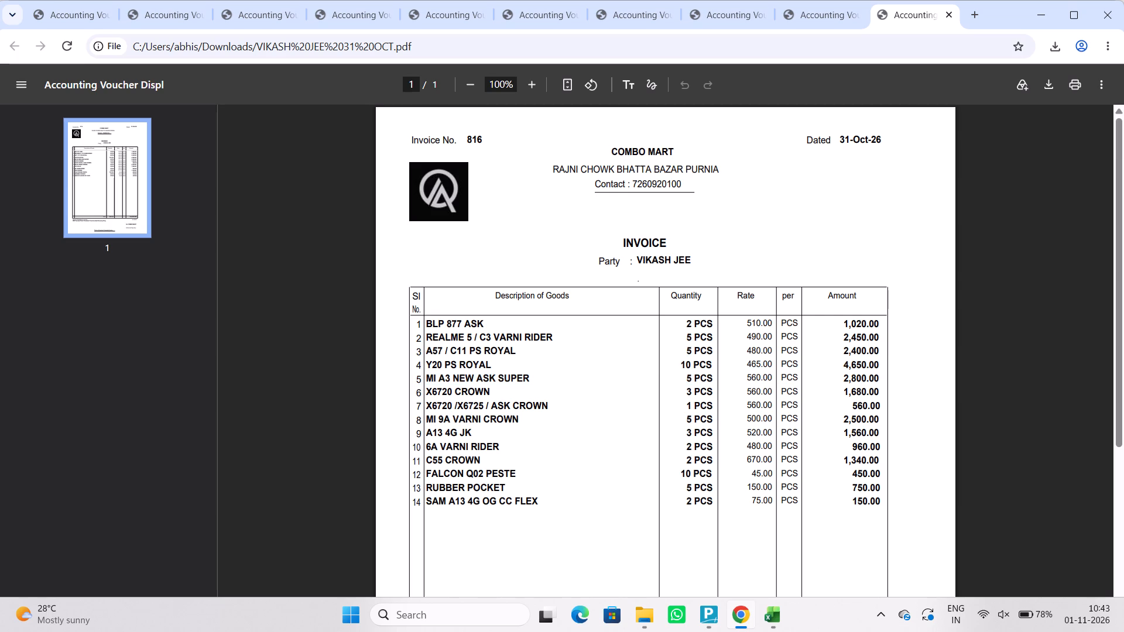
left_click(684, 391)
left_click_drag(693, 406, 674, 407)
left_click_drag(674, 407, 673, 407)
left_click_drag(694, 419, 677, 419)
left_click_drag(692, 430, 658, 429)
left_click_drag(698, 446, 684, 444)
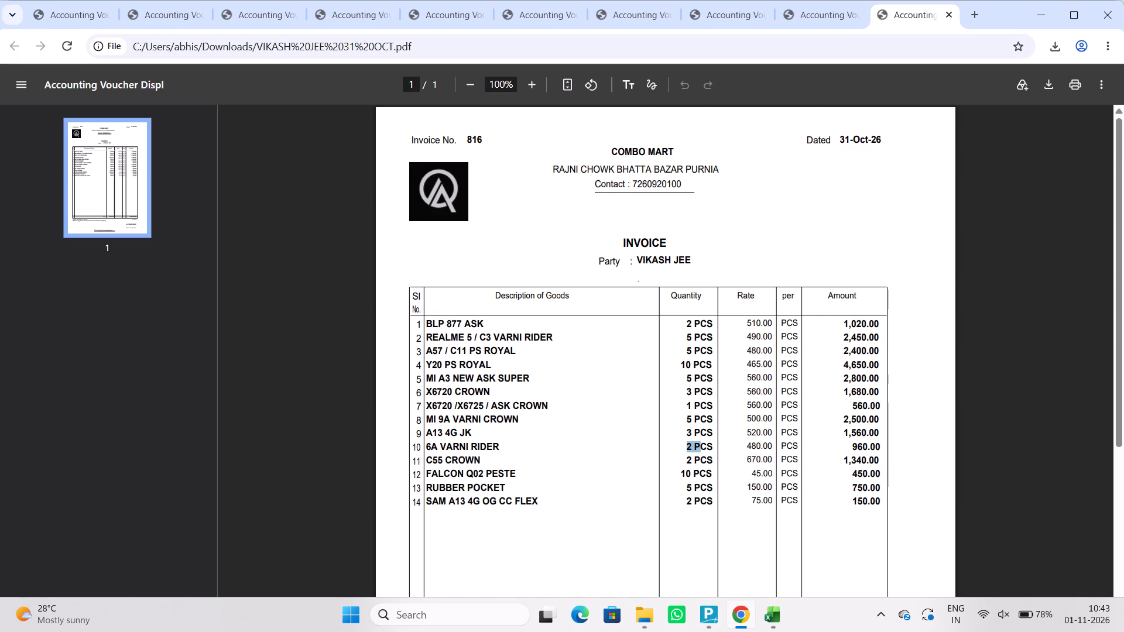
left_click_drag(699, 456, 684, 459)
scroll(799, 393, "down", 4)
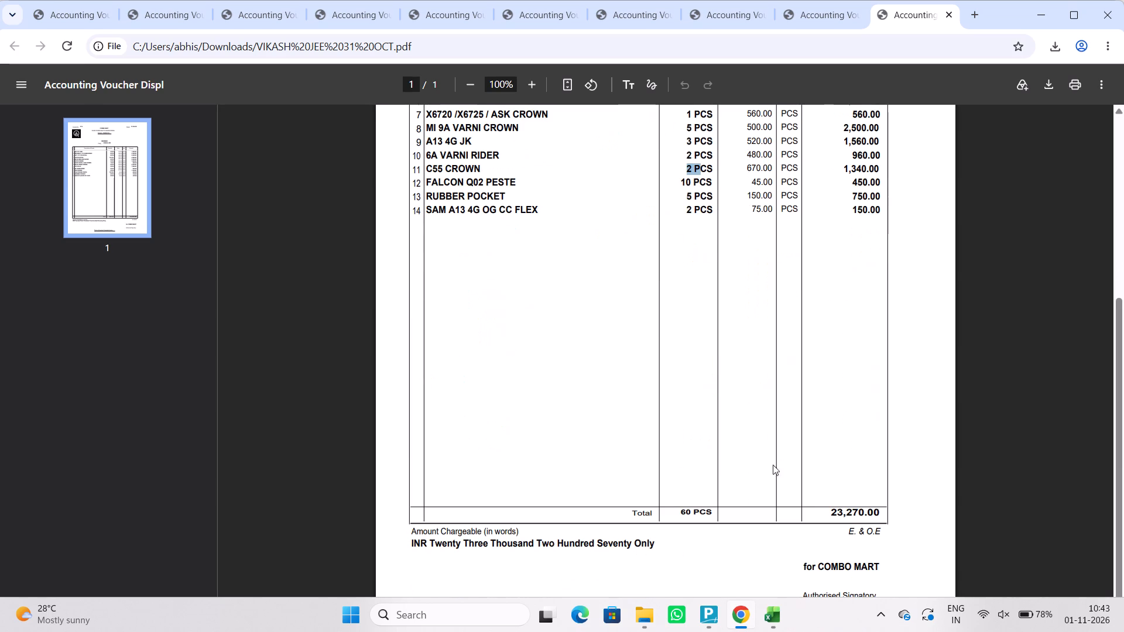
Return to Excel and fill VIKASH JEE's row with FOL QTY 43, spare quantity 17, sale return 0 and cash 0.
left_click(774, 624)
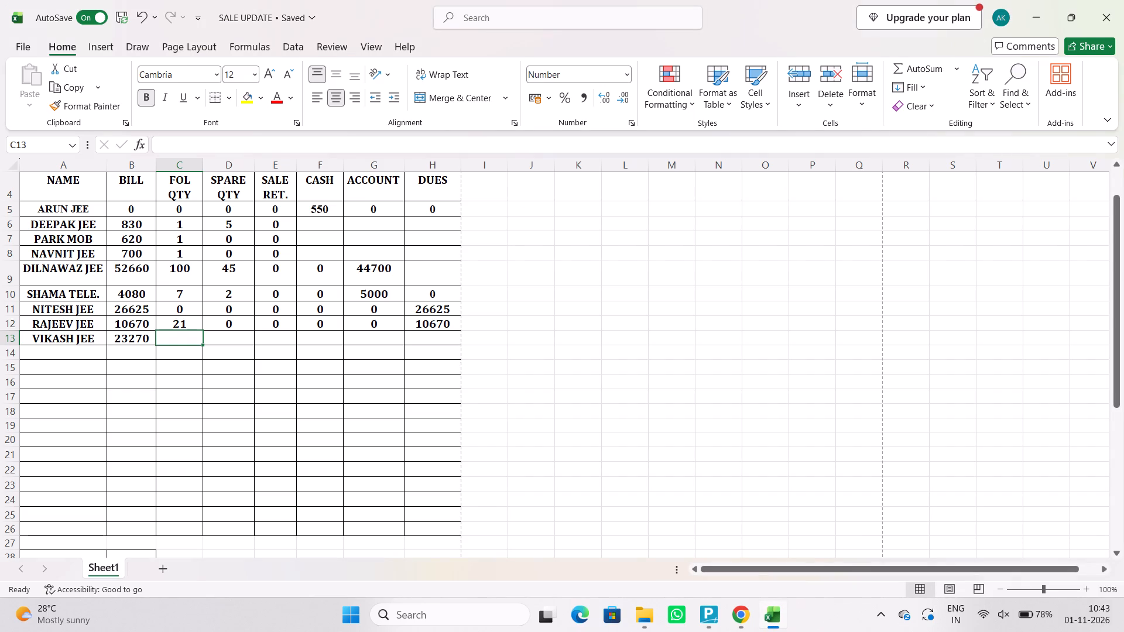
type("43")
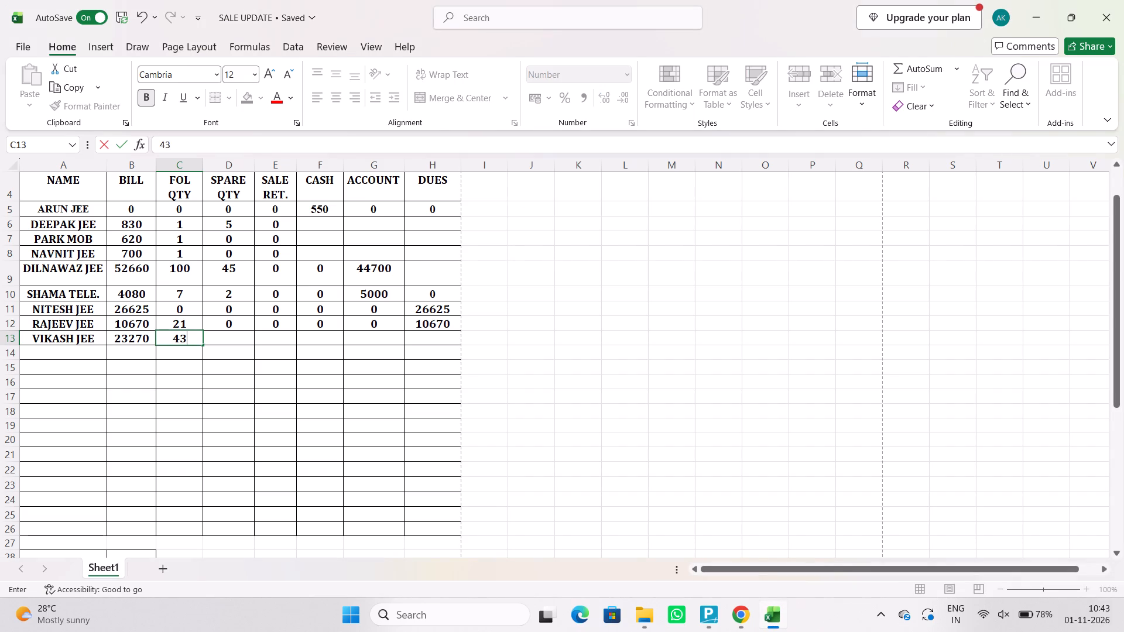
key("Right")
type("17")
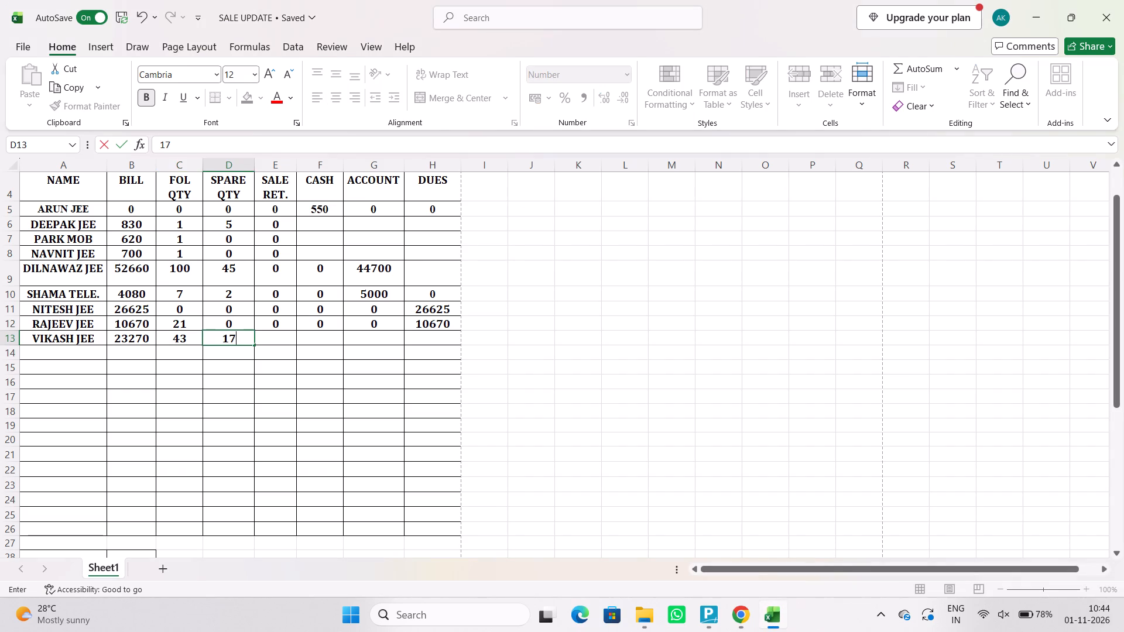
key("Right")
key("0")
key("Right")
key("0")
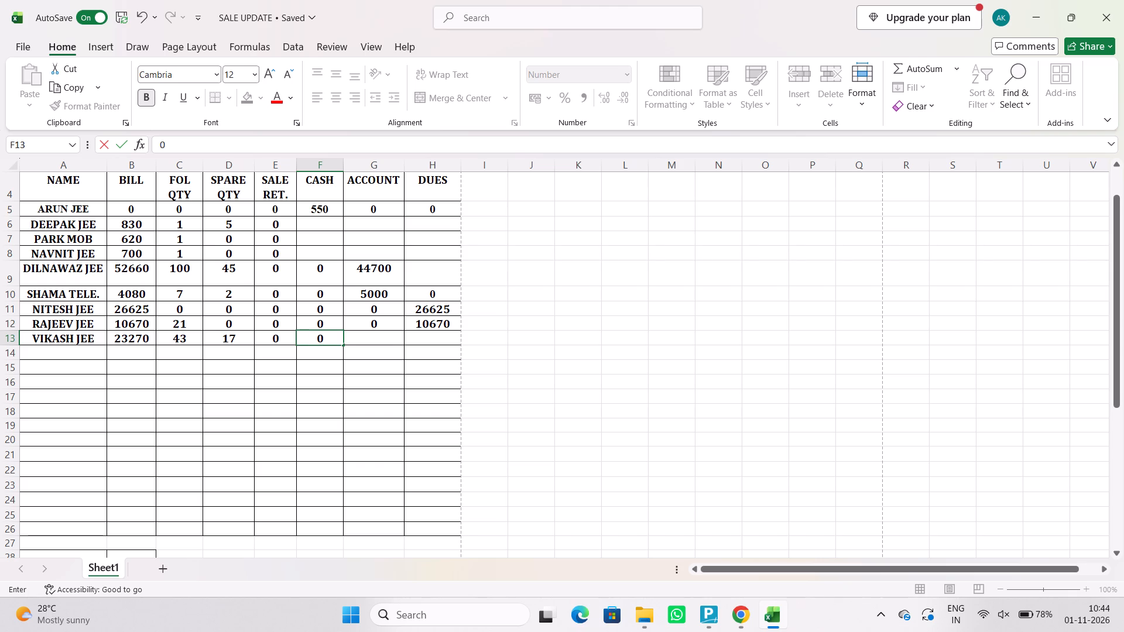
scroll(157, 301, "up", 1)
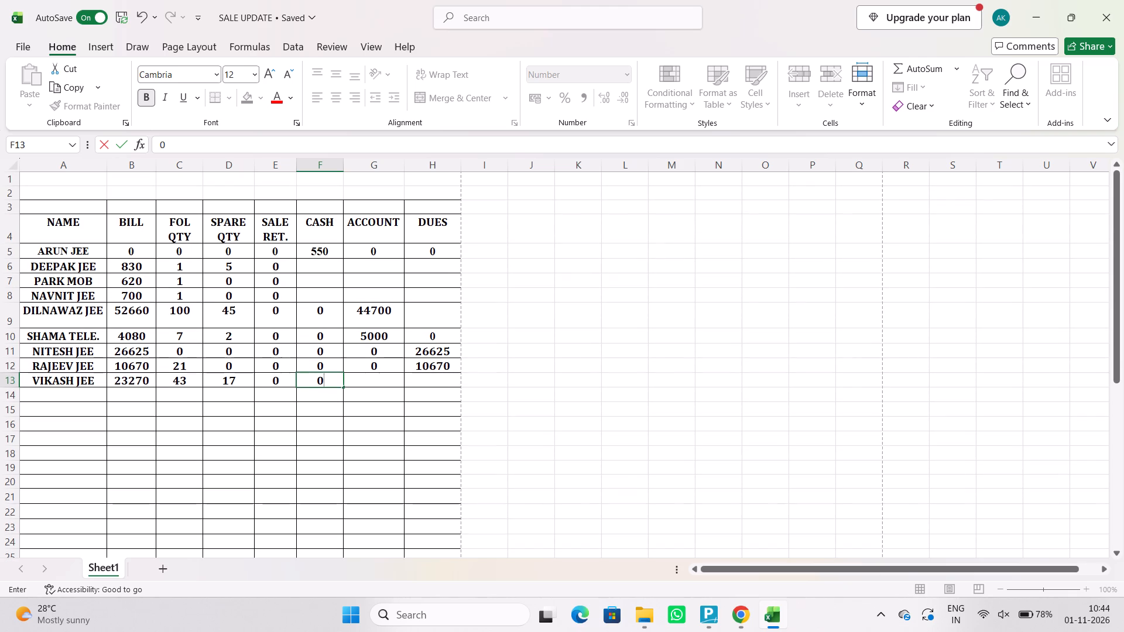
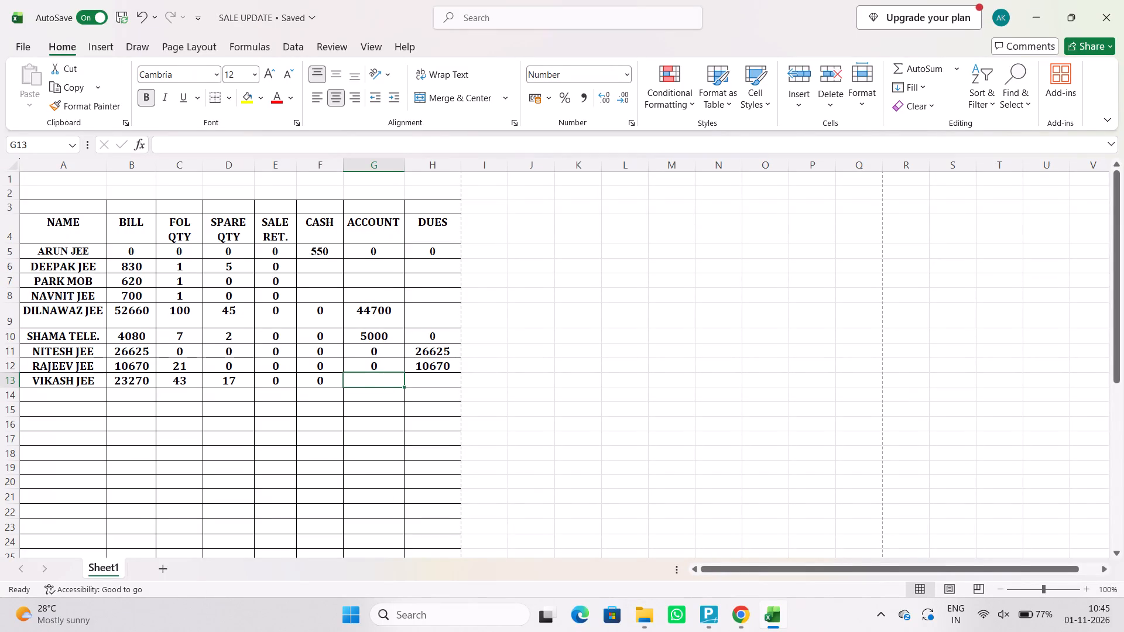
type("1000")
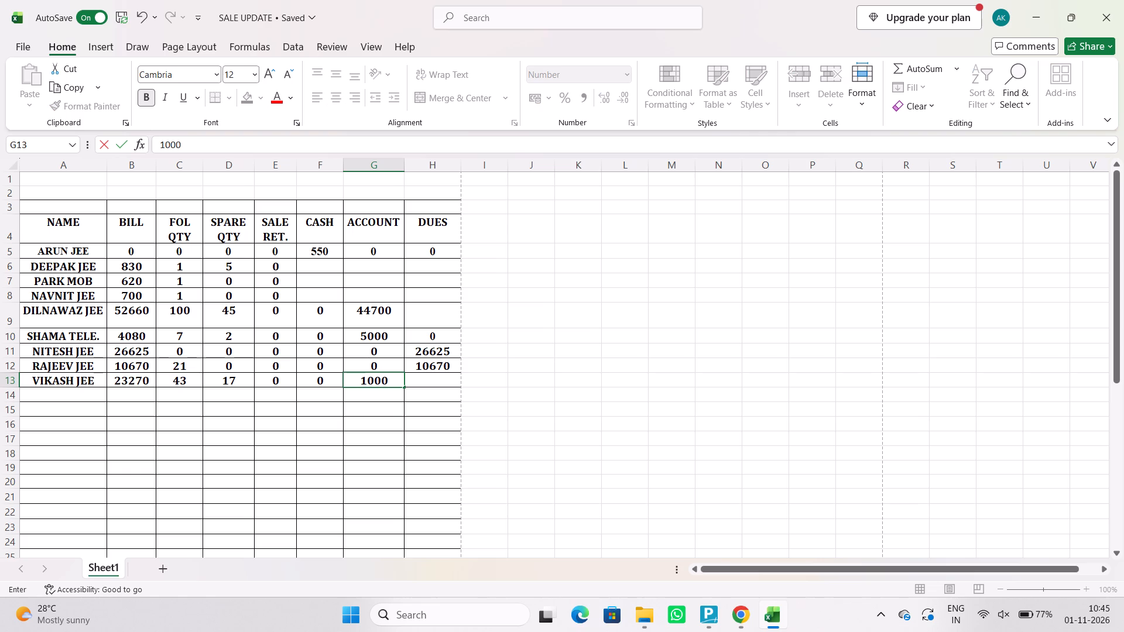
key("0")
key("Right")
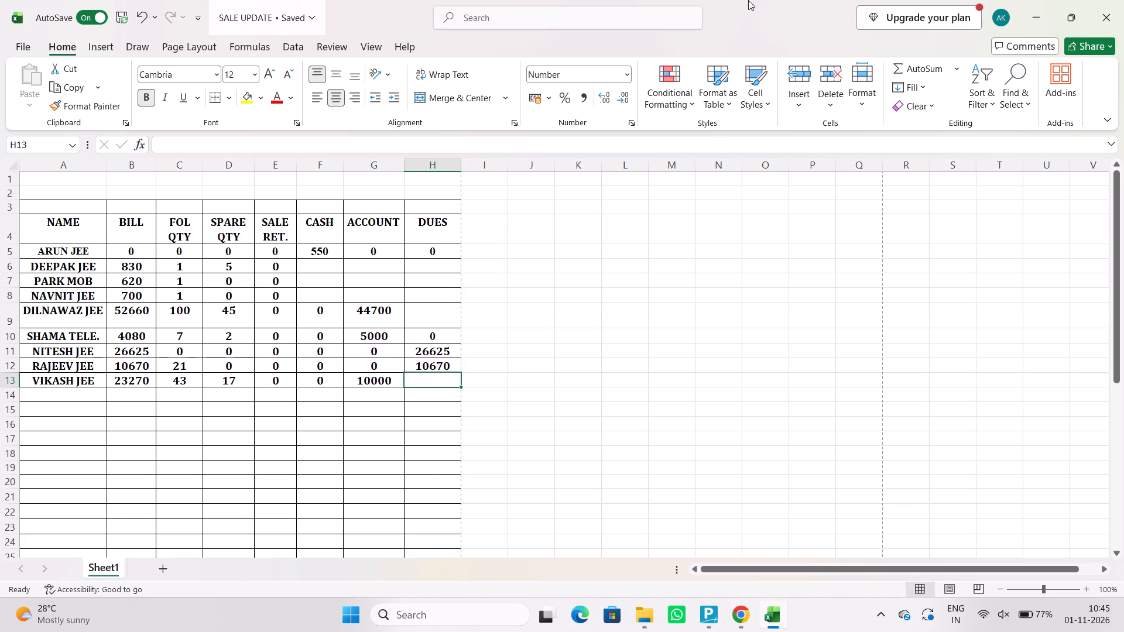
Add the customer name AFTAB JEE in the row below VIKASH JEE.
left_click(78, 393)
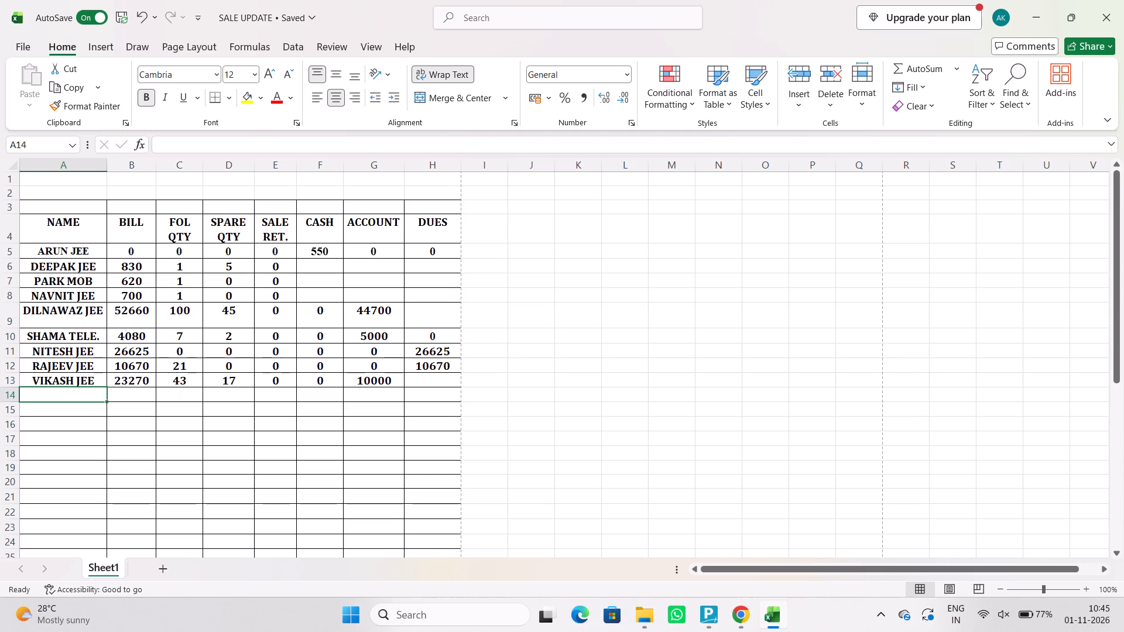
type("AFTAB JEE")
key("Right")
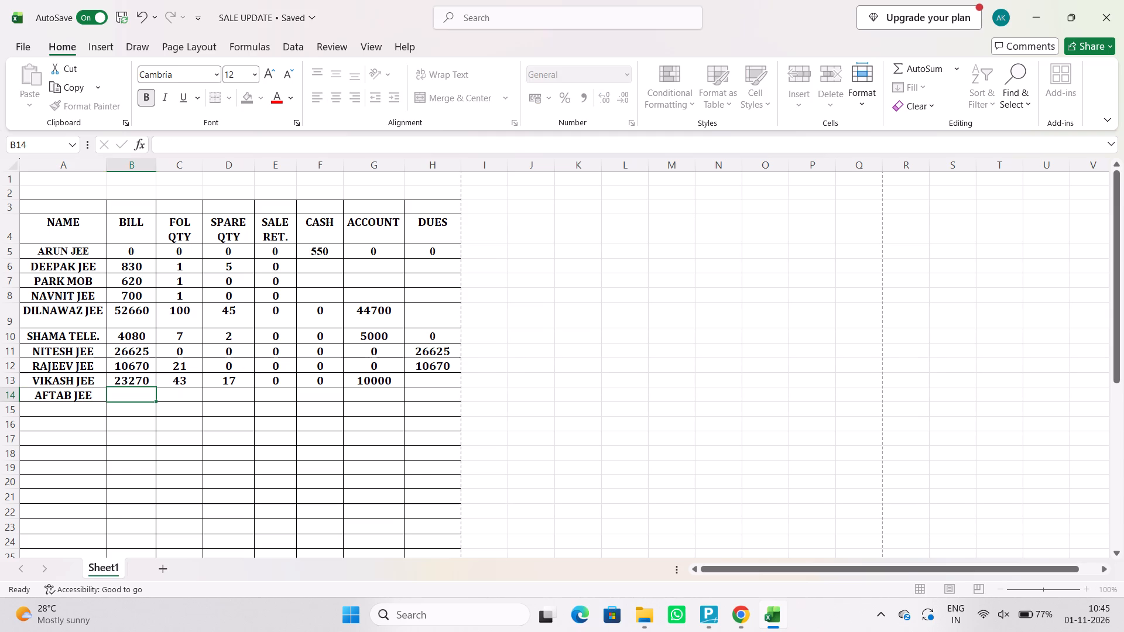
Switch to File Explorer, open the AFTAB JEE 31 OCT invoice PDF and check its item quantities and total.
left_click(640, 619)
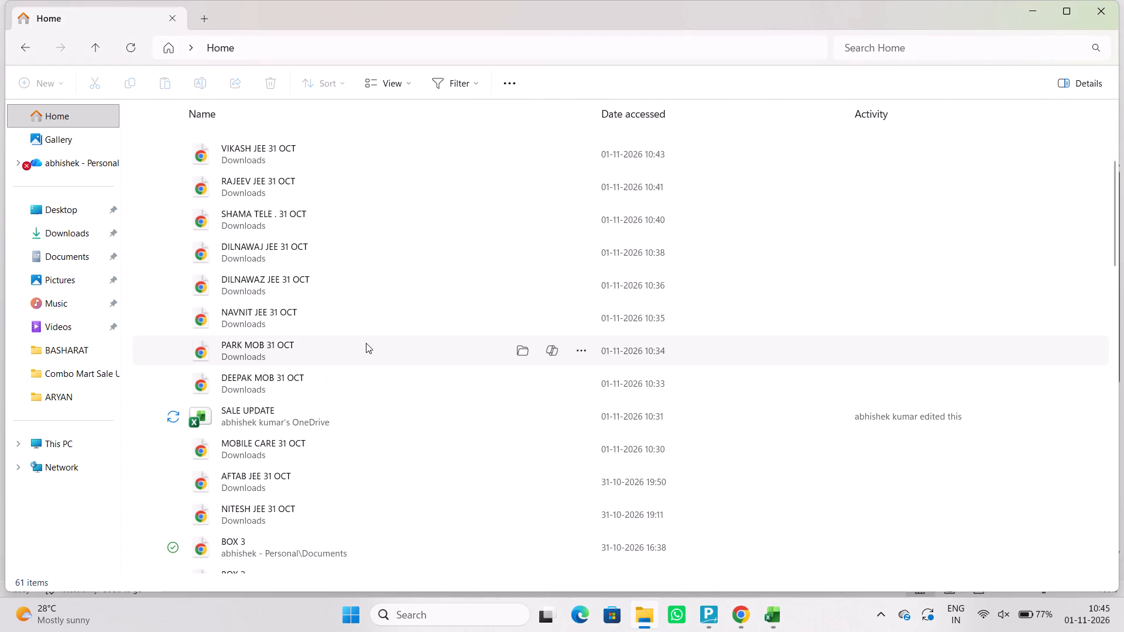
double_click(273, 475)
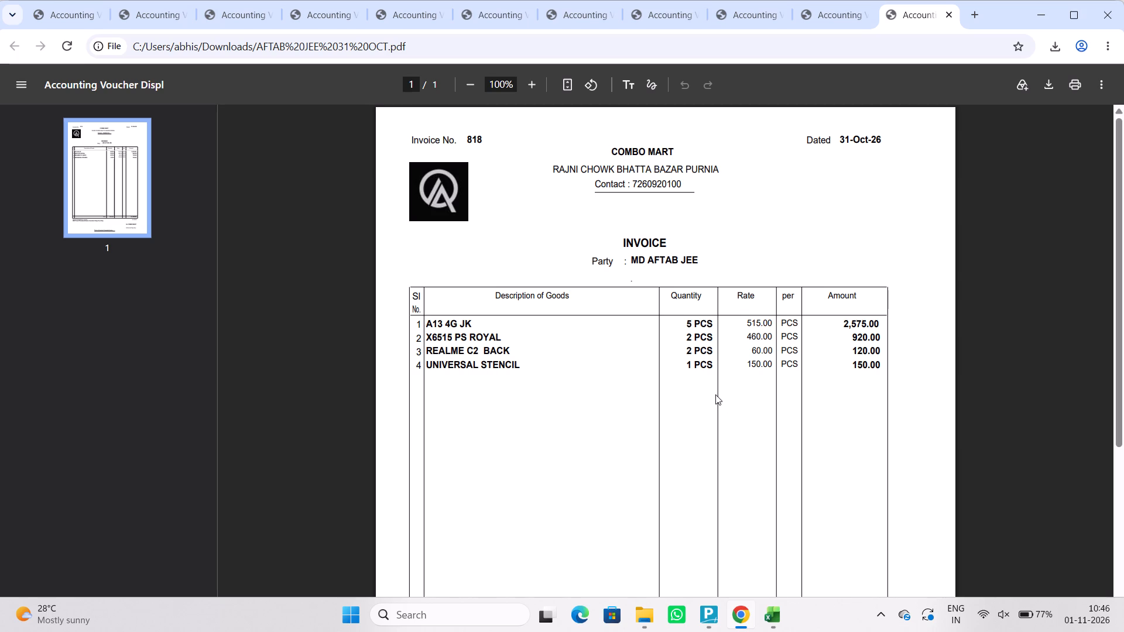
scroll(715, 394, "down", 10)
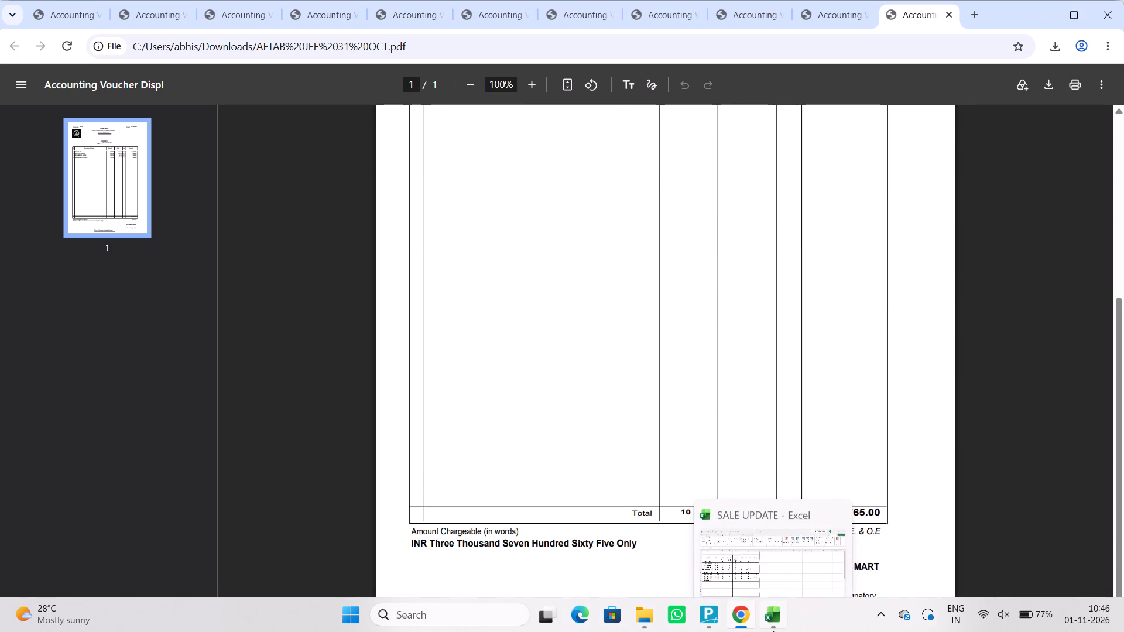
left_click(773, 628)
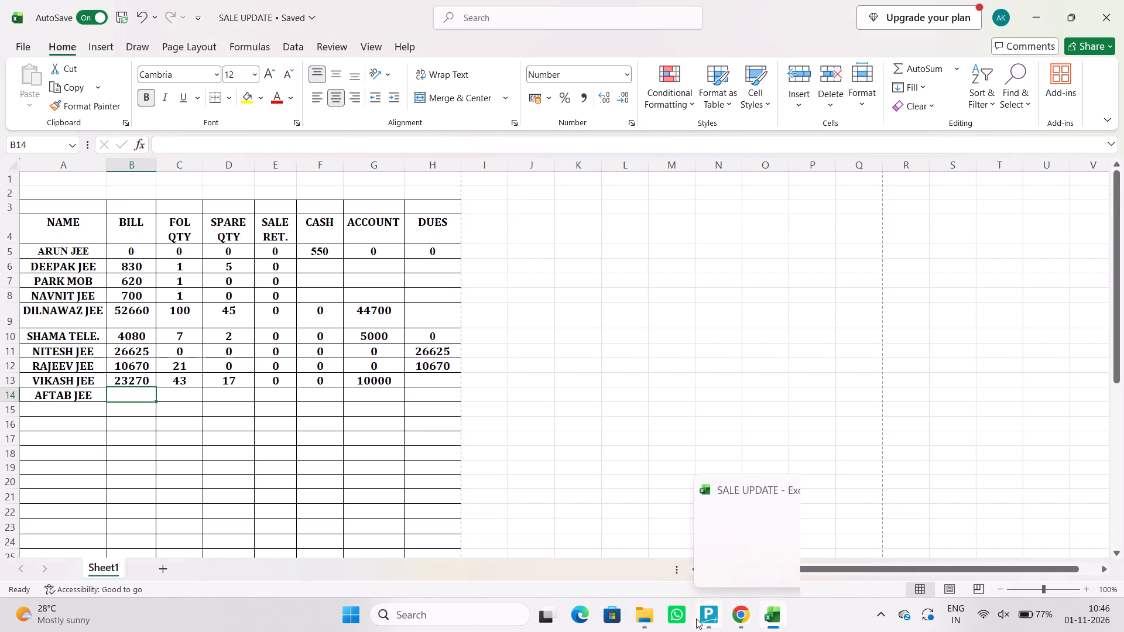
left_click(741, 614)
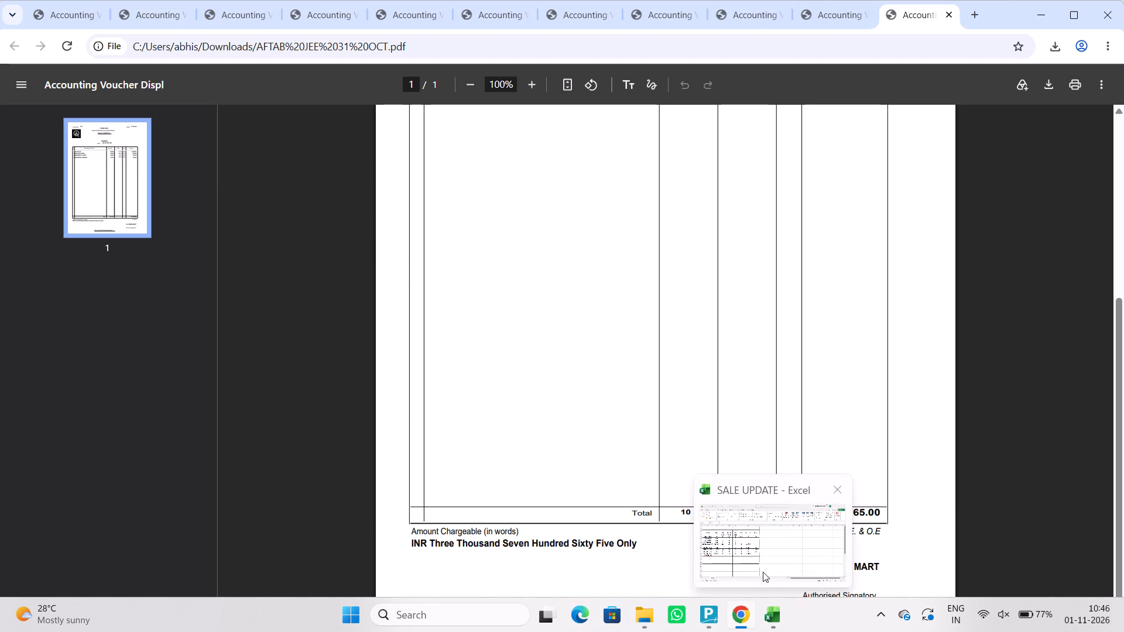
left_click(694, 381)
scroll(694, 381, "up", 2)
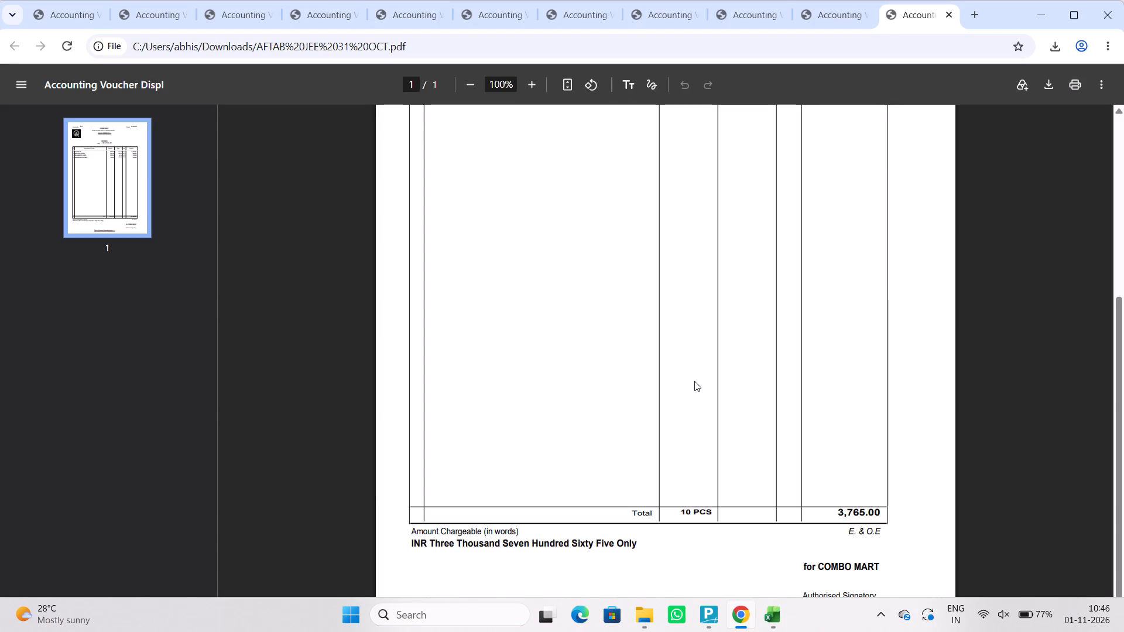
scroll(694, 381, "up", 2)
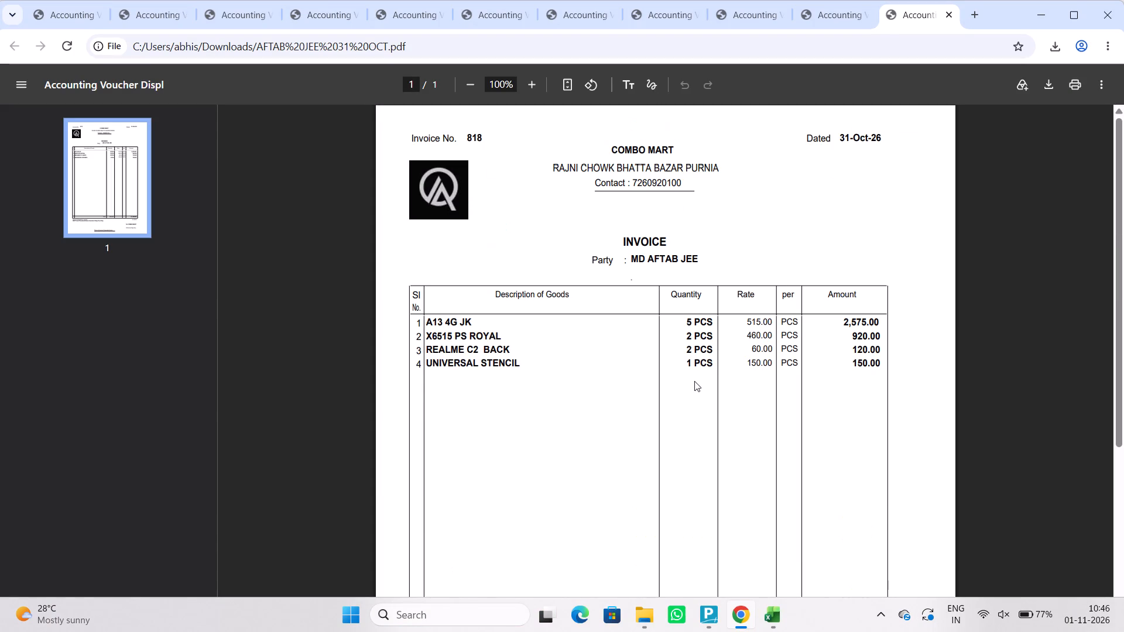
scroll(694, 381, "down", 3)
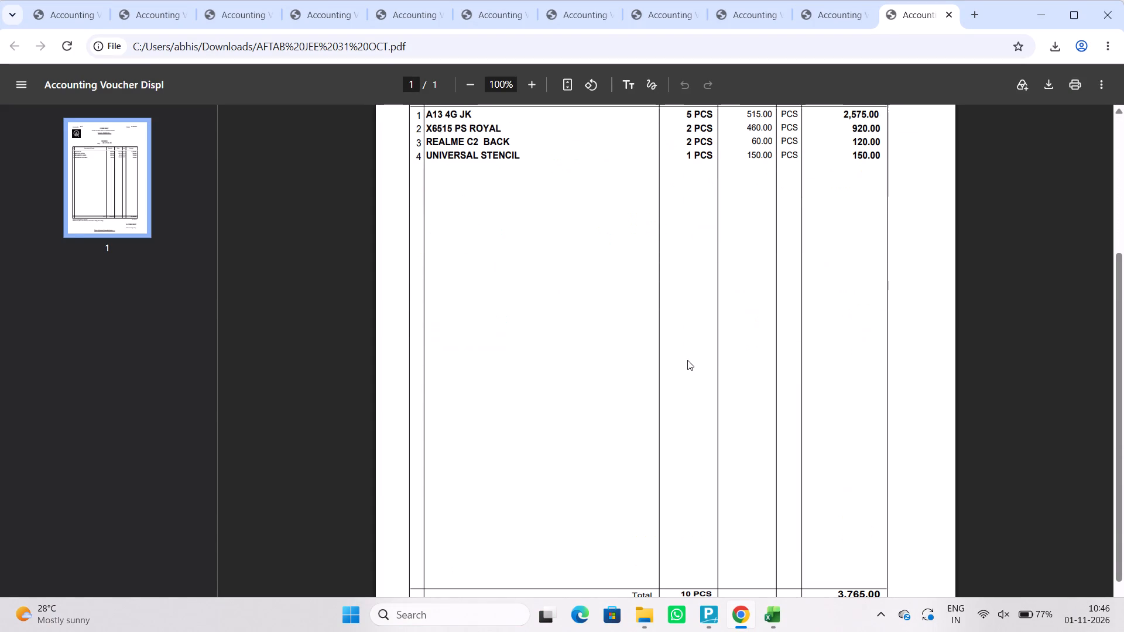
scroll(686, 345, "up", 1)
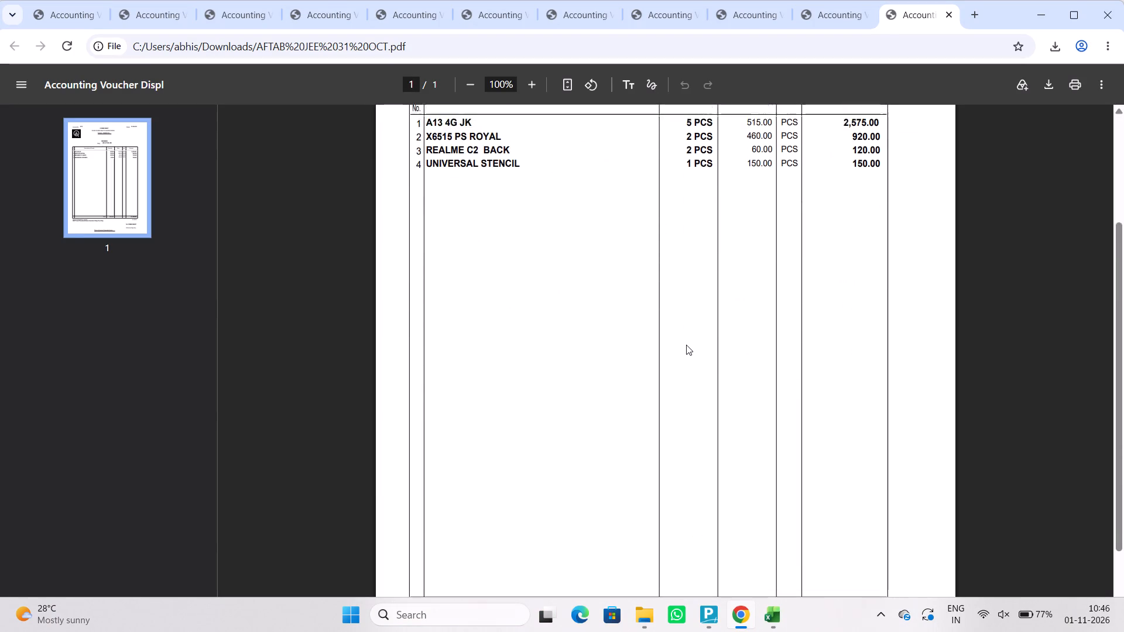
scroll(686, 345, "up", 1)
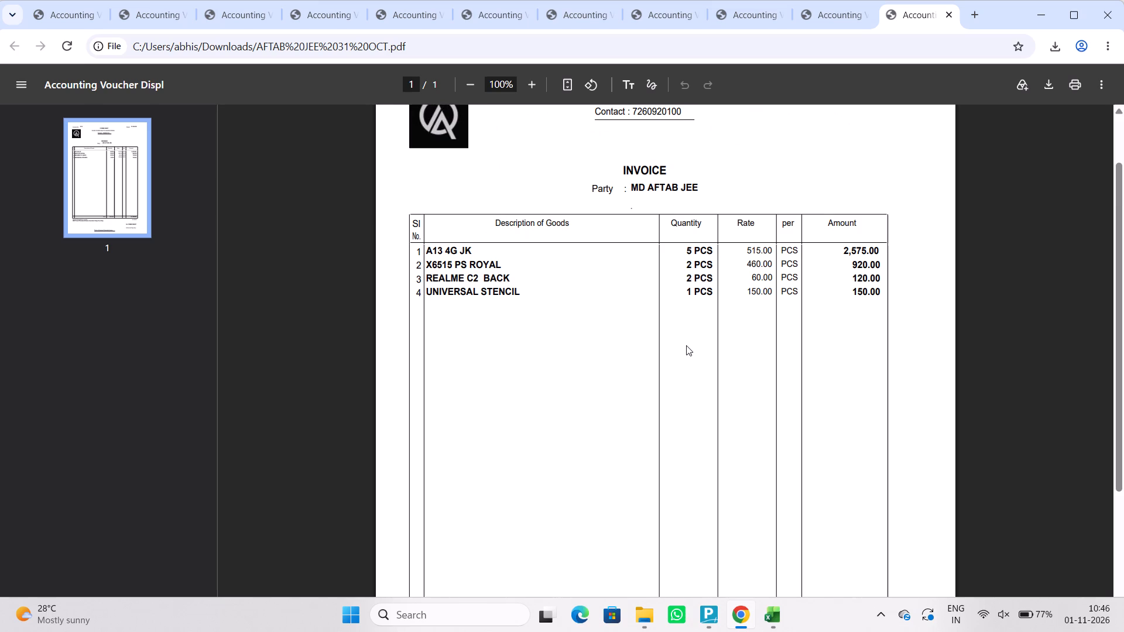
scroll(664, 323, "down", 6)
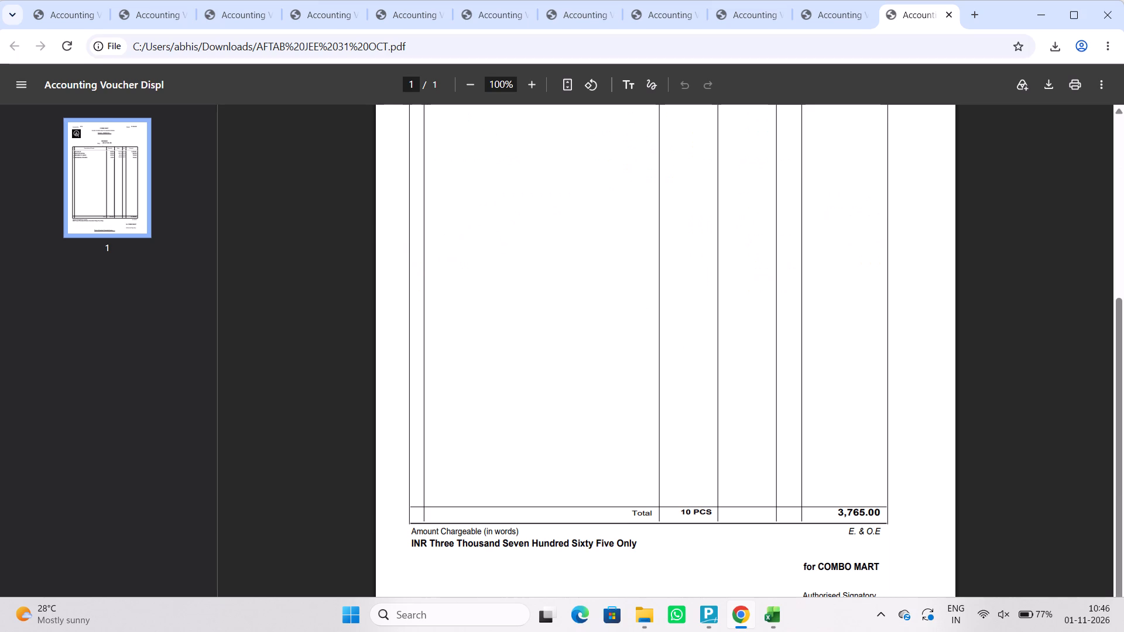
scroll(815, 468, "up", 6)
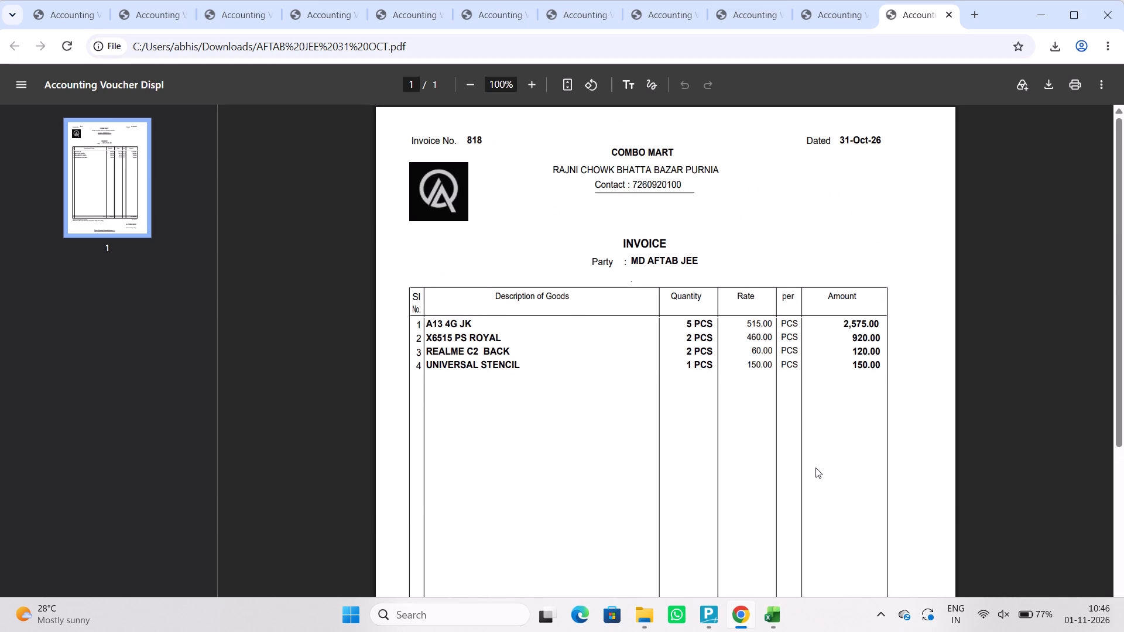
scroll(815, 468, "down", 7)
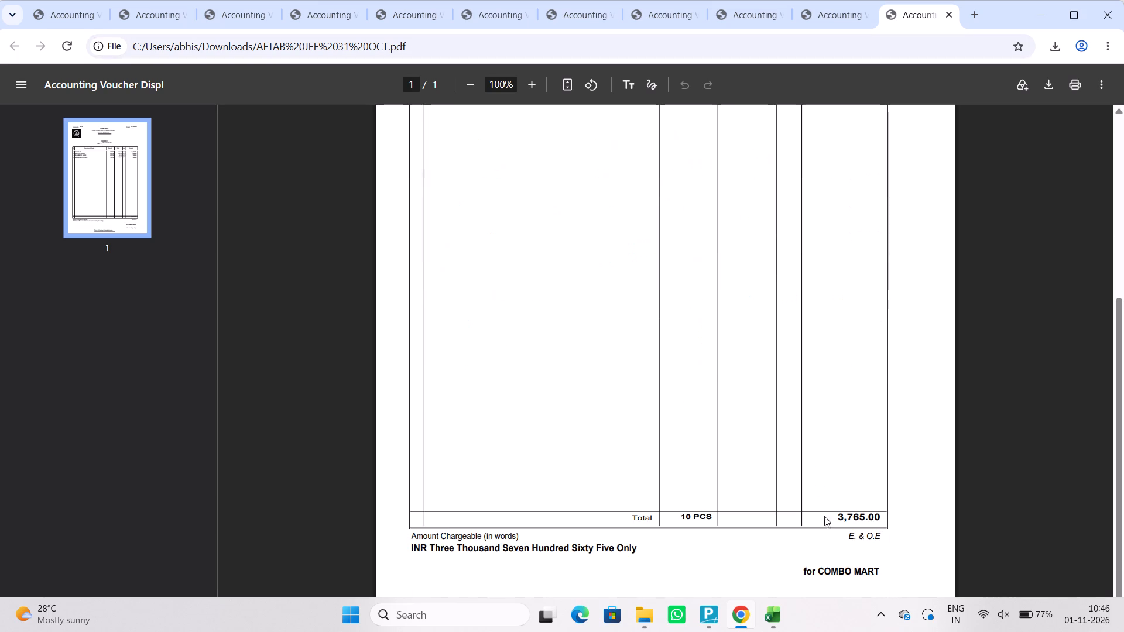
left_click(777, 616)
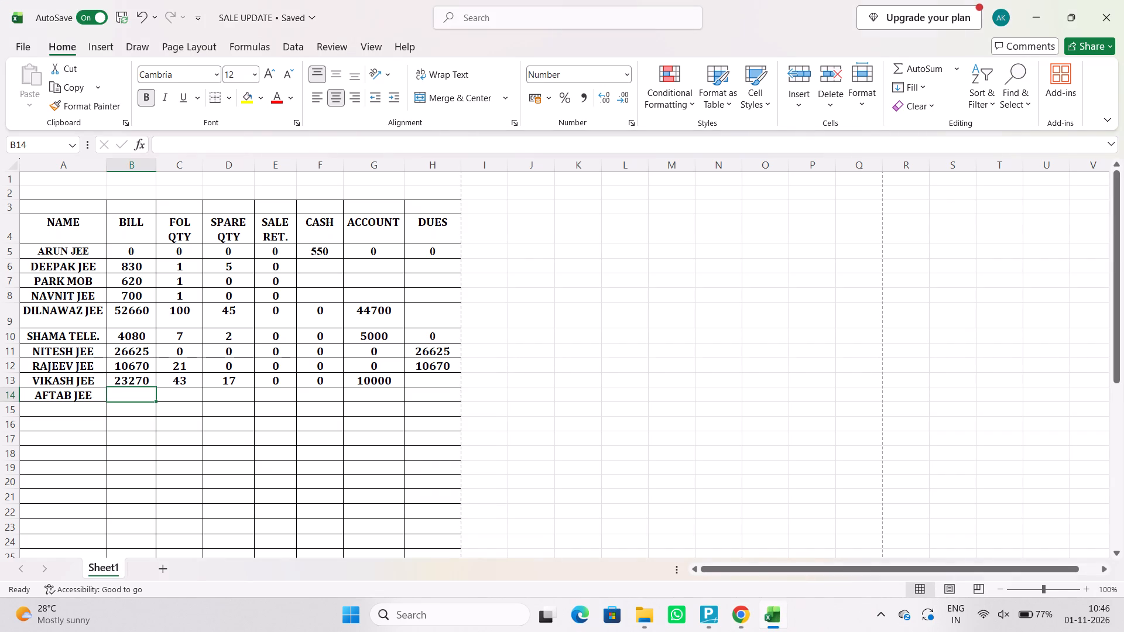
type("3765")
key("Right")
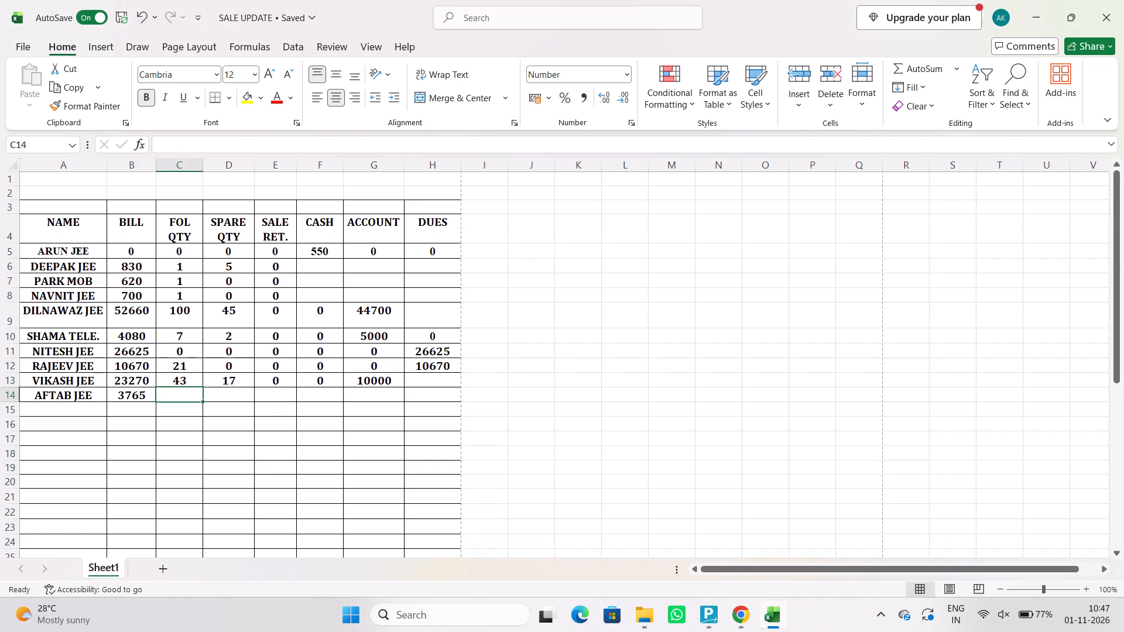
key("7")
key("Right")
key("3")
key("Right")
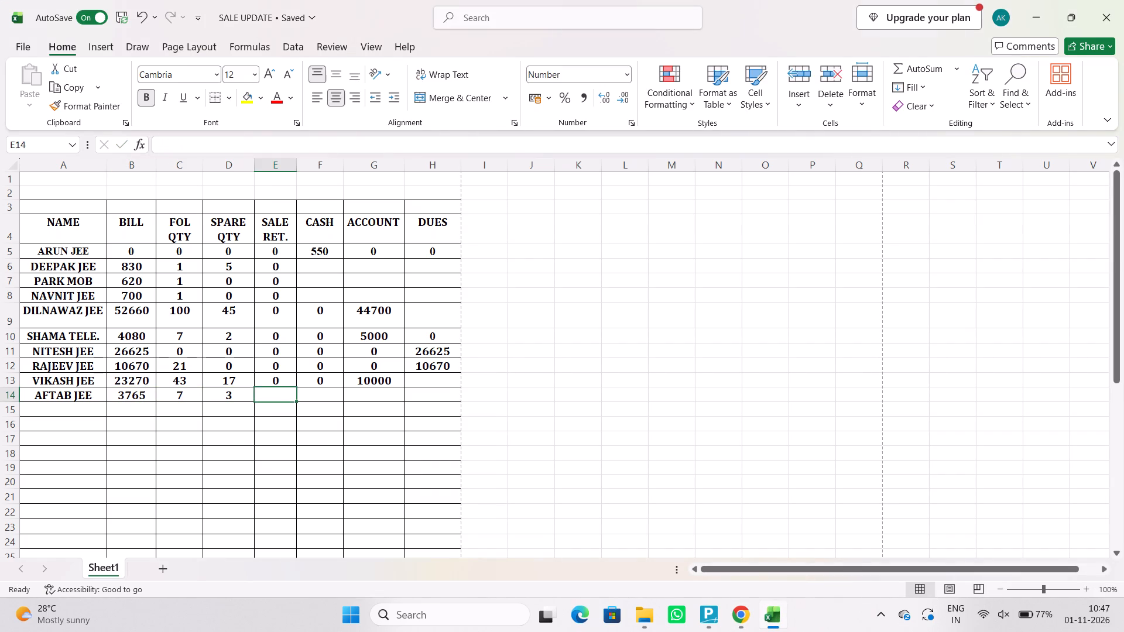
key("0")
key("Right")
key("0")
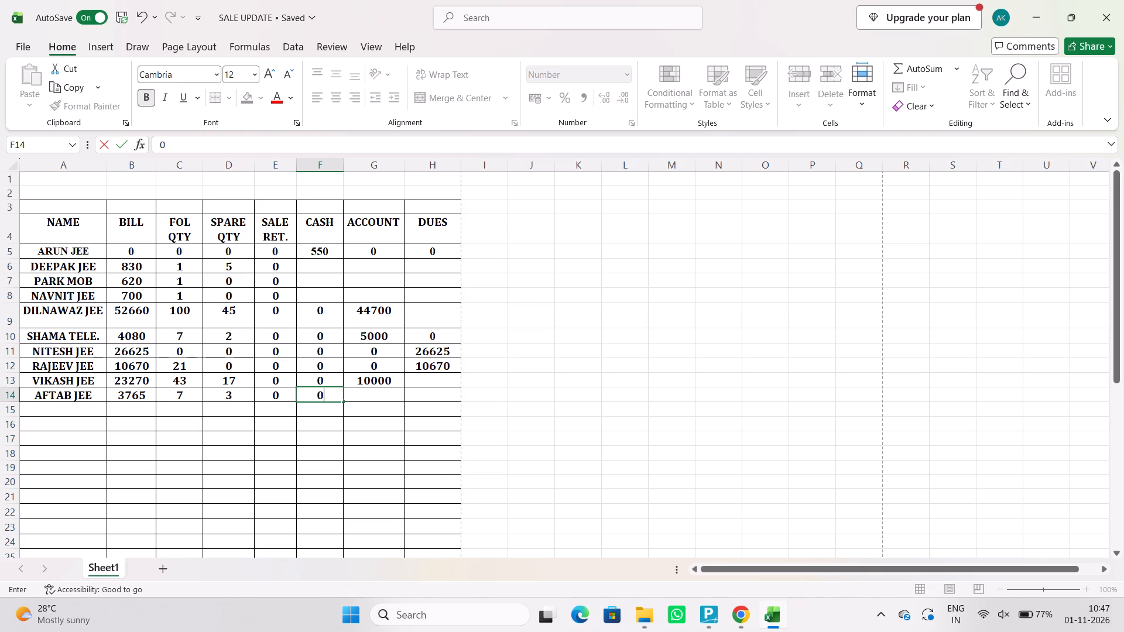
left_click(373, 398)
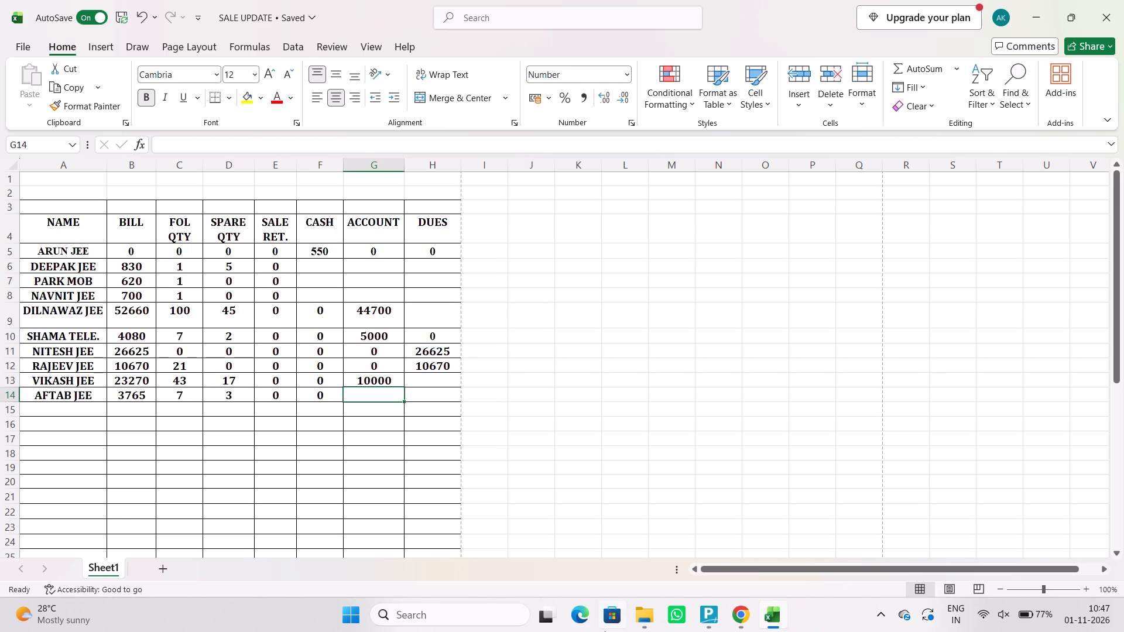
Enter PINTU JEE in the row below AFTAB JEE with a bill of 600.
left_click(88, 415)
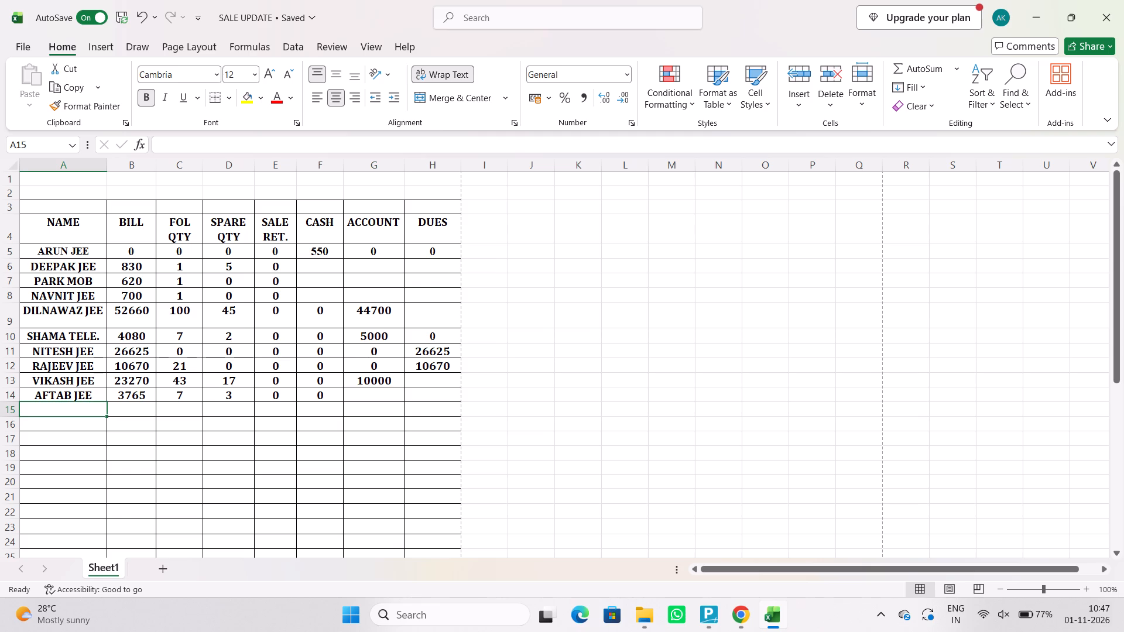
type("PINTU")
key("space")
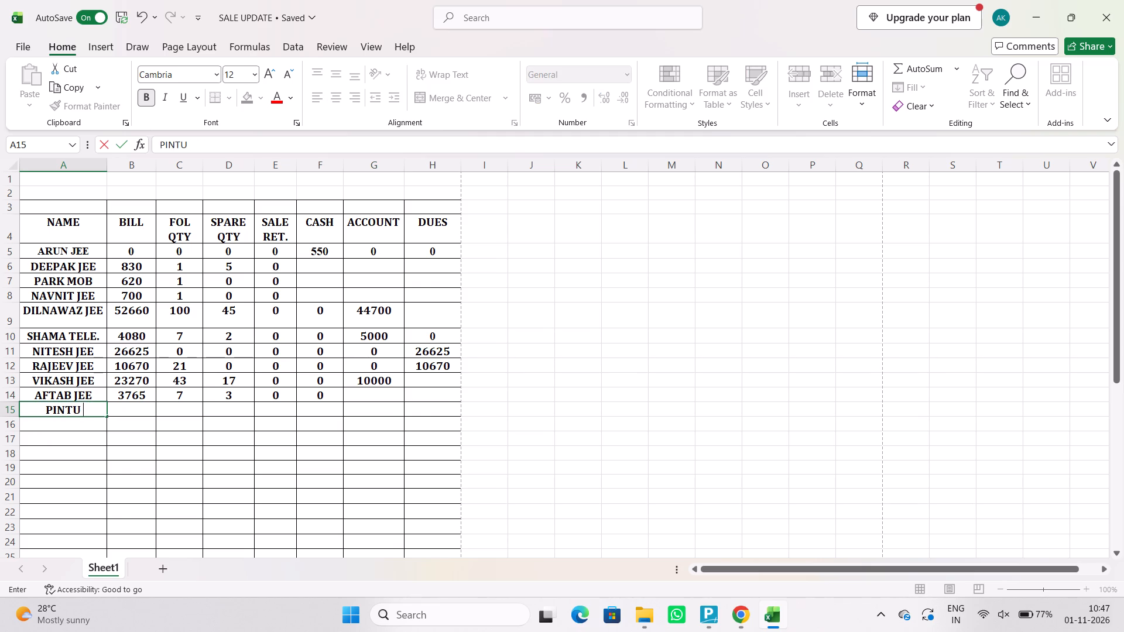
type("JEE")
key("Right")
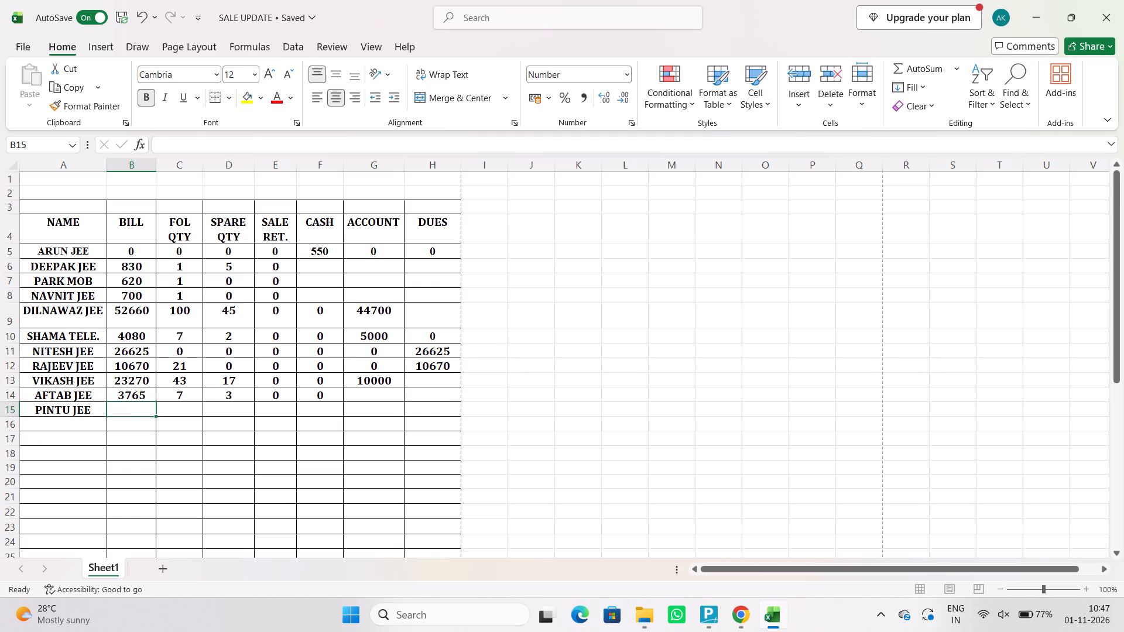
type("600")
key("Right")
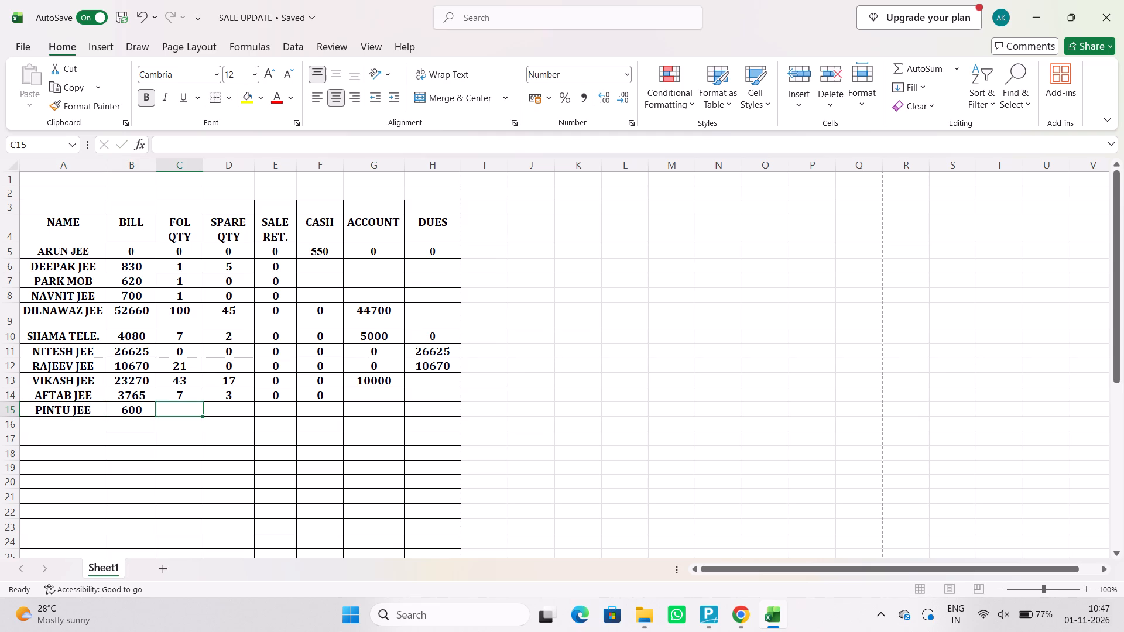
Complete PINTU JEE's row with FOL QTY 1, spare quantity 0, sale return 0, cash 0, account 0 and dues 0.
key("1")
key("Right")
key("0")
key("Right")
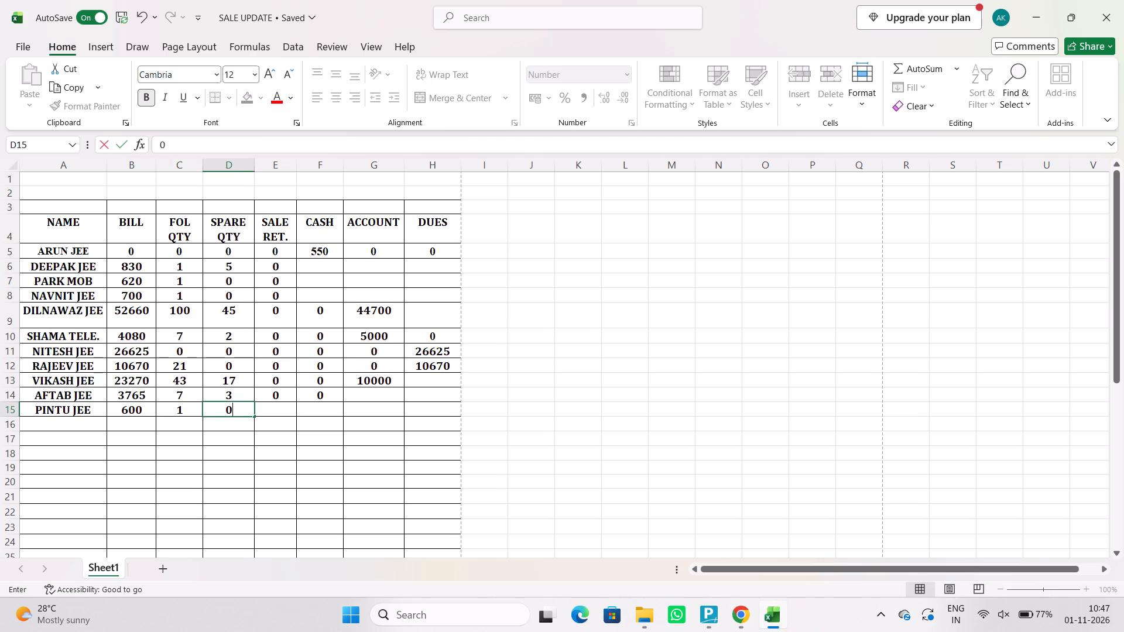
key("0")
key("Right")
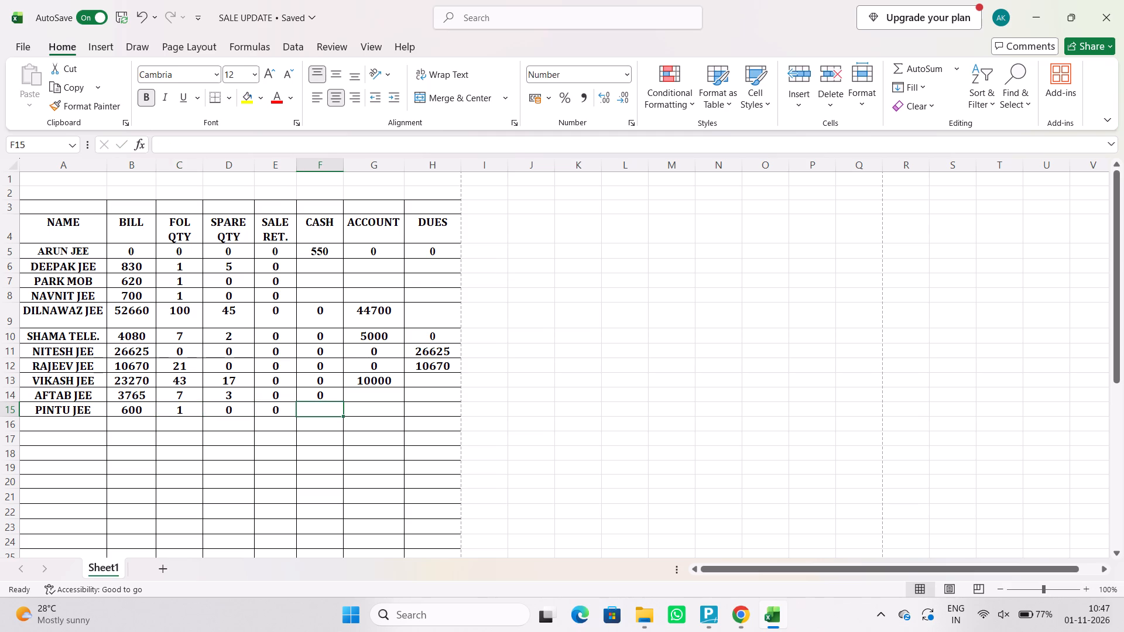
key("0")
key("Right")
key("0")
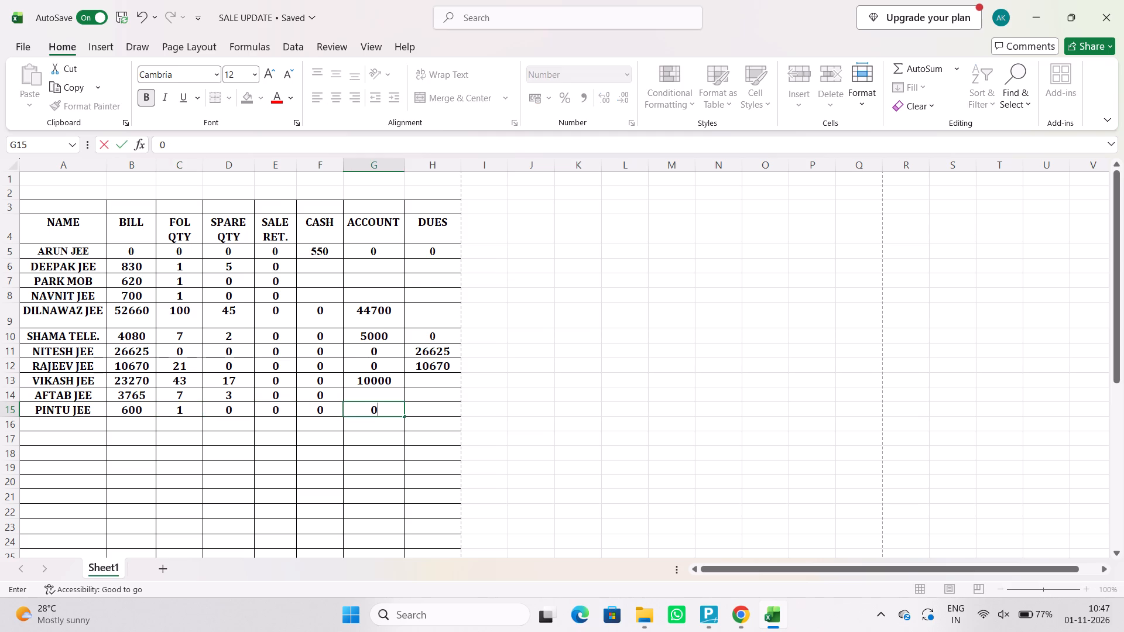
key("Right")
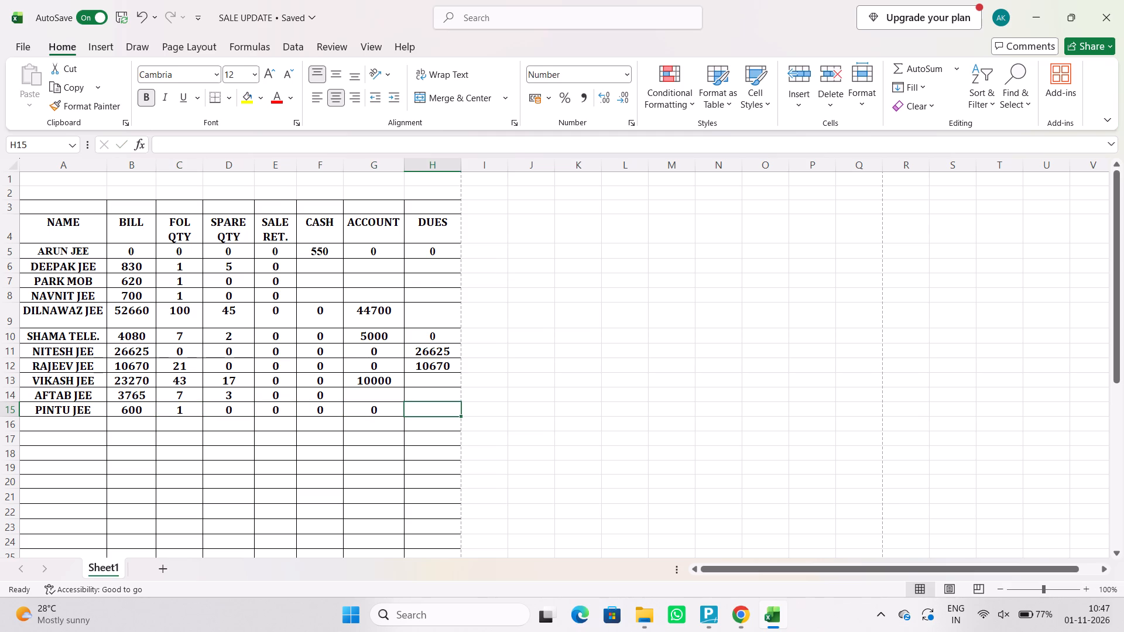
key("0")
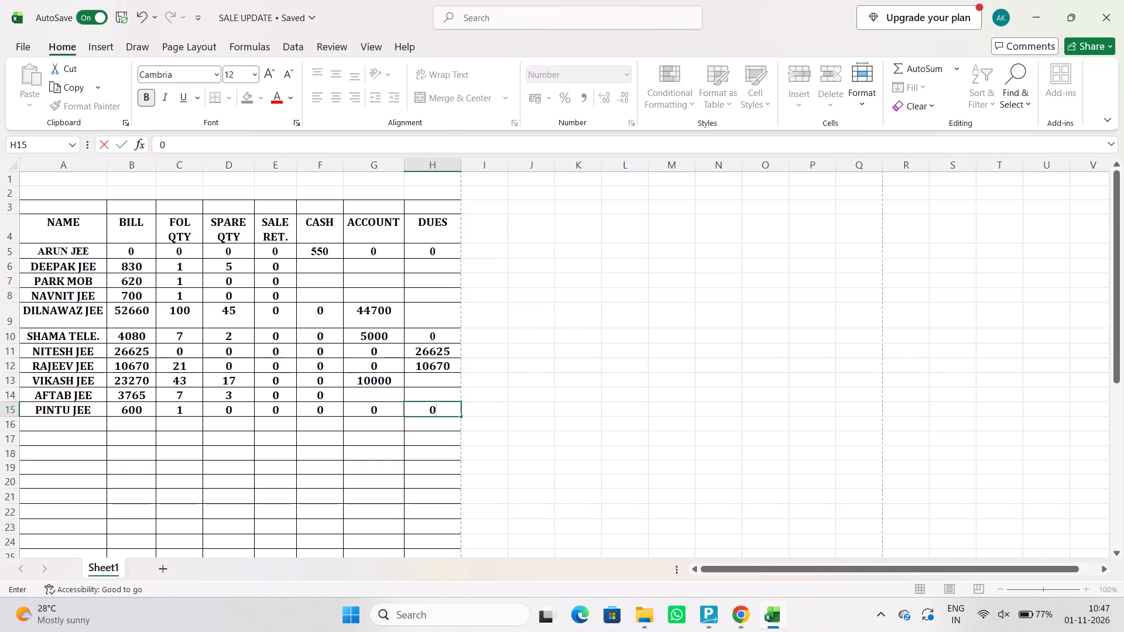
Complete AFTAB JEE's row with account 0 and dues 3765.
left_click(368, 397)
key("0")
key("Right")
type("3765")
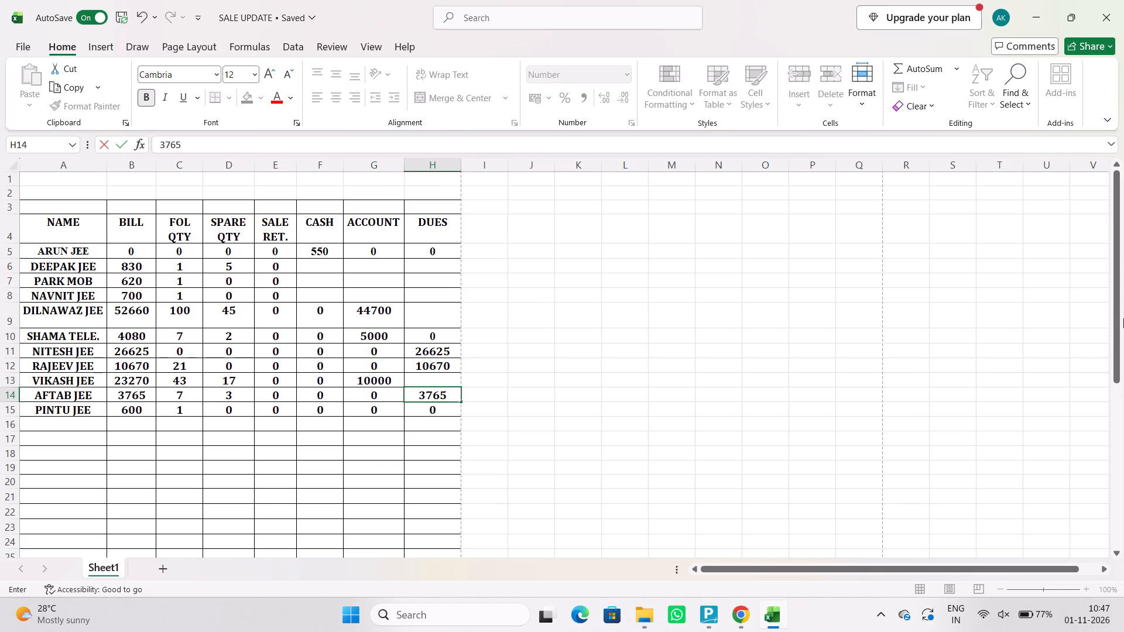
Add SANTOSH JEE below PINTU JEE with bill 0, FOL QTY 0, spare quantity 0, sale return 0 and cash 0.
left_click(61, 426)
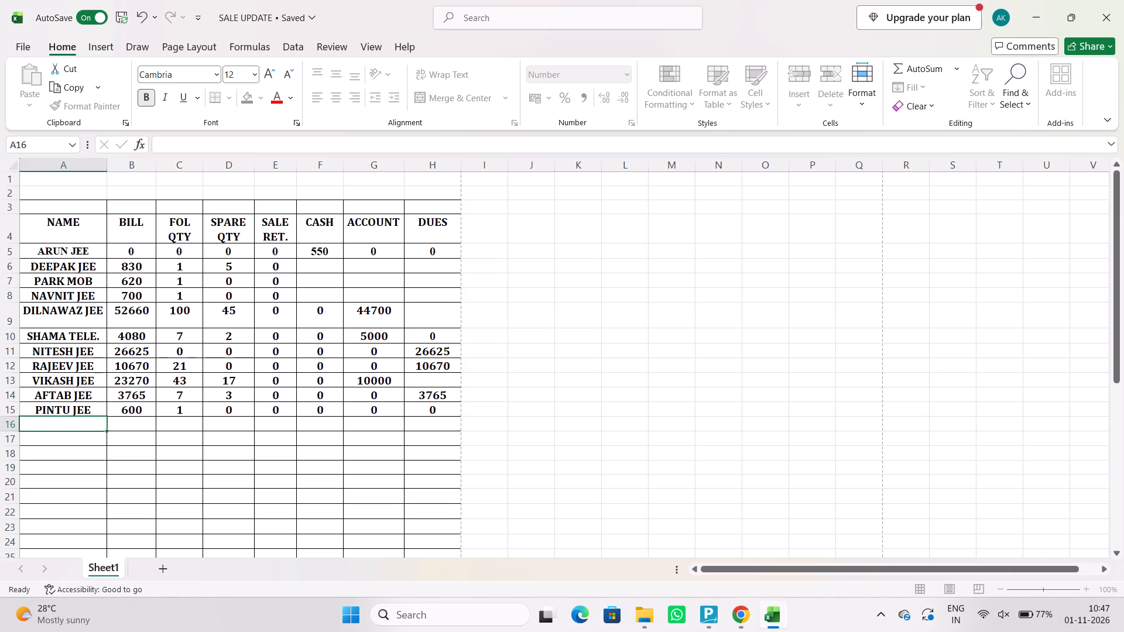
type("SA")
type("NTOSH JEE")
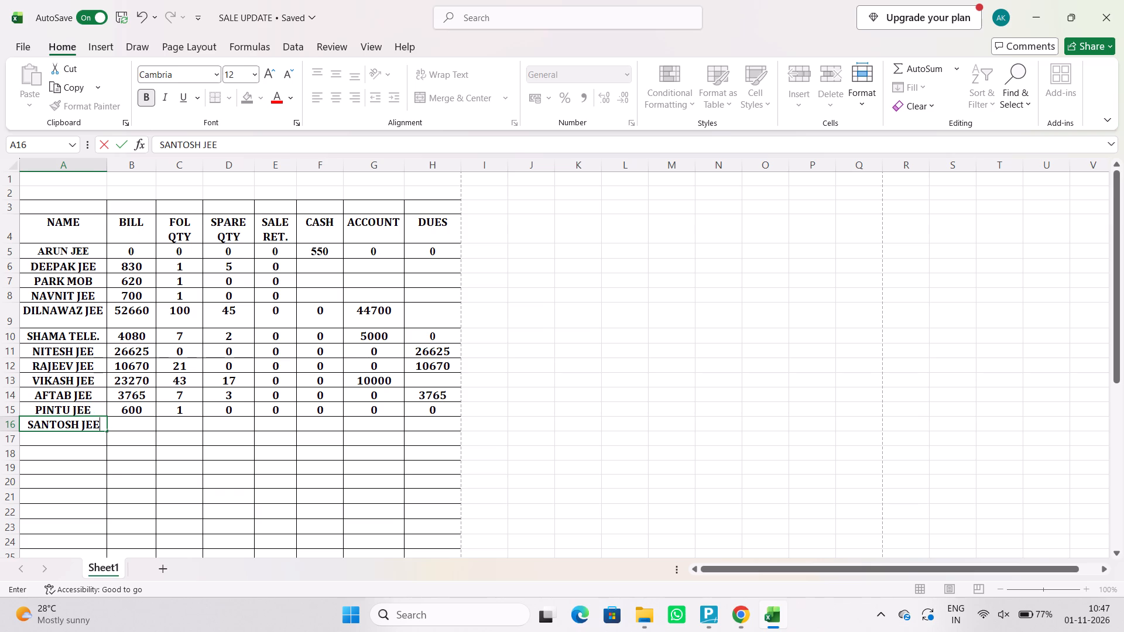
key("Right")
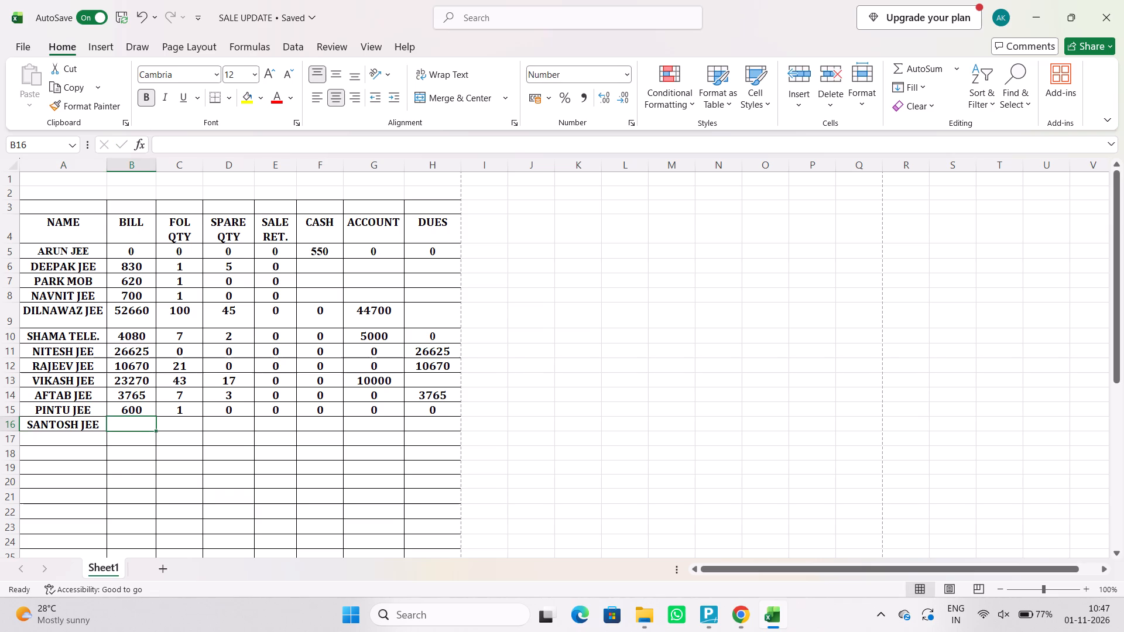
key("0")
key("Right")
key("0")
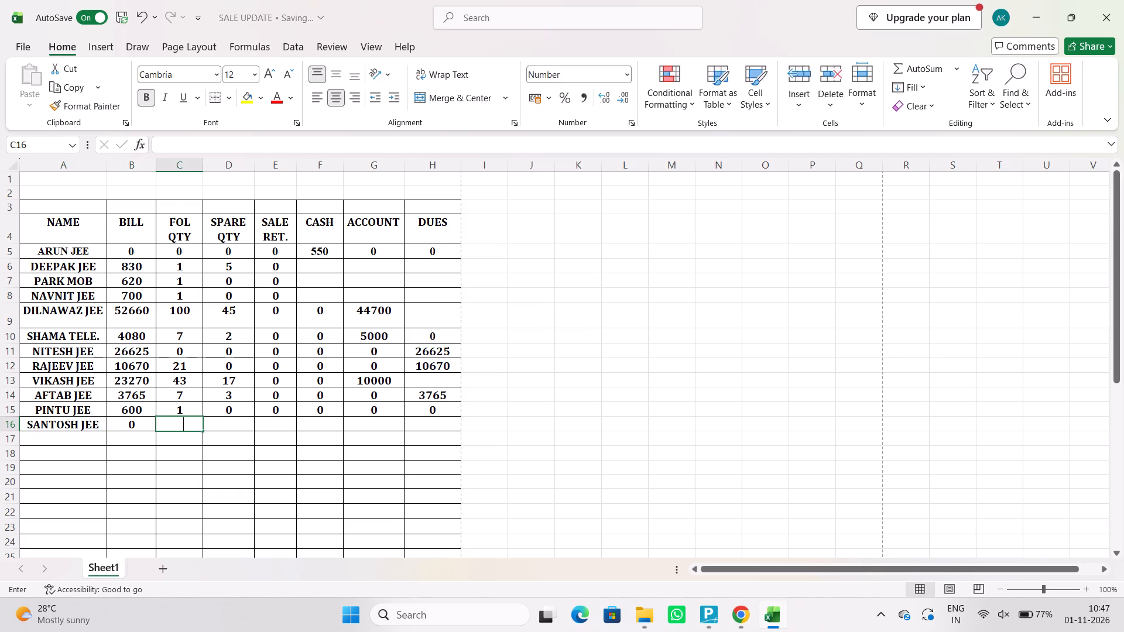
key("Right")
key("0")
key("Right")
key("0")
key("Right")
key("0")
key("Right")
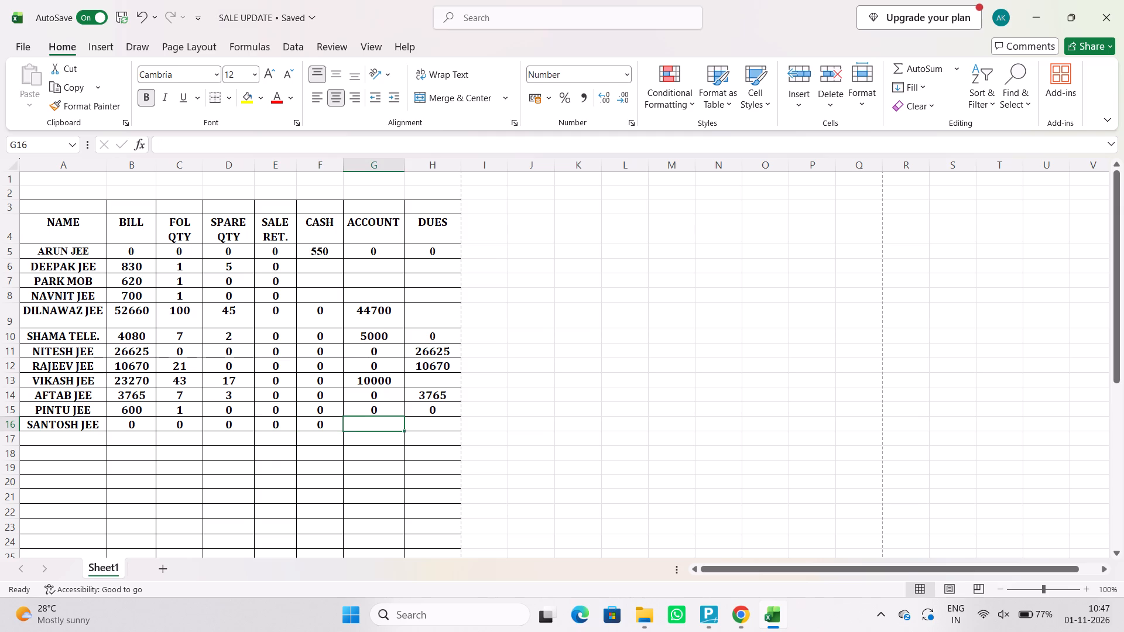
Complete SANTOSH JEE's row with account 10000 and dues 0.
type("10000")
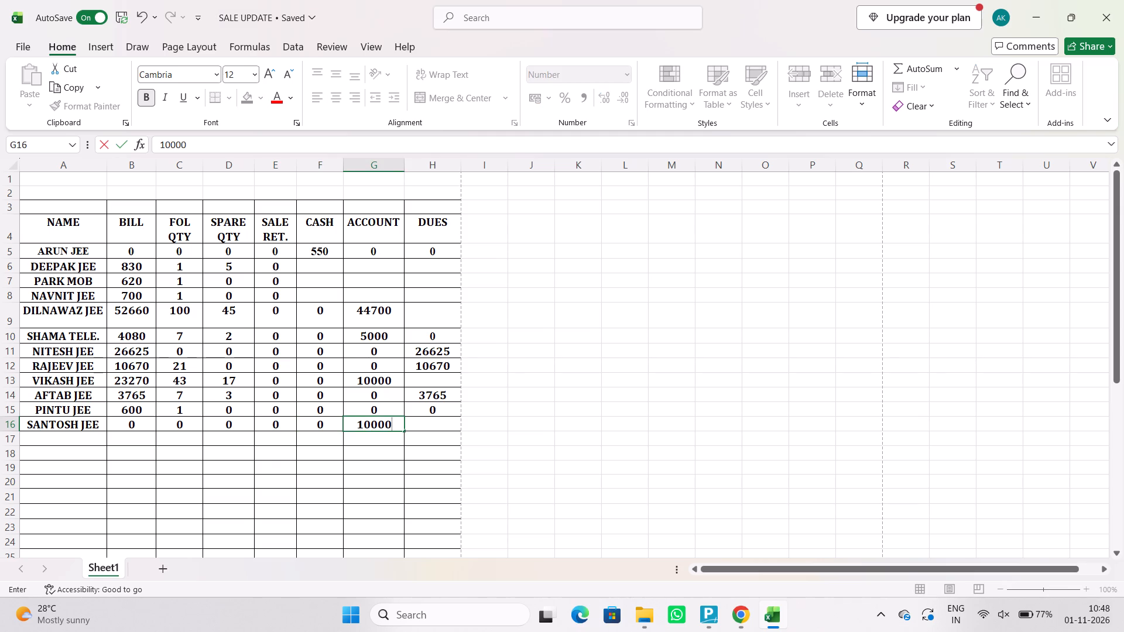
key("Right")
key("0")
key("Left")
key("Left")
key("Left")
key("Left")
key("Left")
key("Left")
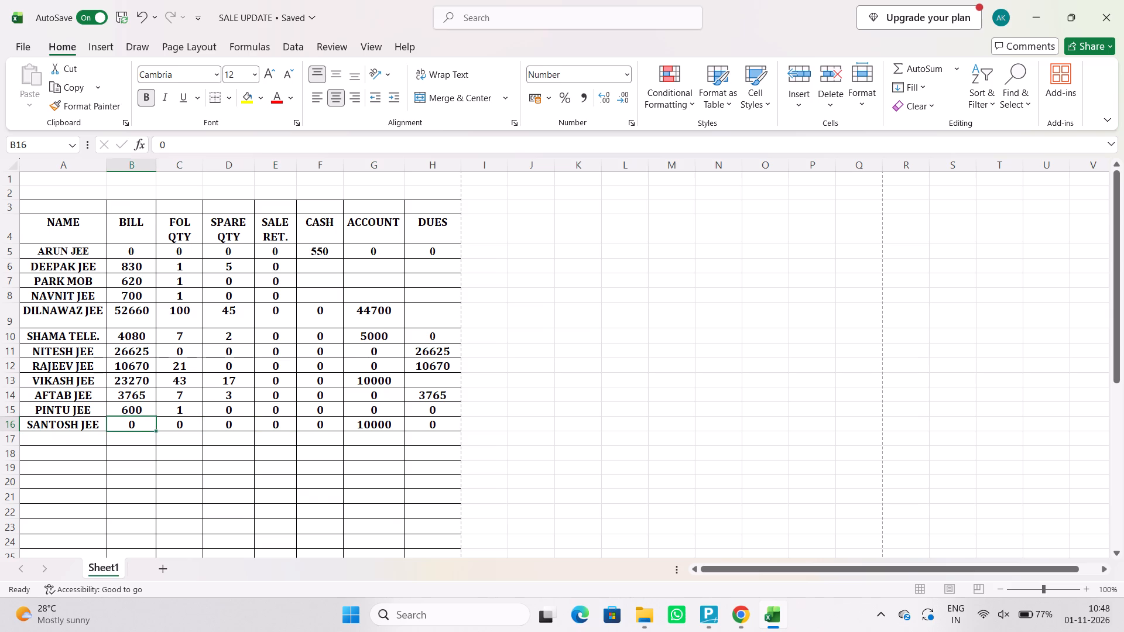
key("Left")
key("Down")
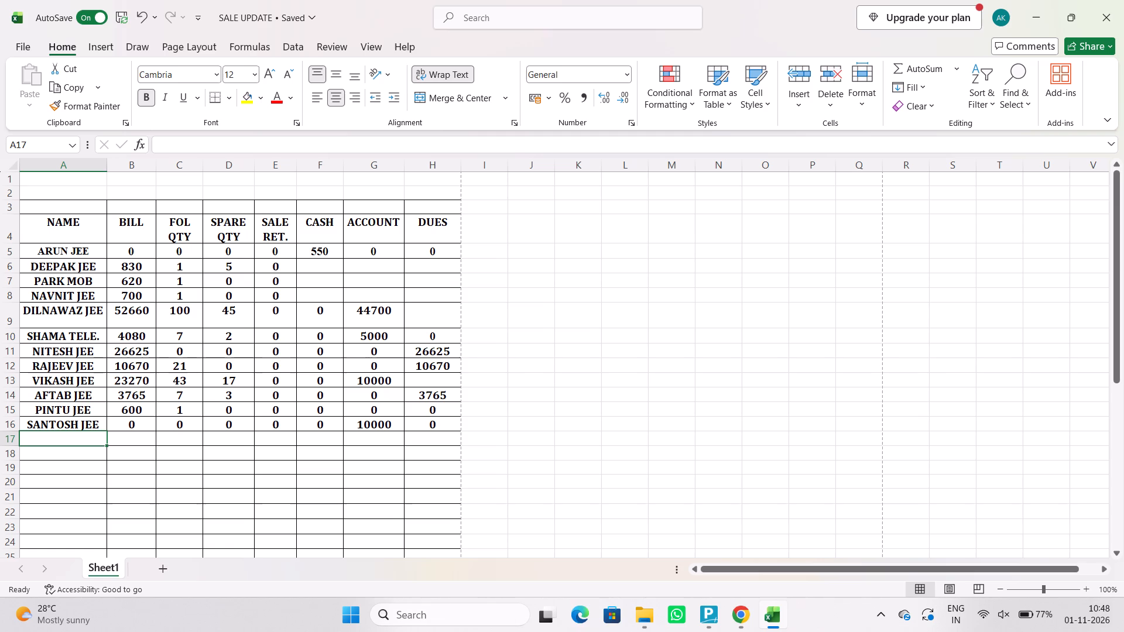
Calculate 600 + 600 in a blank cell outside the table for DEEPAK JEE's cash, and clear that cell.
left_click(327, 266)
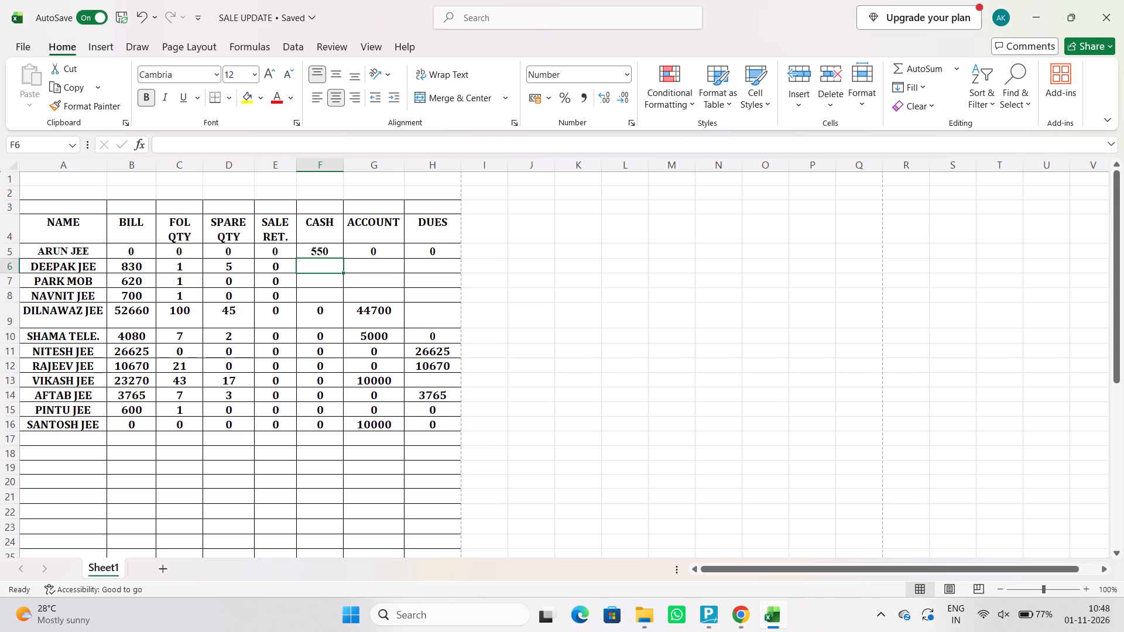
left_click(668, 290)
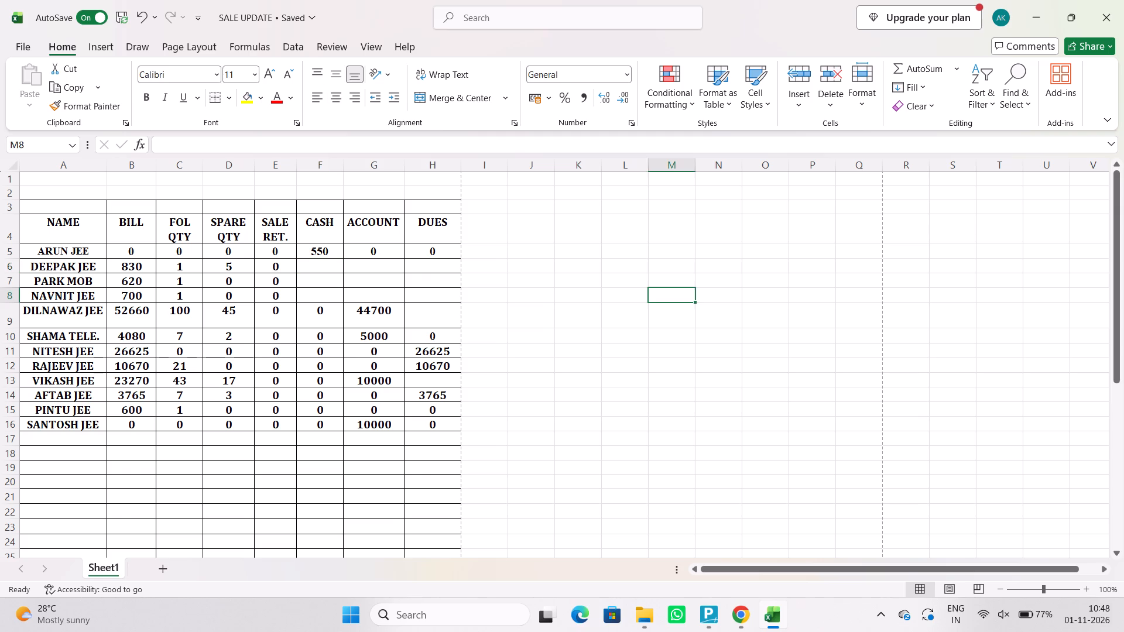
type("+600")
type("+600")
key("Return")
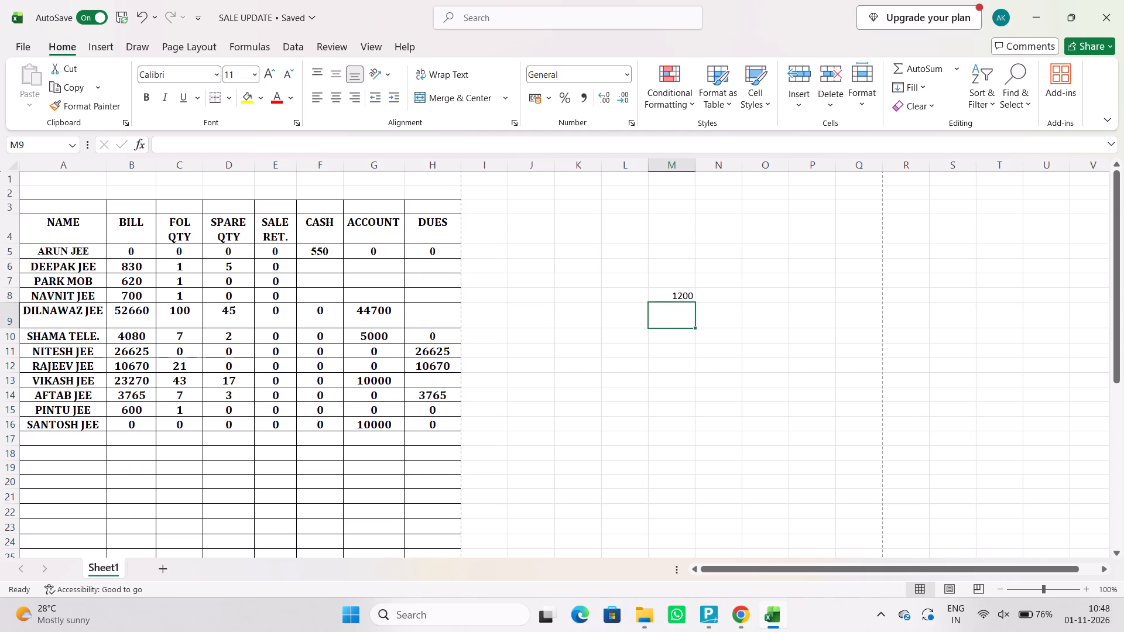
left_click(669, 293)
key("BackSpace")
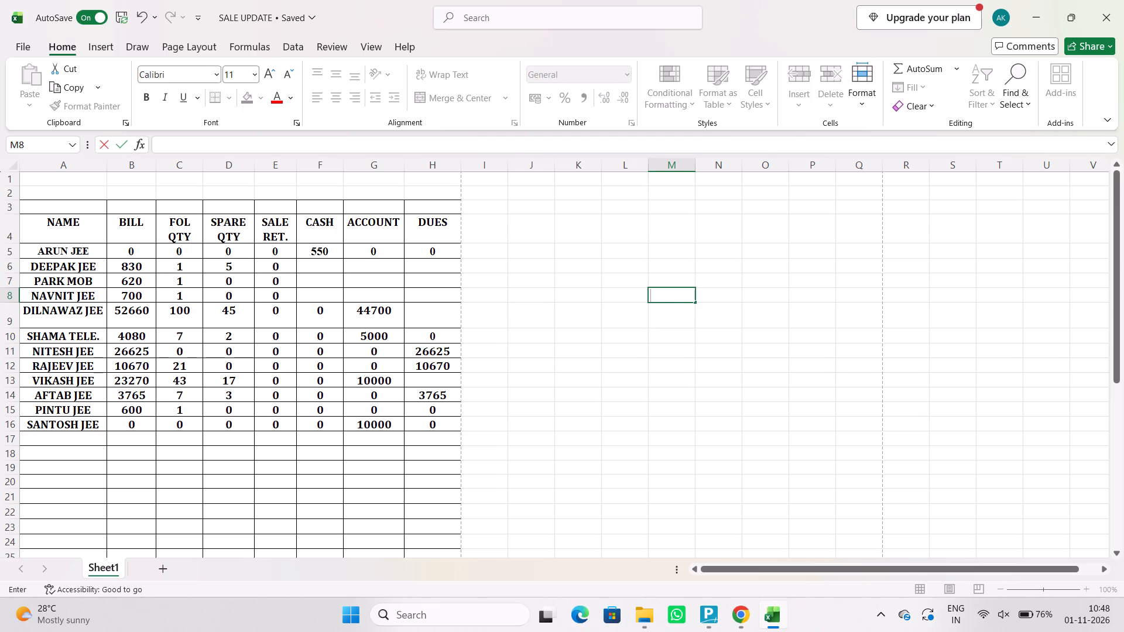
Complete DEEPAK JEE's row with cash 1200, account 0 and dues 0.
left_click(309, 265)
type("1200")
key("Right")
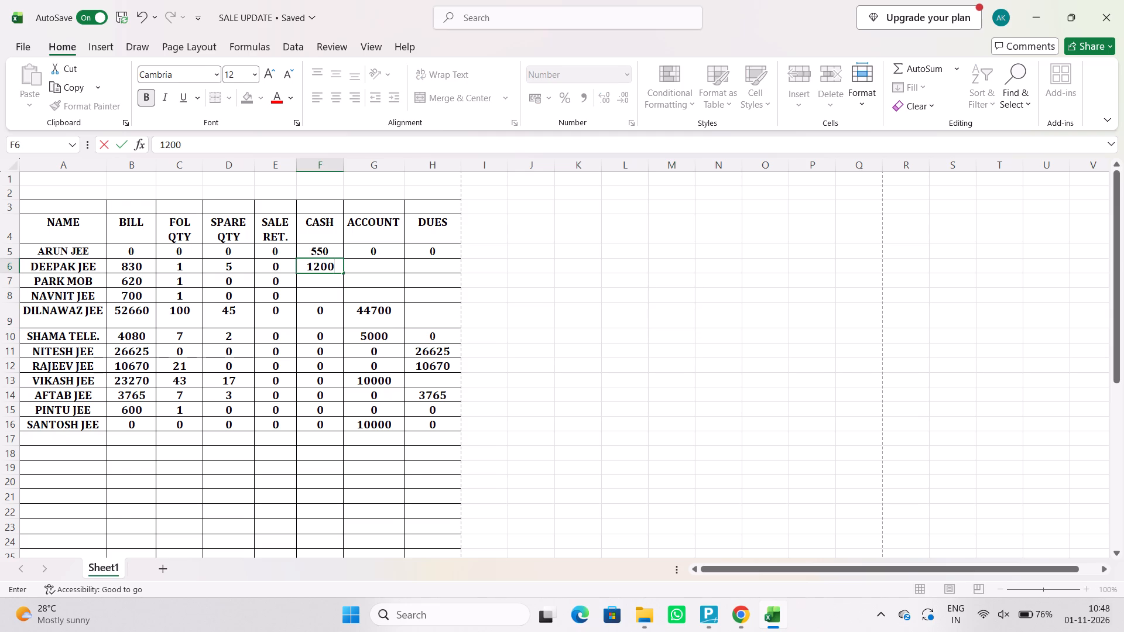
key("0")
key("Right")
key("0")
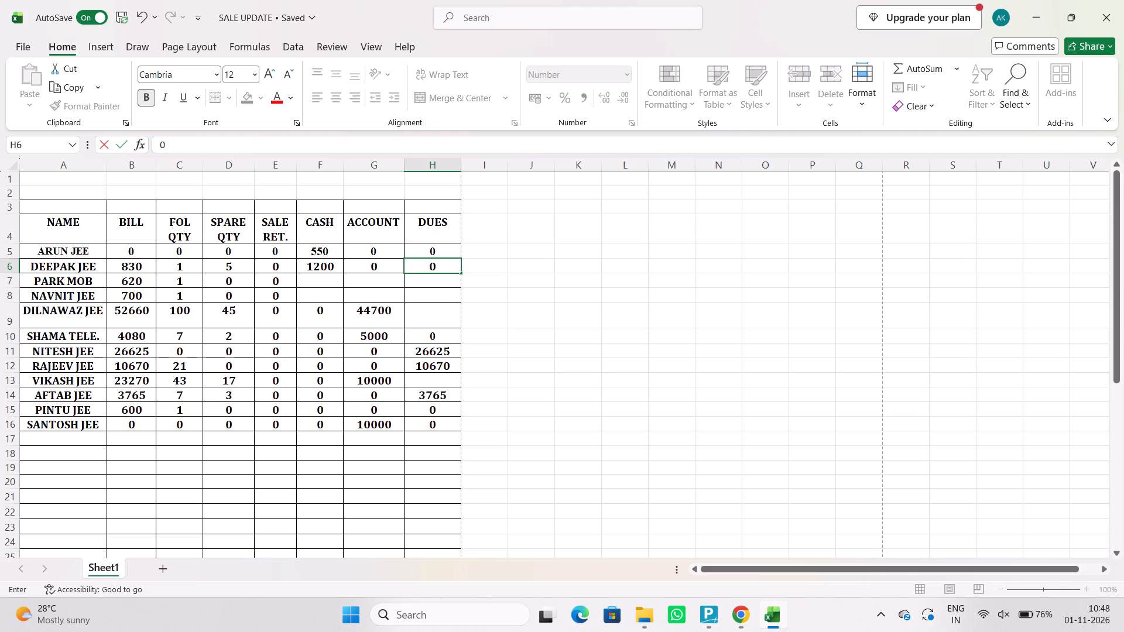
Complete PARK MOB's row with cash 620, account 0 and dues 0.
key("Left")
key("Left")
key("Down")
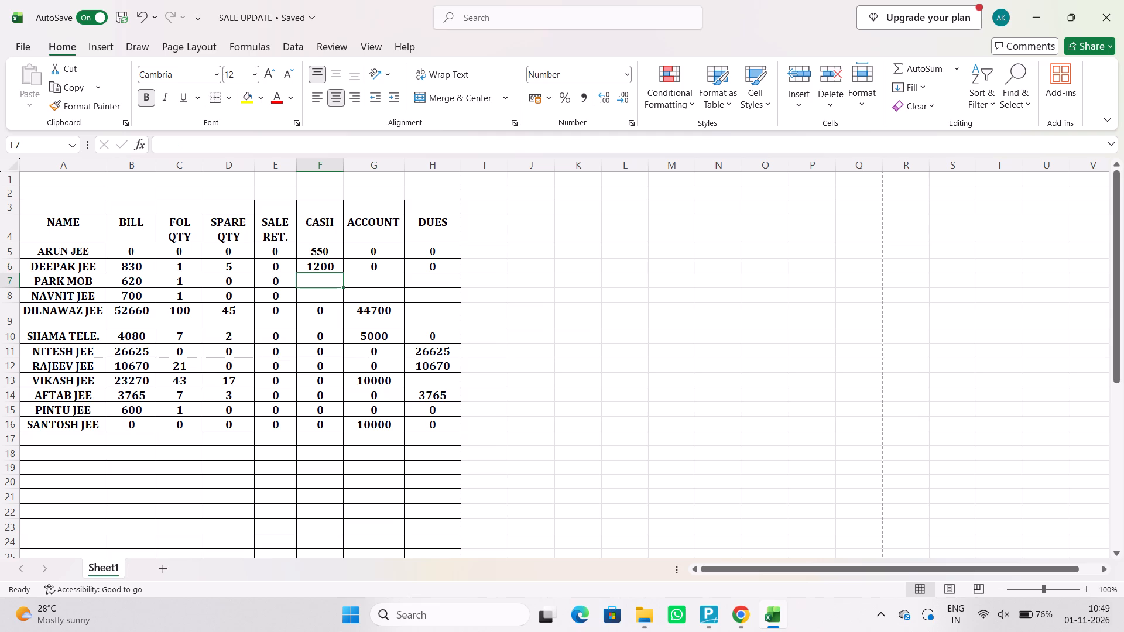
type("620")
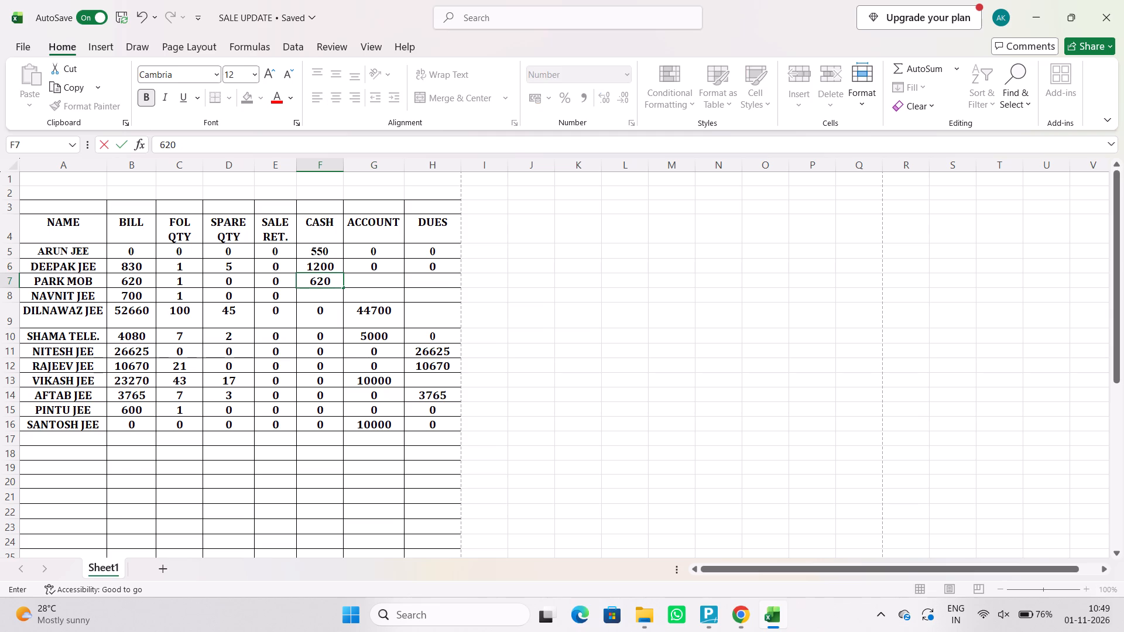
key("Right")
key("0")
key("Right")
key("0")
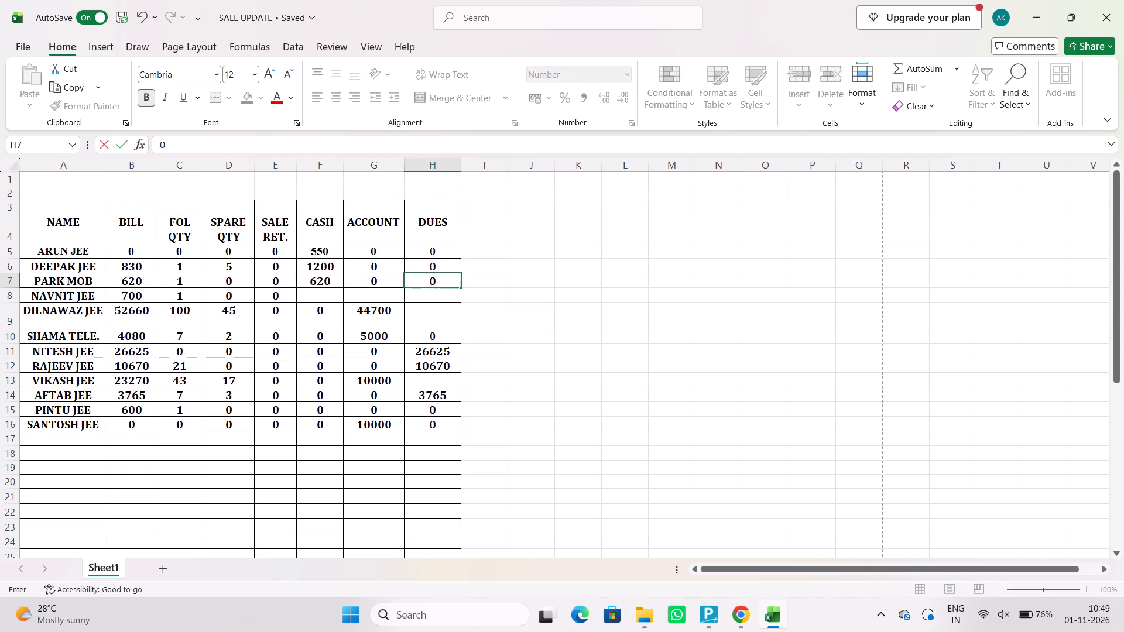
Complete NAVNIT JEE's row with cash 600, account 100 and dues 0.
key("Left")
key("Left")
key("Down")
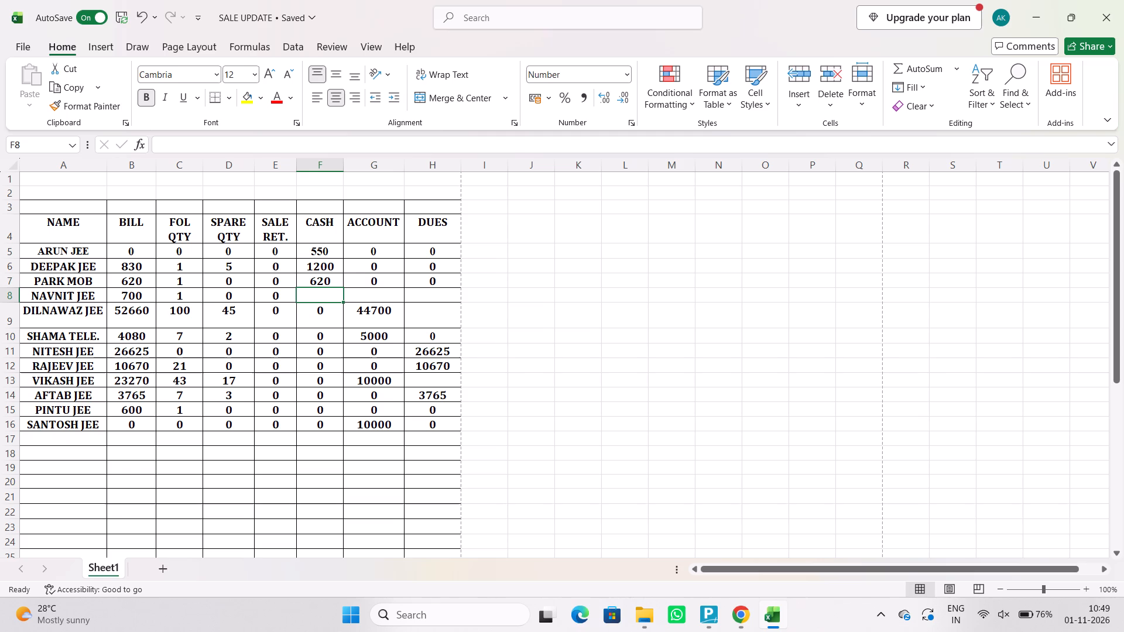
type("600")
key("Right")
type("100")
key("Right")
key("0")
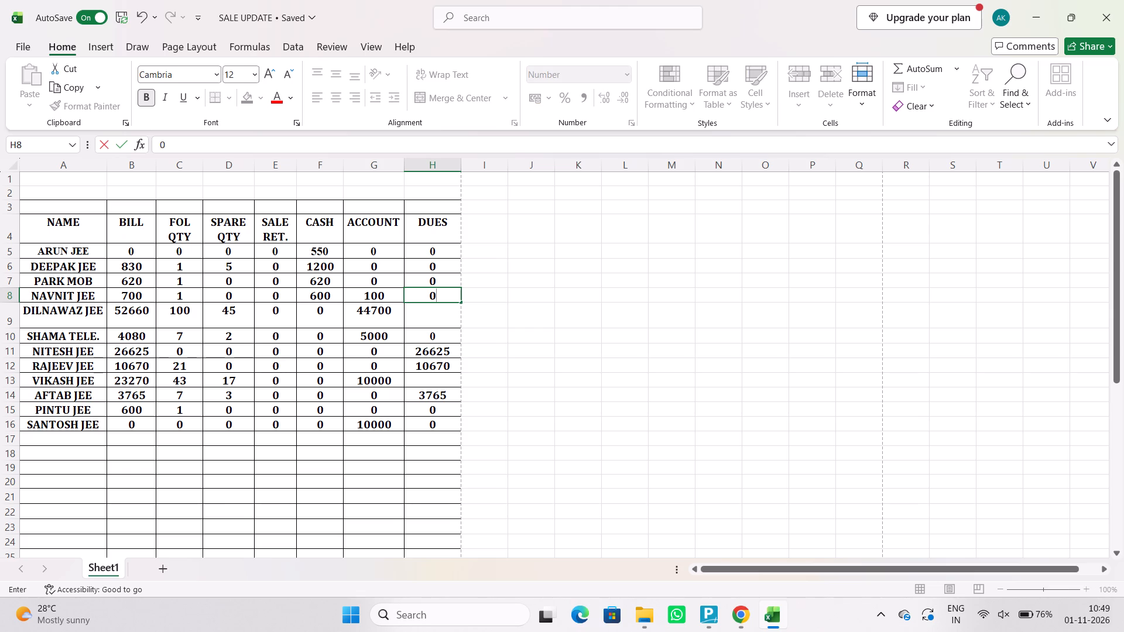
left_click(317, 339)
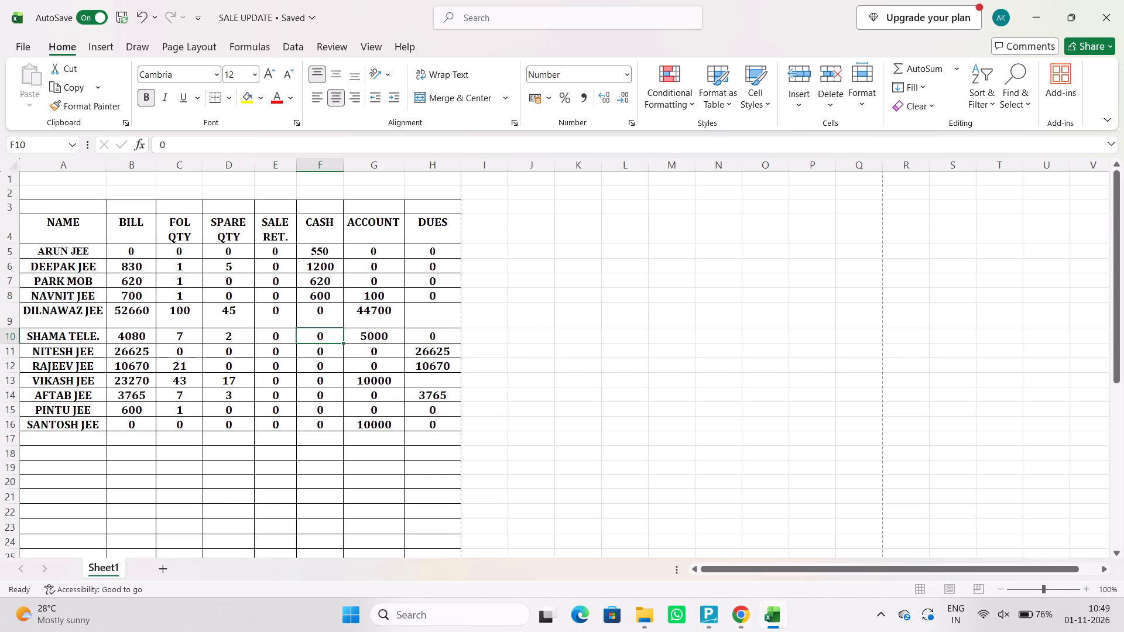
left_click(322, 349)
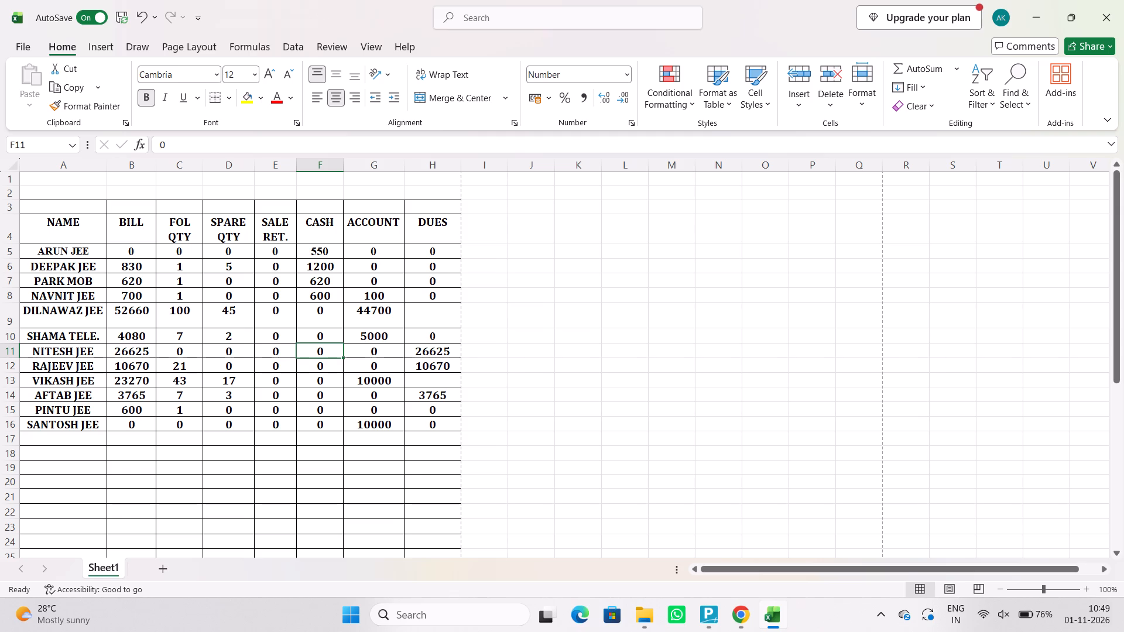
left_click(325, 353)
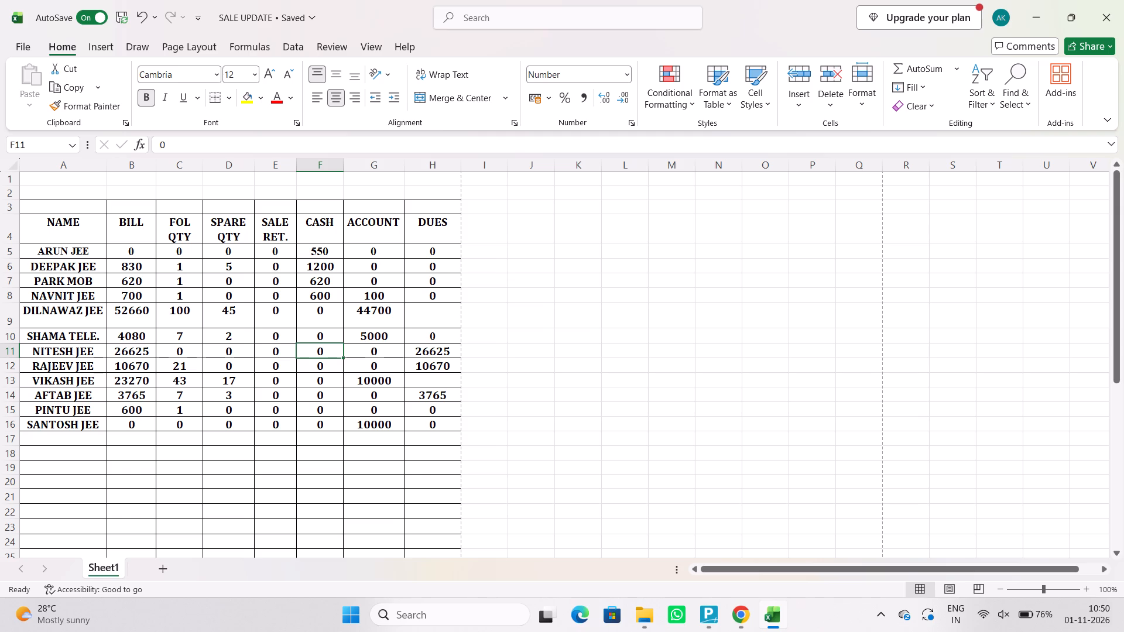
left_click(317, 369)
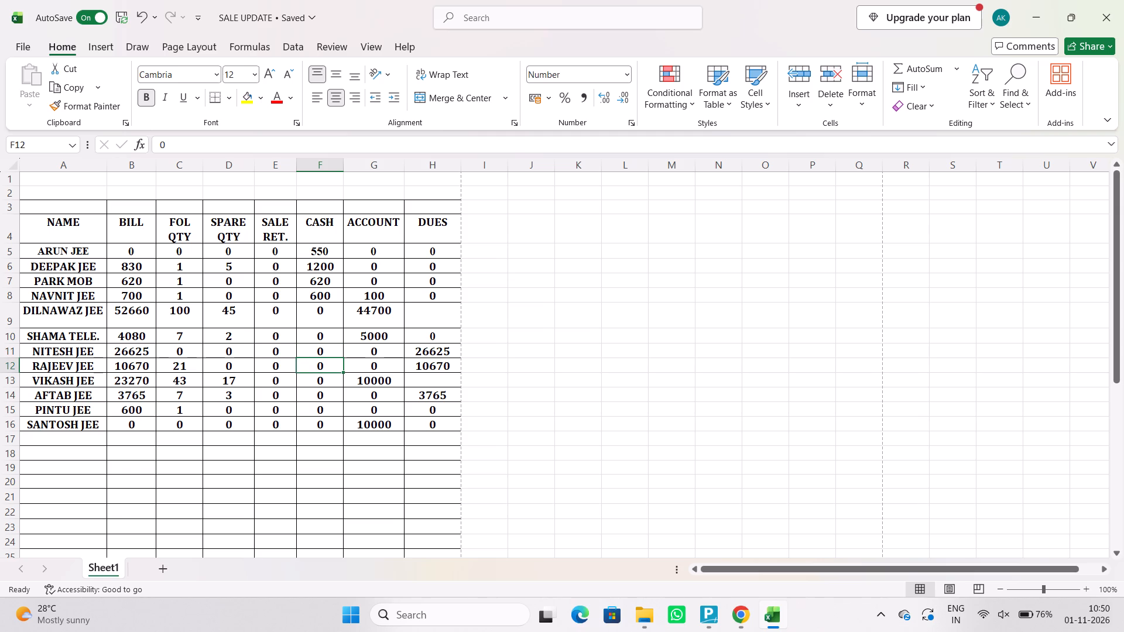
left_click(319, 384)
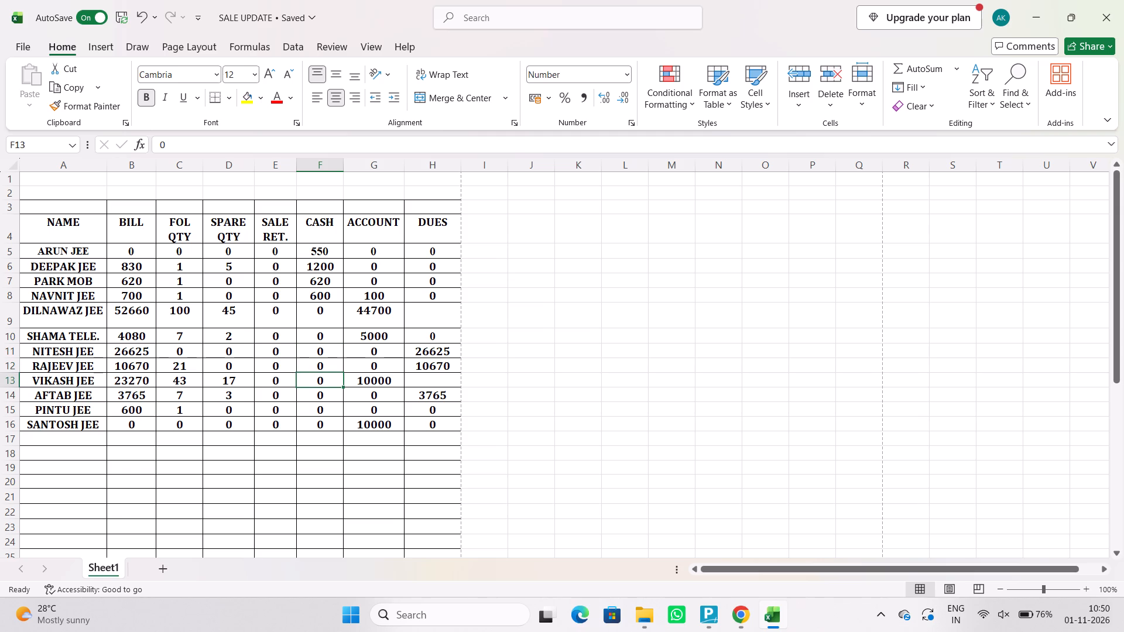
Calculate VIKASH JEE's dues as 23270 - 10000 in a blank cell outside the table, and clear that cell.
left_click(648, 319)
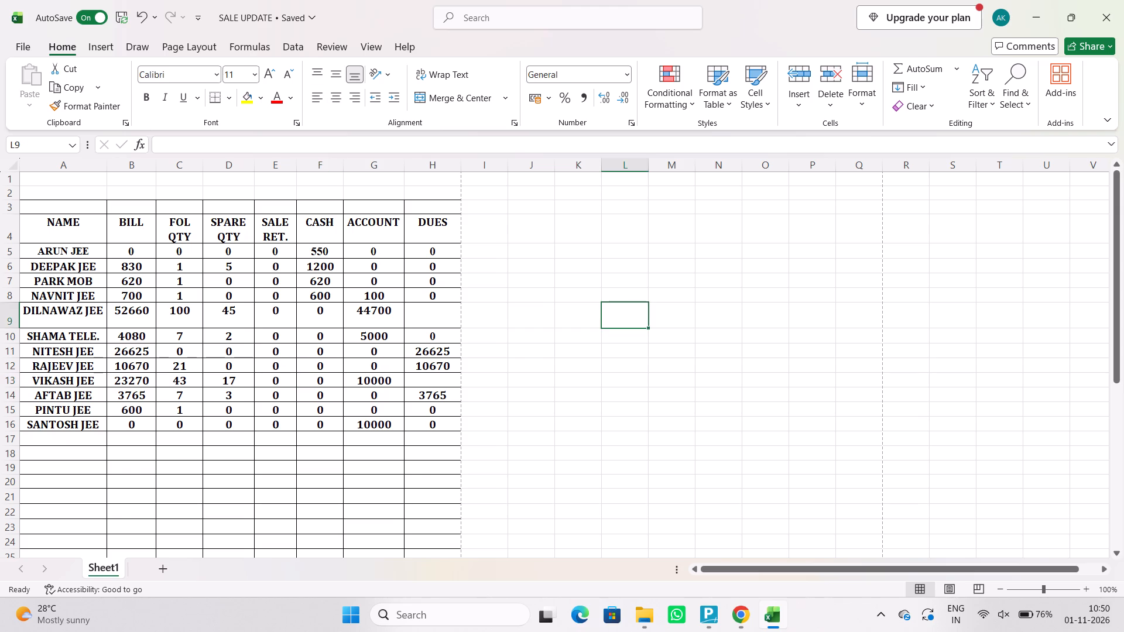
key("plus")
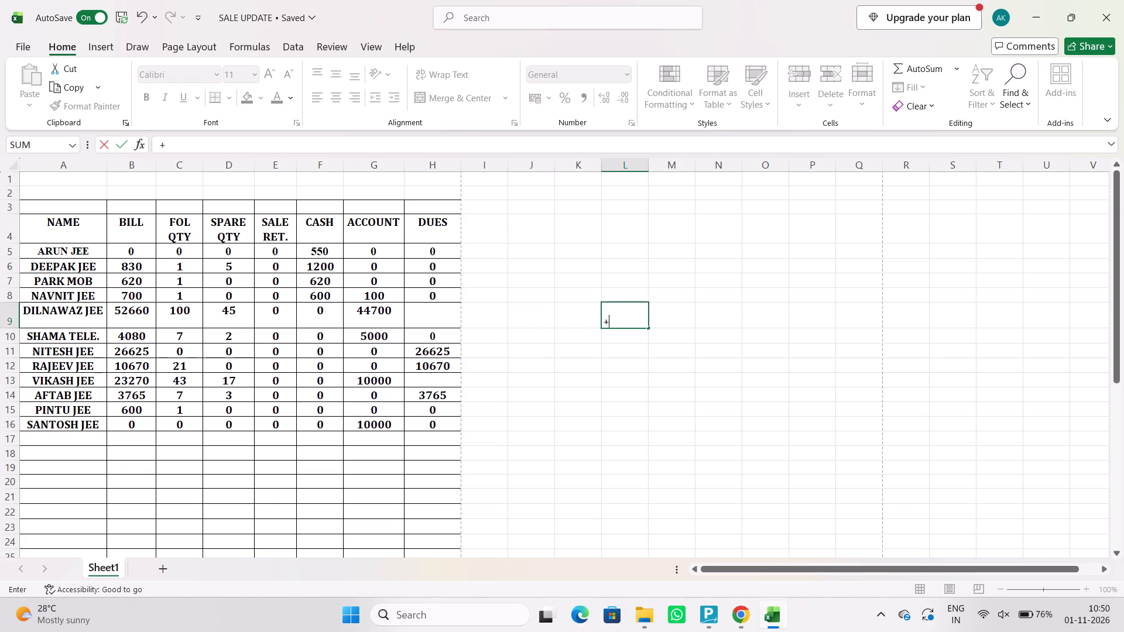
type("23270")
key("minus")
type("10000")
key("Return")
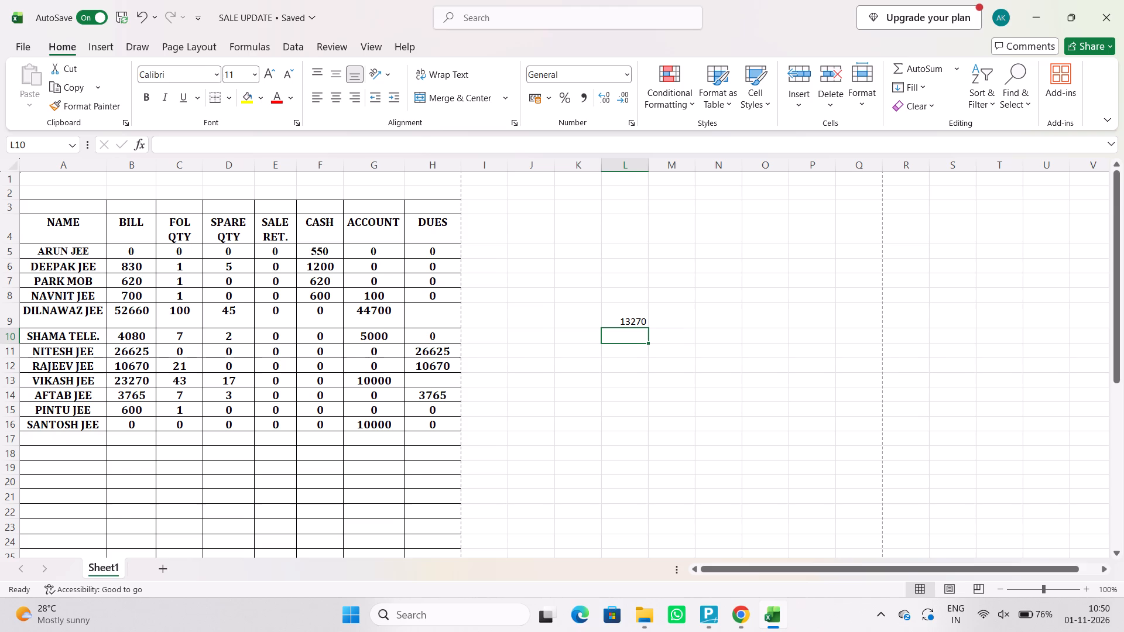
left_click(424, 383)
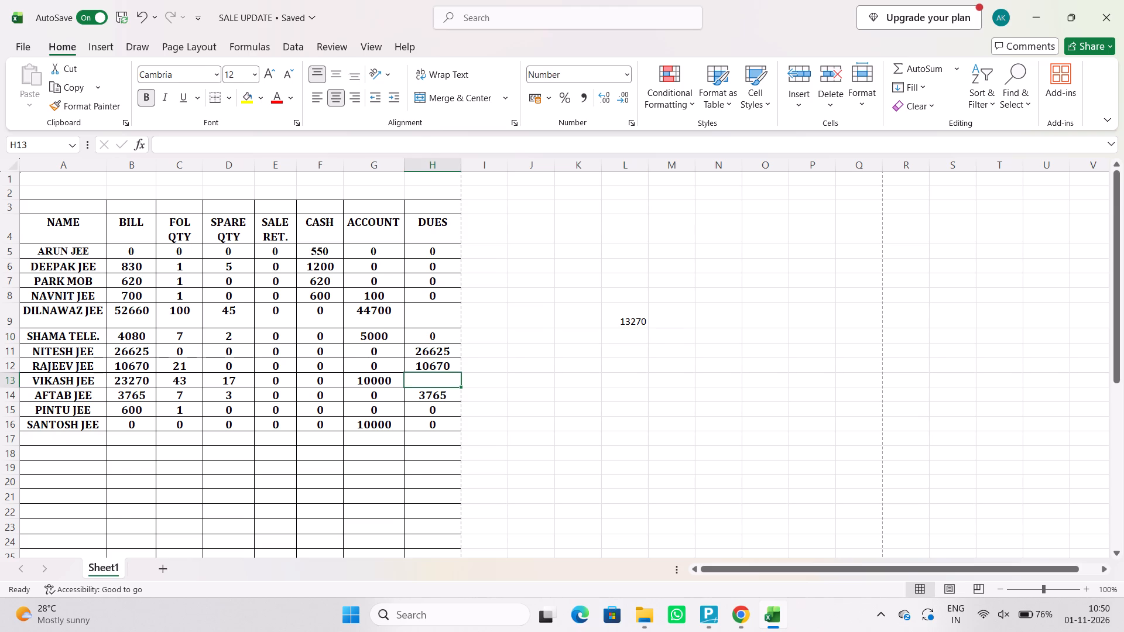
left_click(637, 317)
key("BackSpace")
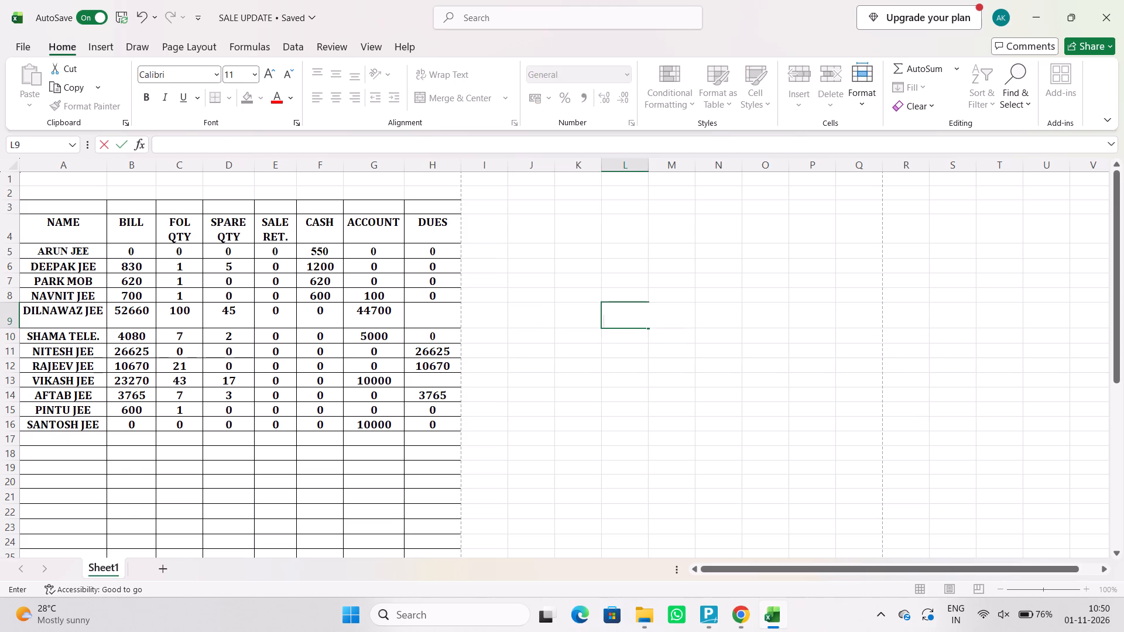
Enter dues of 13270 in VIKASH JEE's row.
left_click(424, 377)
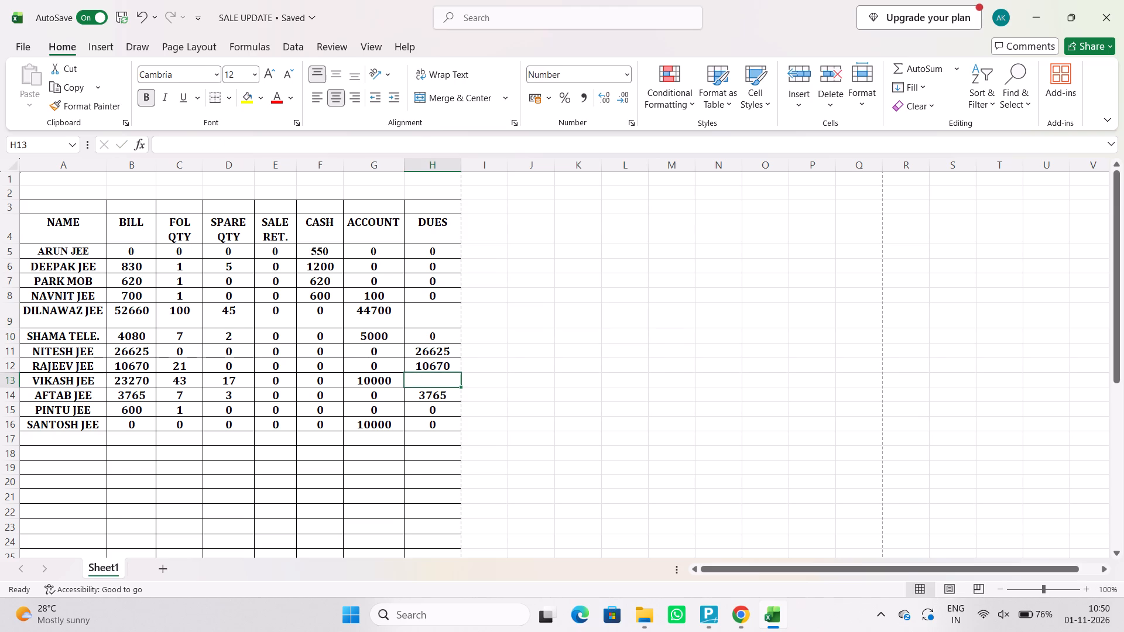
type("13270")
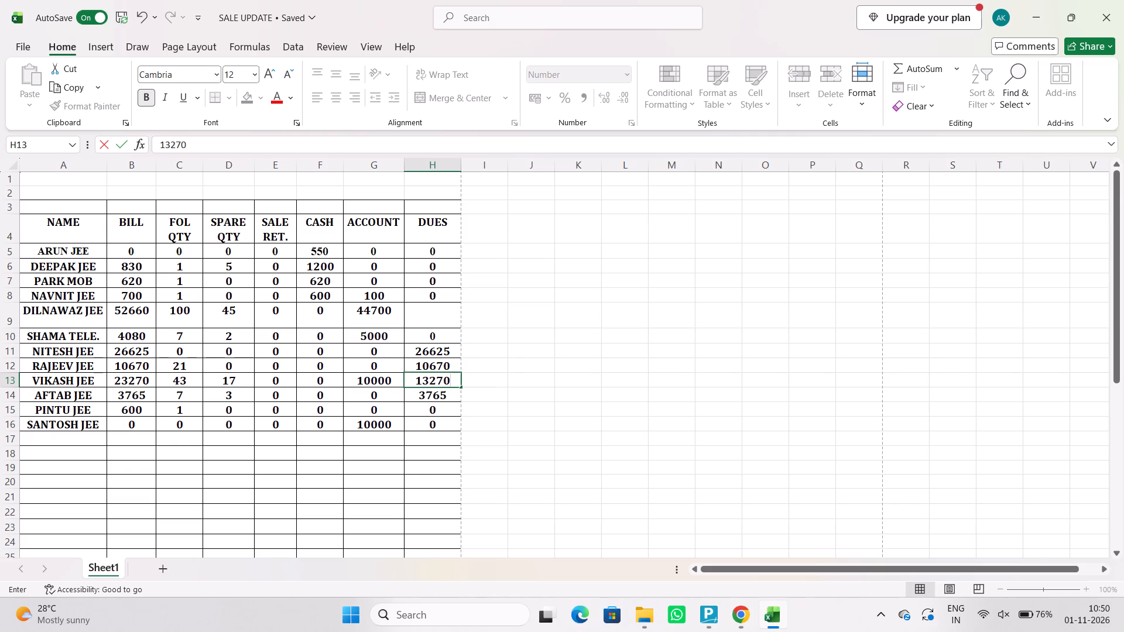
left_click(376, 393)
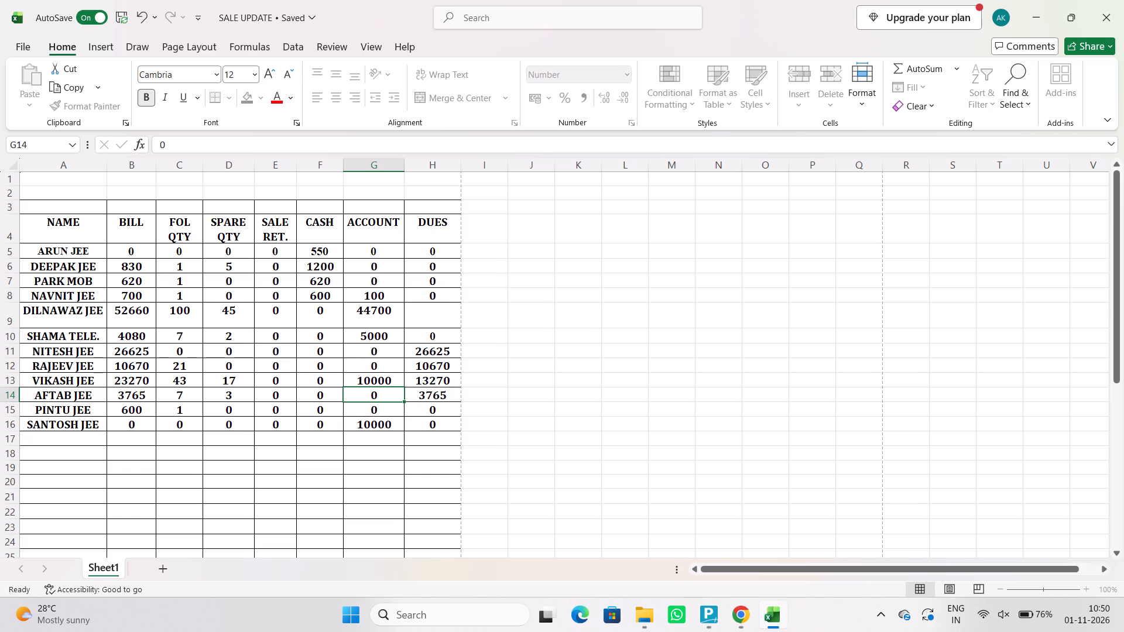
Add MOBILE CARE as a new customer below SANTOSH JEE, with a bill of 1160.
left_click(54, 441)
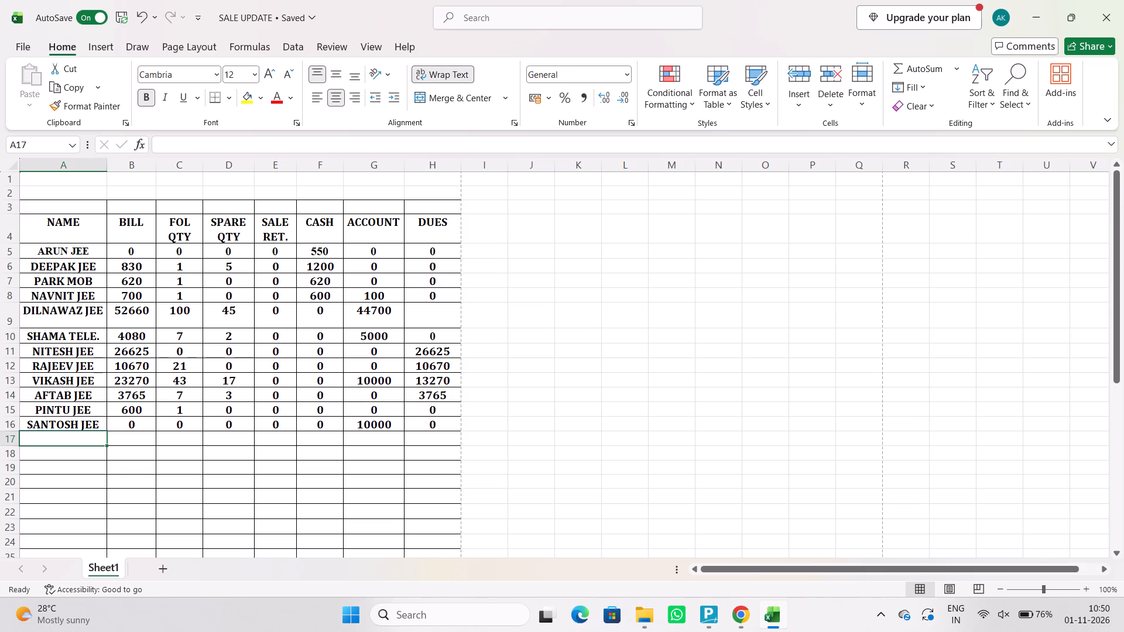
key("m")
key("o")
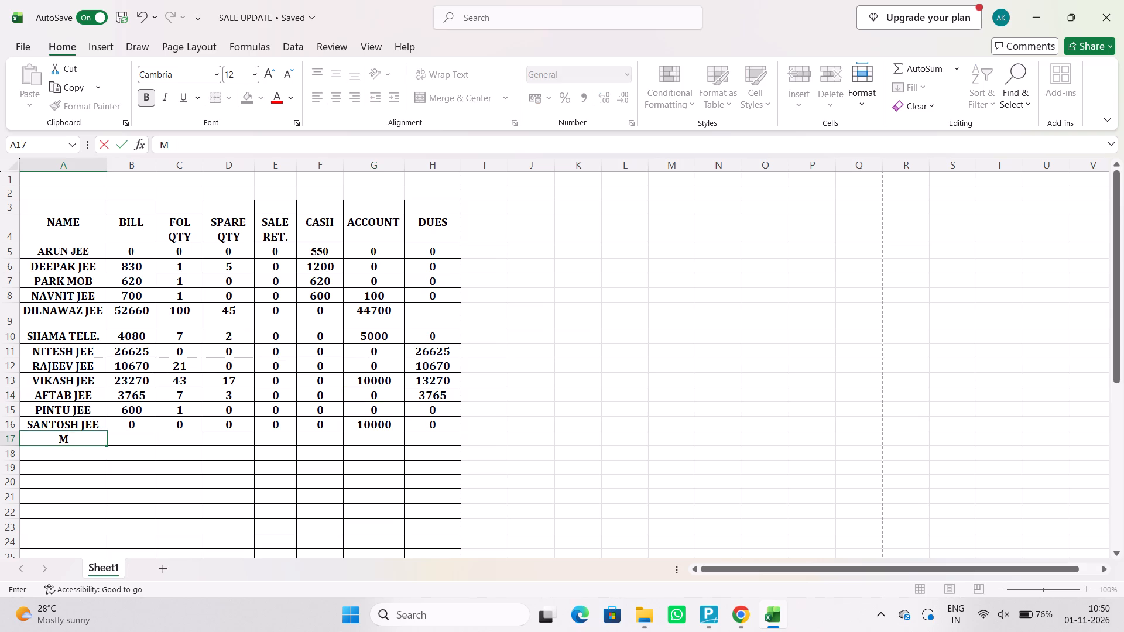
key("b")
type("IL")
type("E CARE")
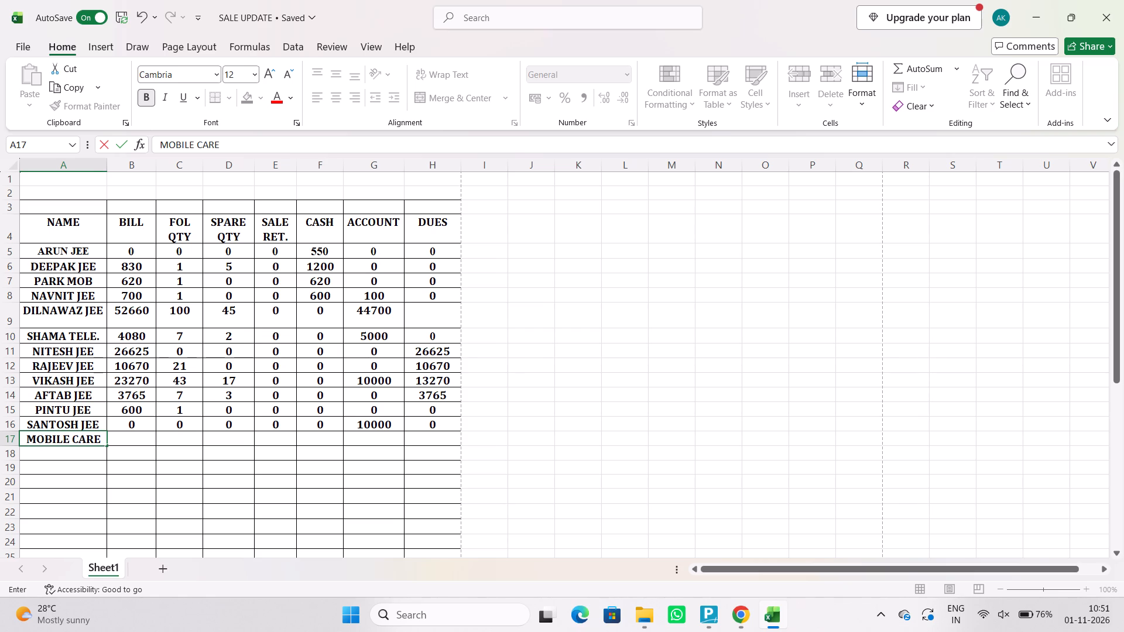
key("Right")
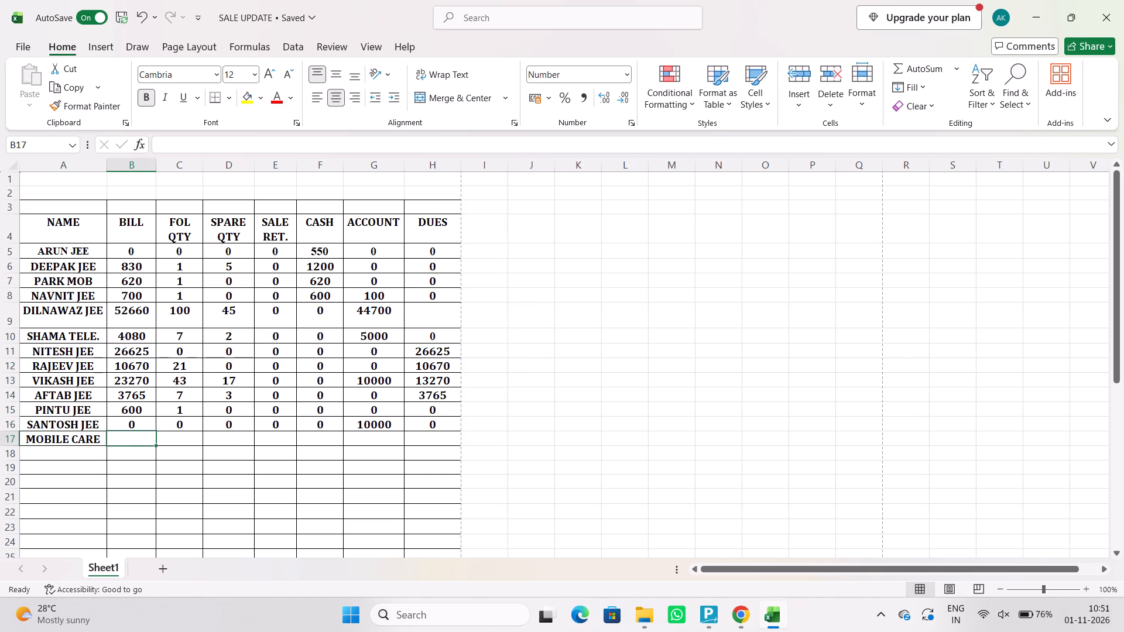
type("1160")
key("Right")
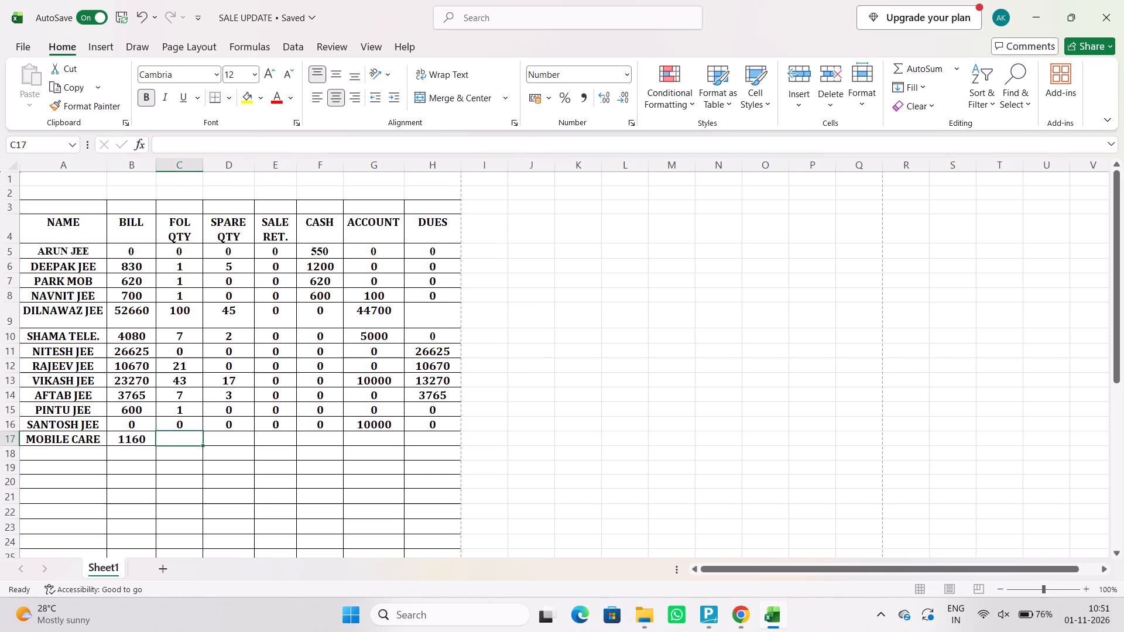
key("0")
key("BackSpace")
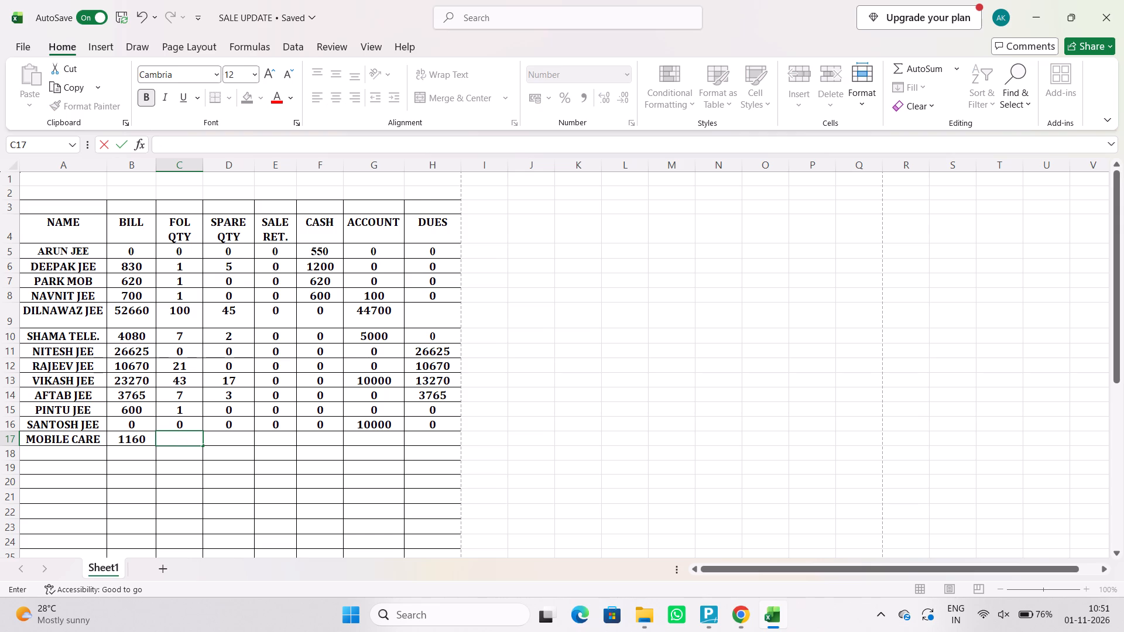
Open the MOBILE CARE 31 OCT invoice PDF and examine its items, quantities and total.
left_click(640, 617)
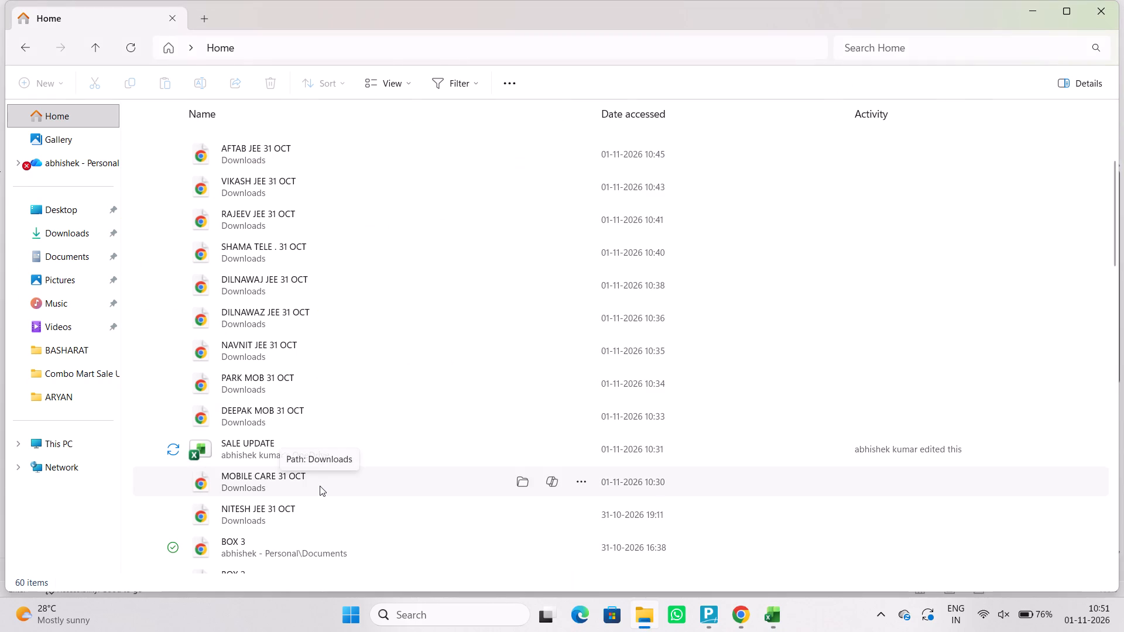
scroll(227, 264, "up", 4)
scroll(259, 430, "down", 2)
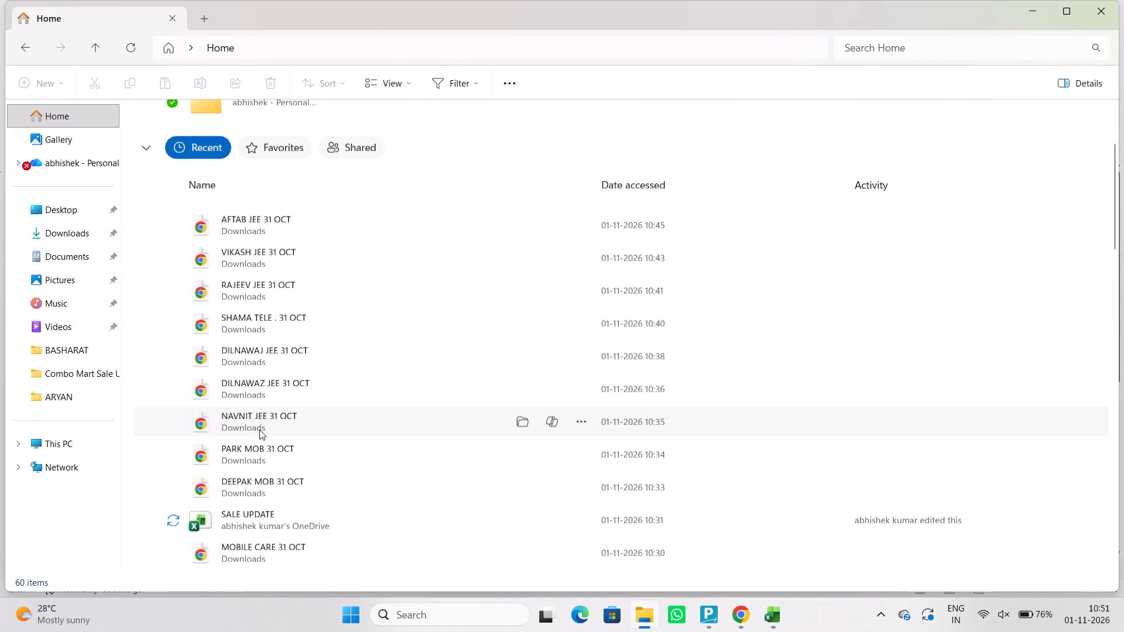
scroll(259, 430, "down", 3)
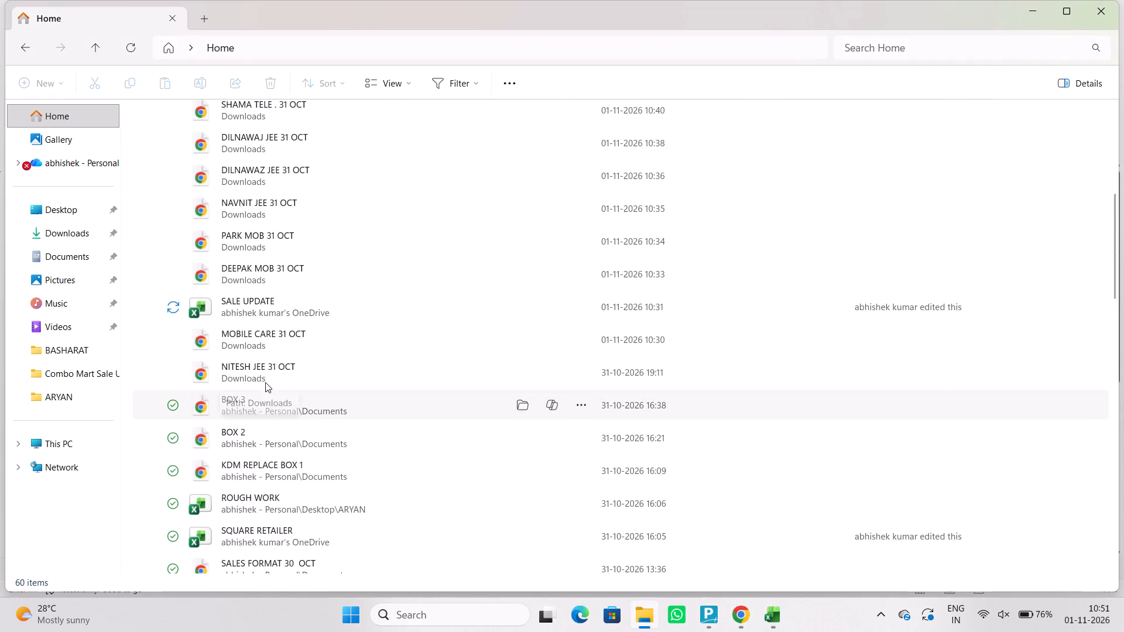
double_click(273, 336)
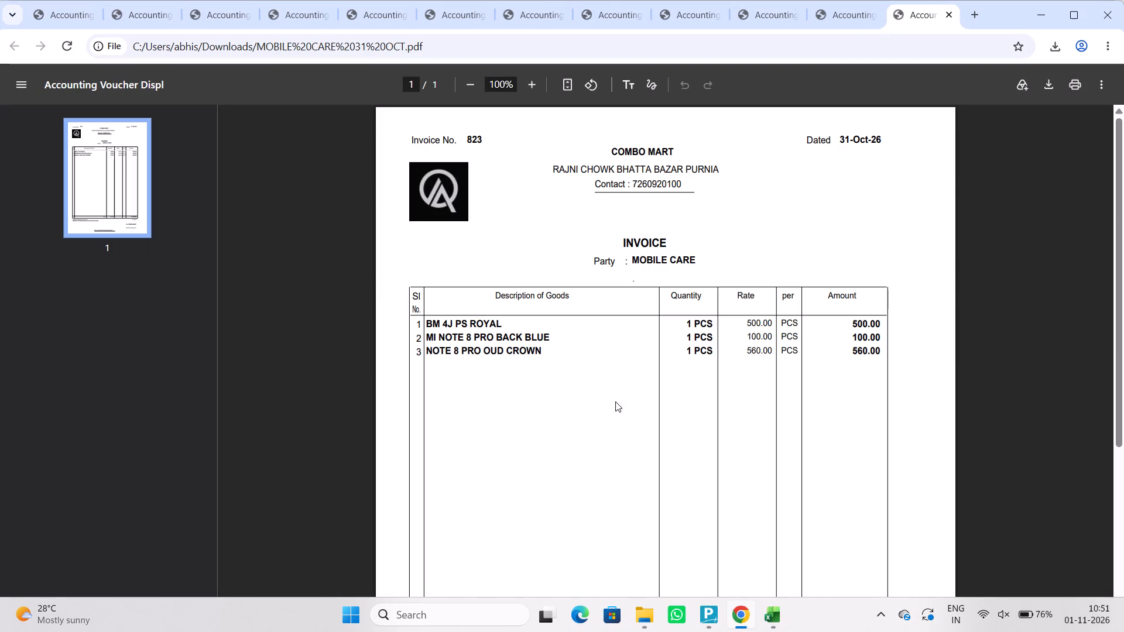
scroll(642, 406, "down", 6)
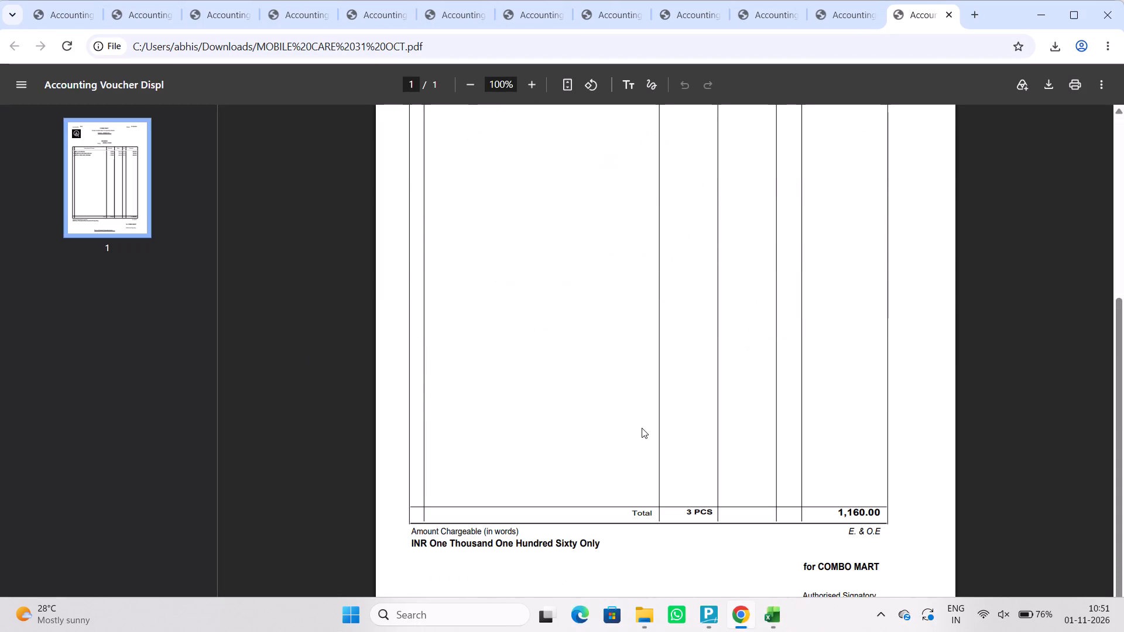
scroll(642, 428, "up", 4)
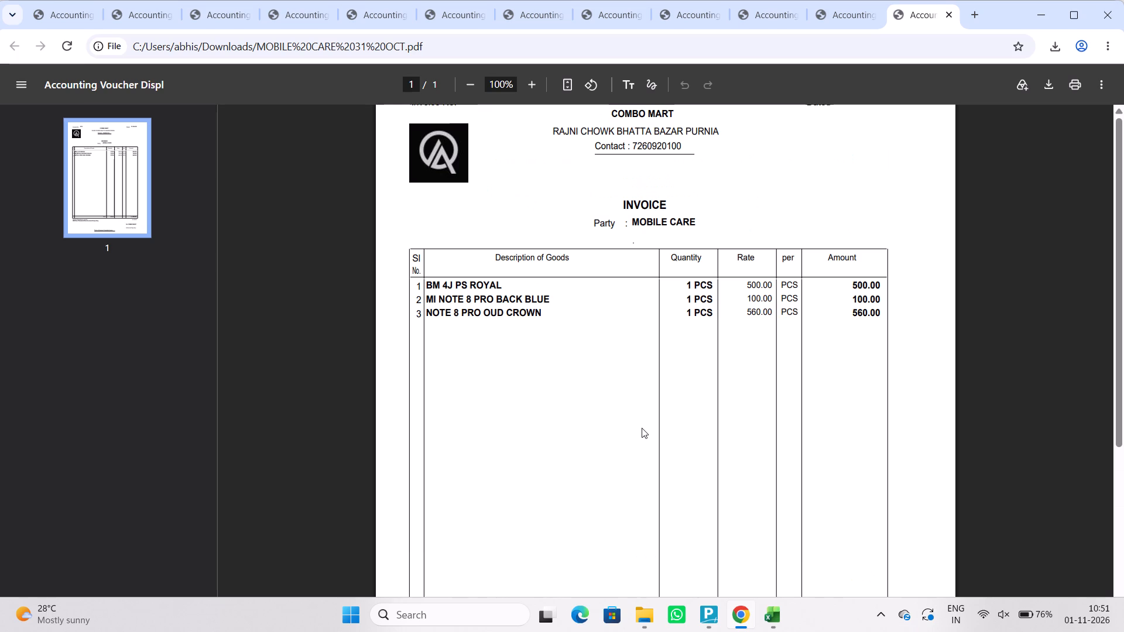
scroll(734, 448, "down", 5)
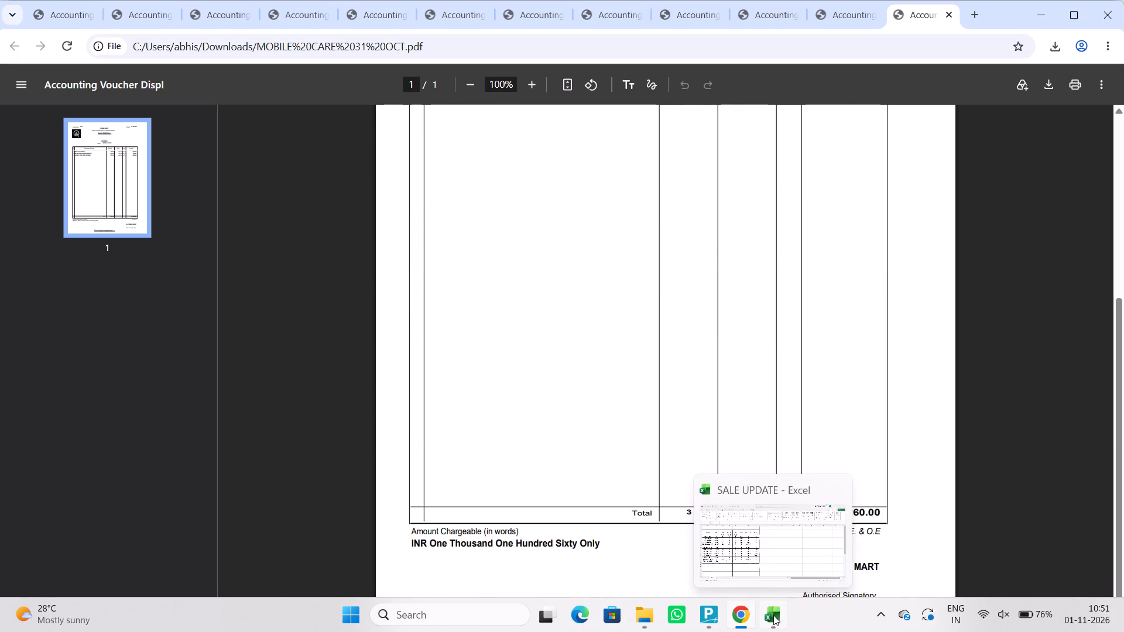
Back in the Excel sheet, complete MOBILE CARE's row with FOL QTY 1, SPARE QTY 2, sale return 0, cash 0, account 1160 and dues 0.
left_click(773, 615)
key("1")
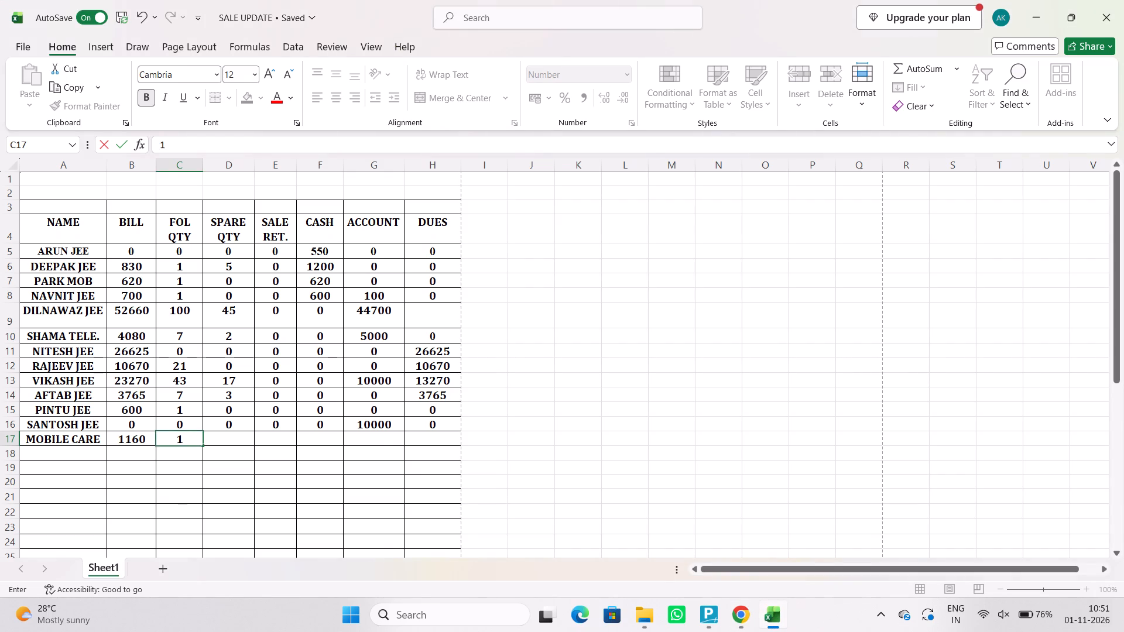
key("Right")
key("2")
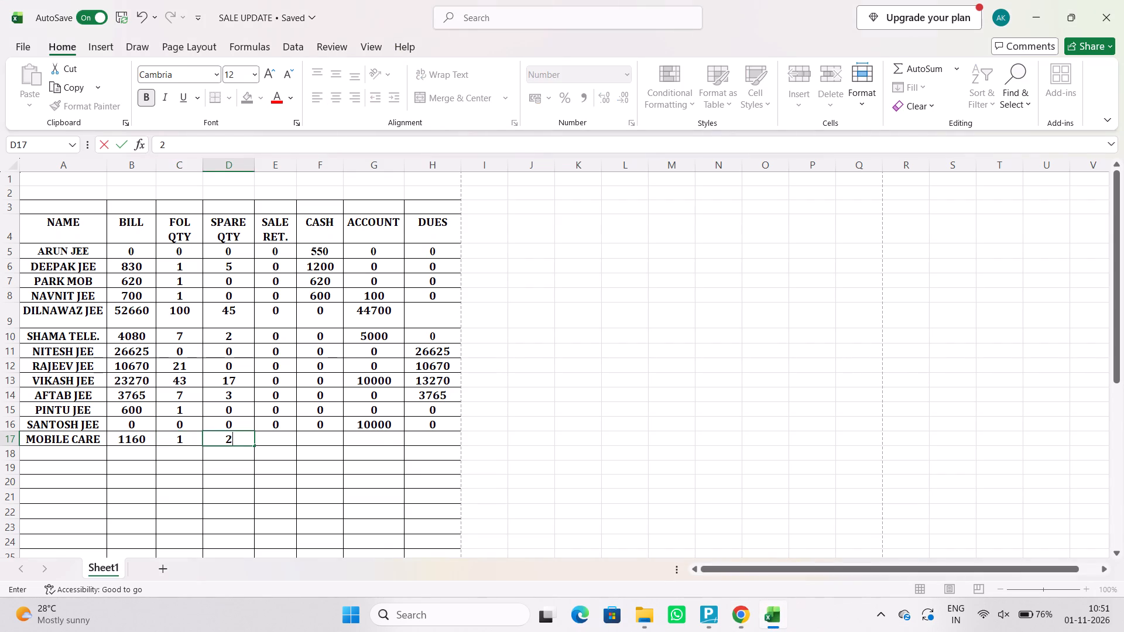
key("Right")
key("0")
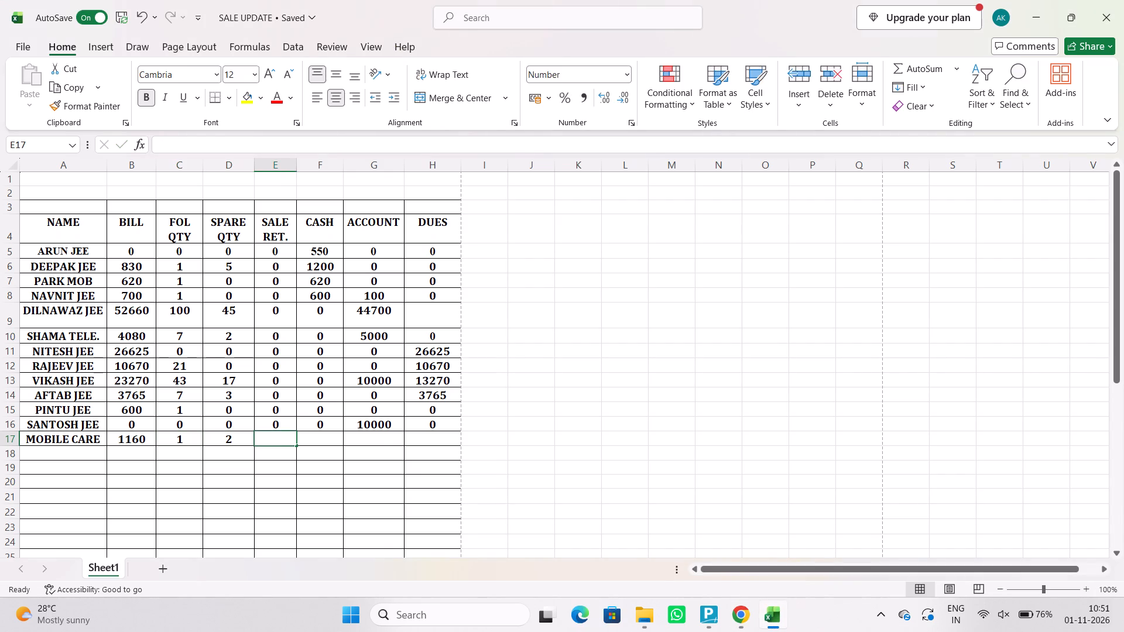
key("Right")
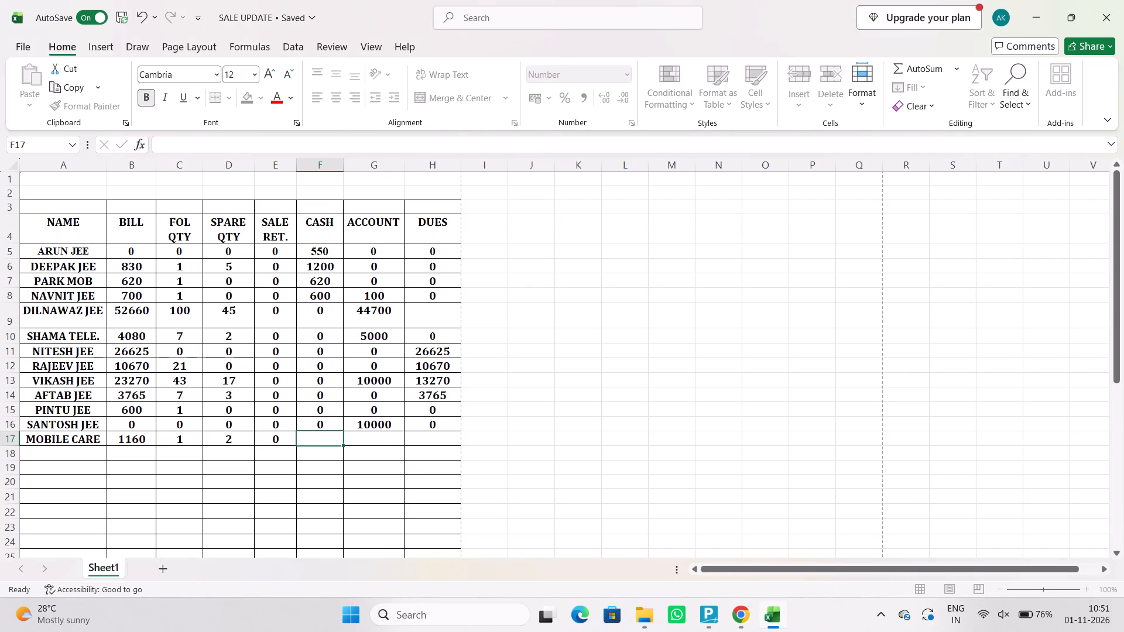
key("0")
key("Right")
type("1160")
key("Right")
key("0")
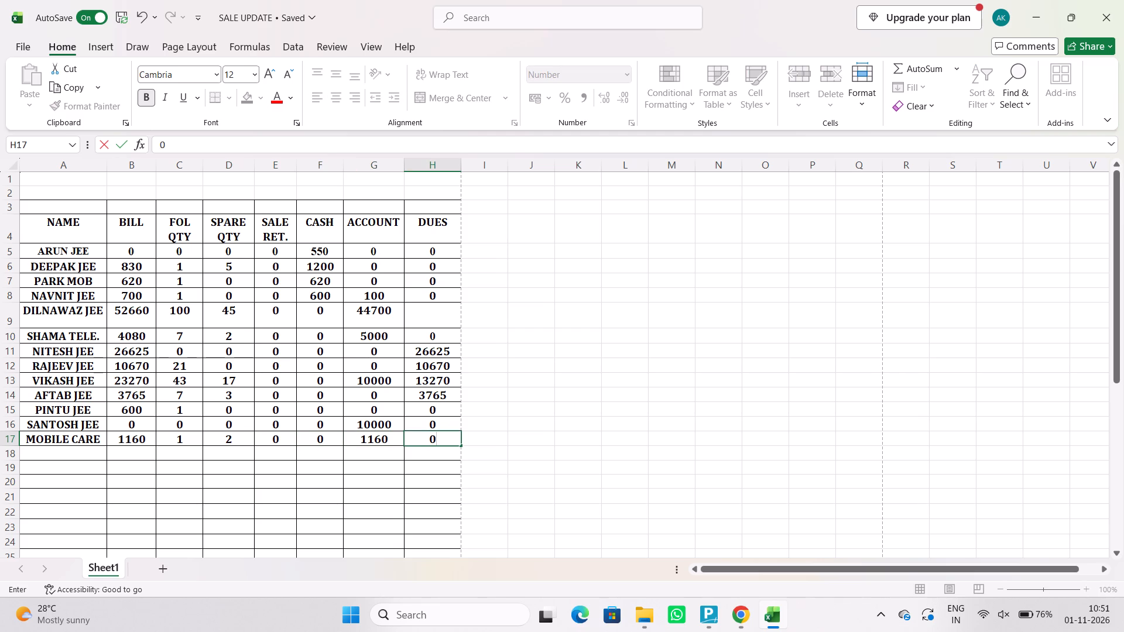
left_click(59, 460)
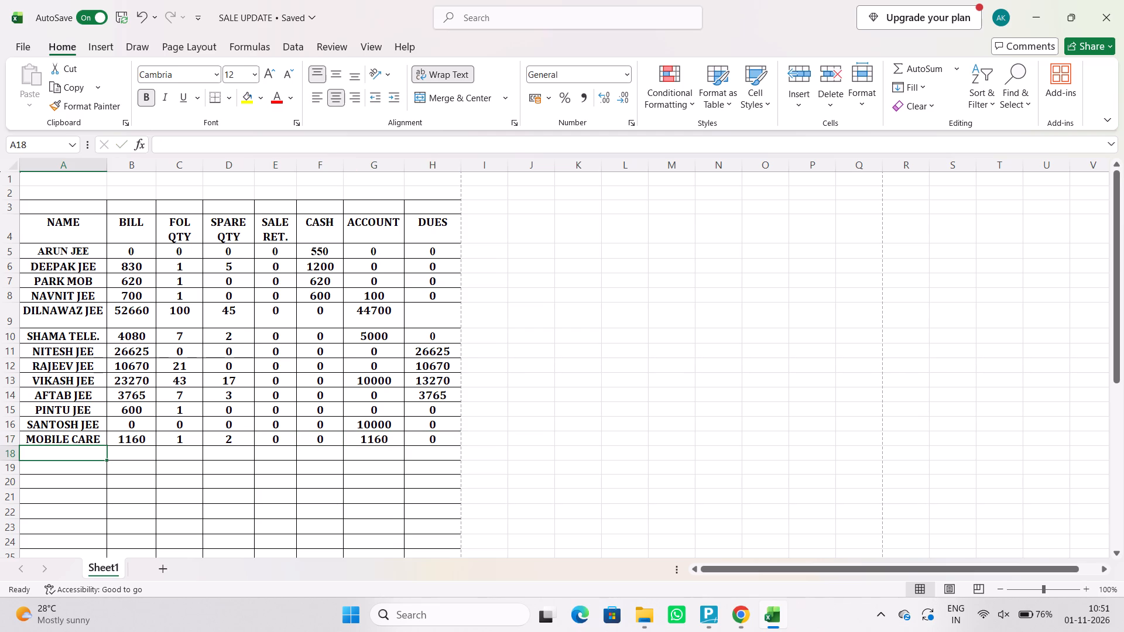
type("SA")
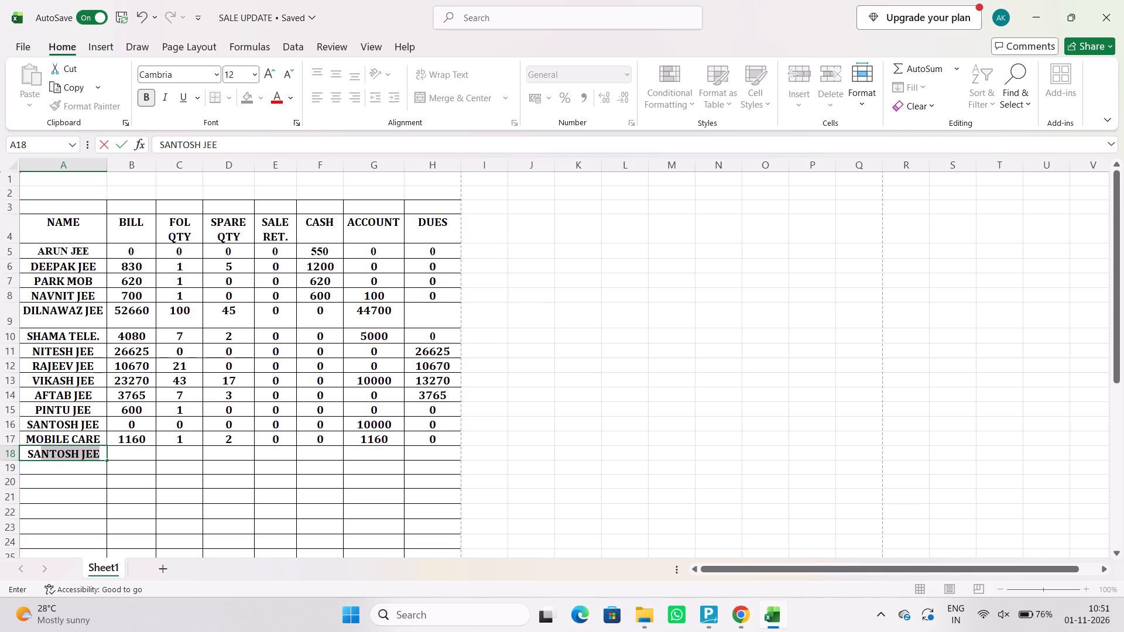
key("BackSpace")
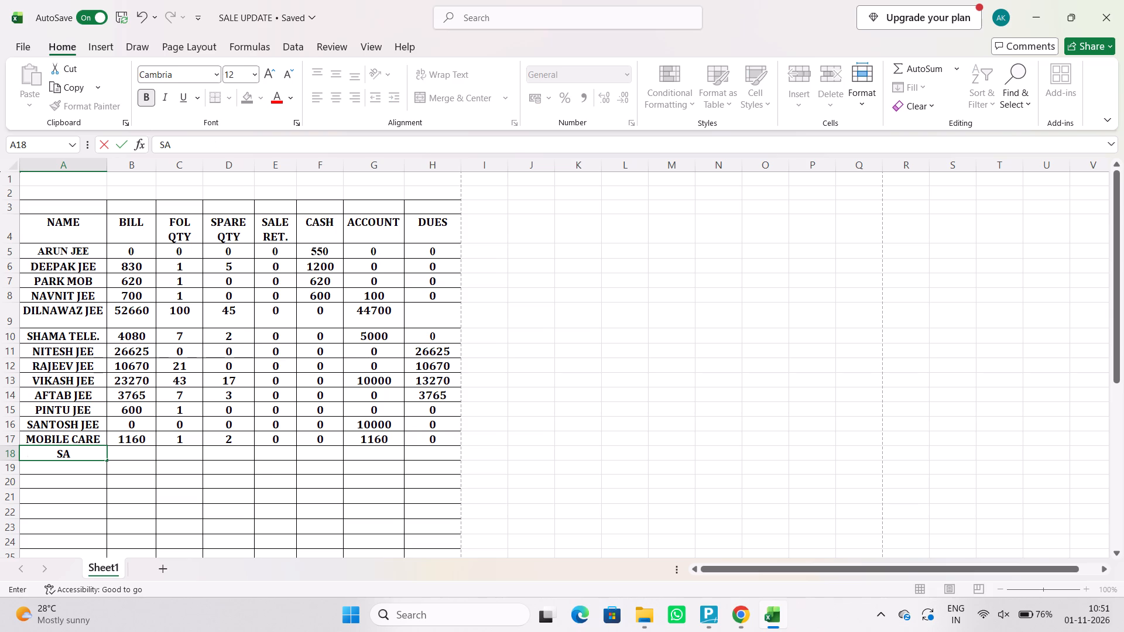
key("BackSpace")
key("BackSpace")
Review the customers' payment entries in the ACCOUNT and CASH columns.
left_click(394, 297)
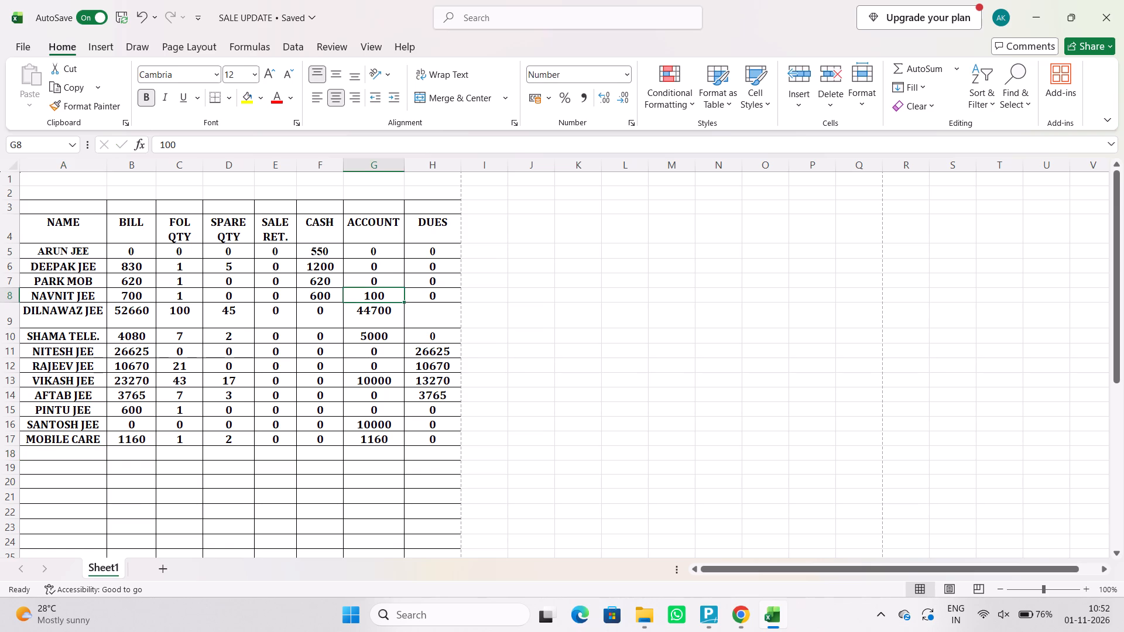
left_click(392, 319)
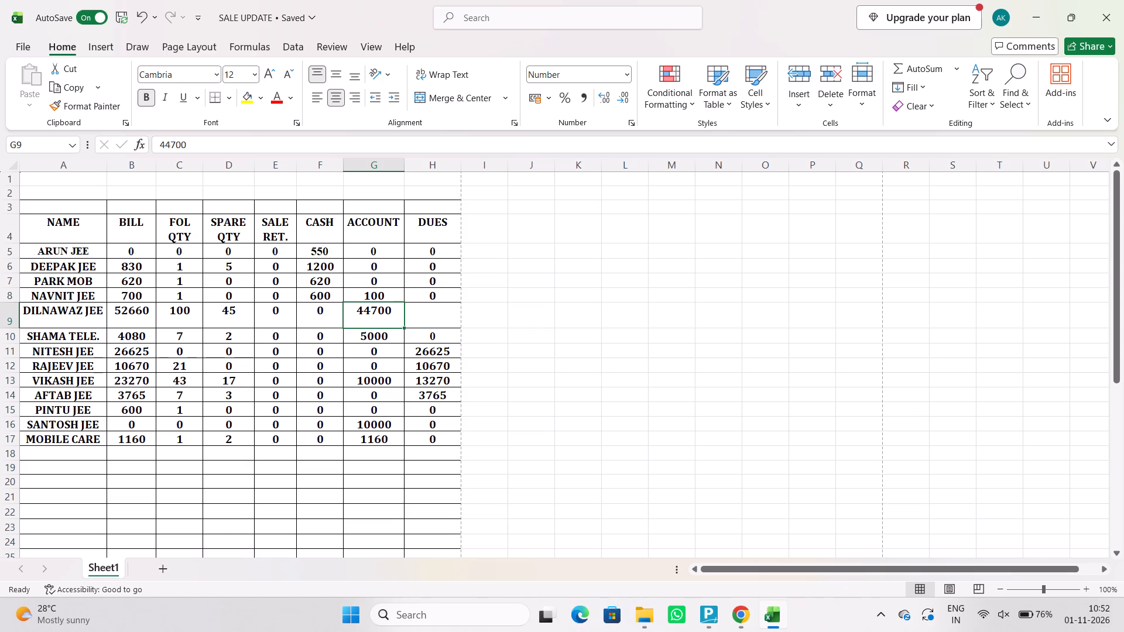
left_click(383, 336)
left_click(379, 383)
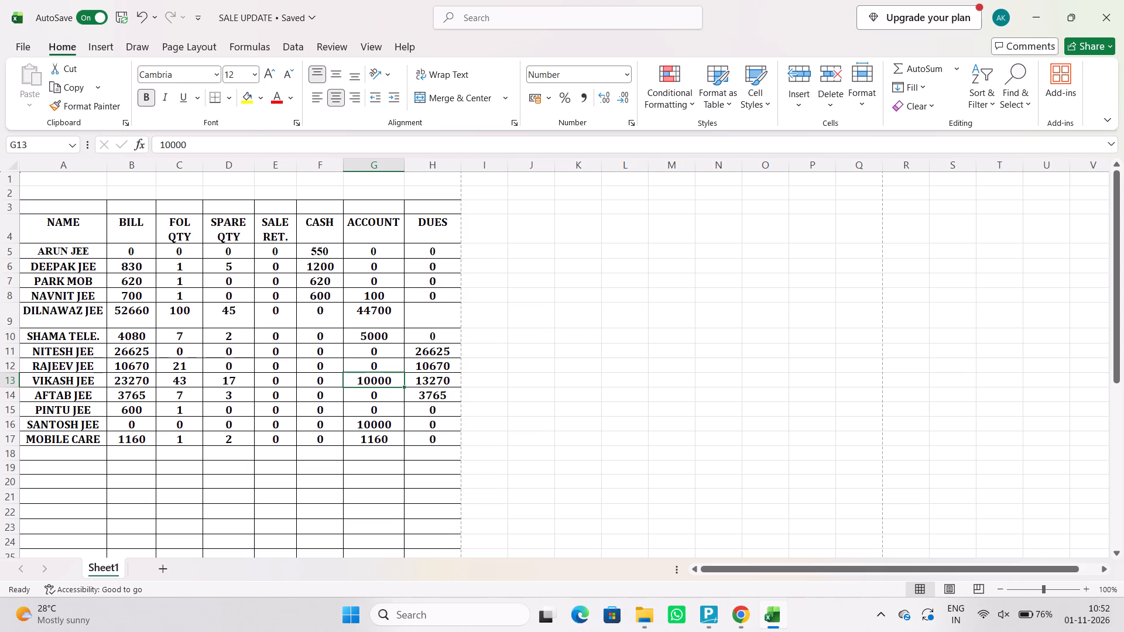
left_click(375, 429)
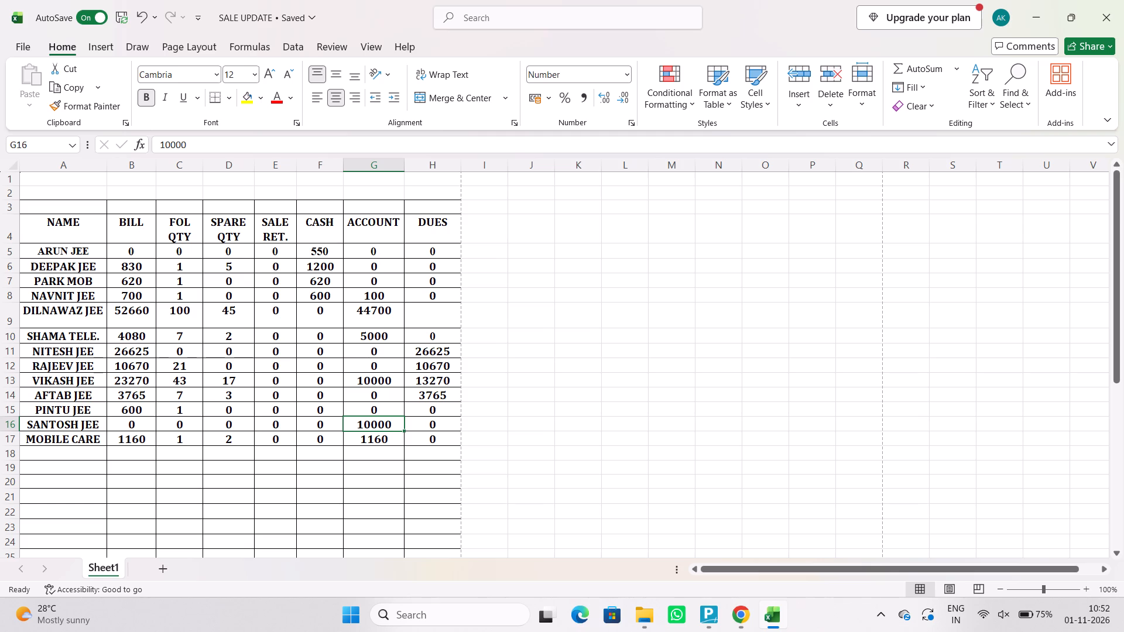
left_click(320, 284)
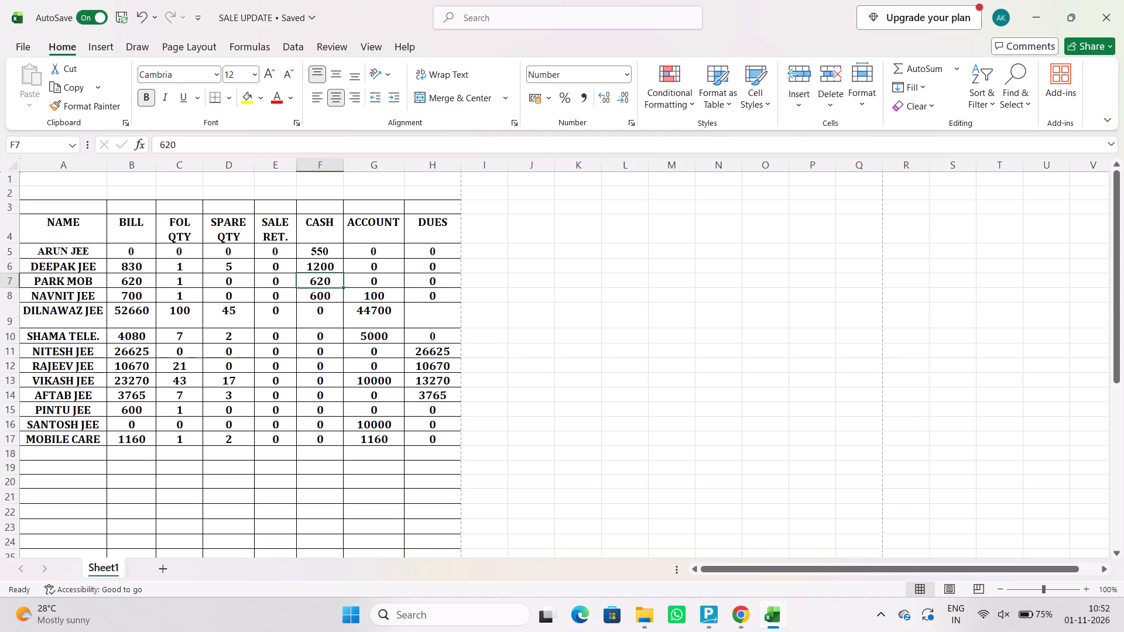
left_click(322, 294)
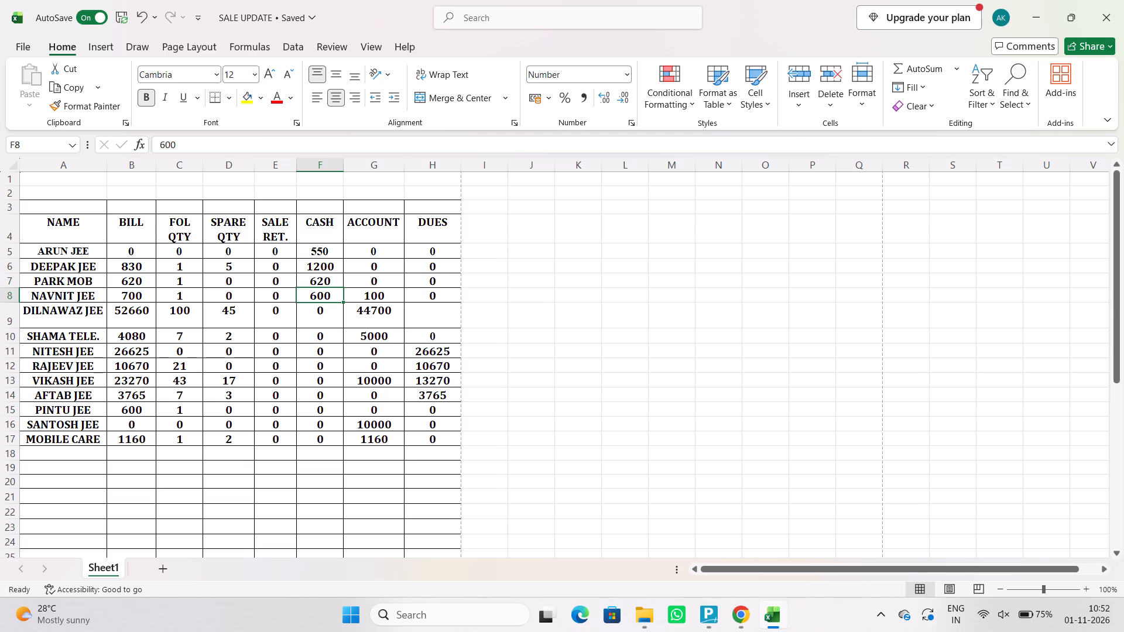
In VIKASH JEE's row, set the sale return to 1 and the cash entry to 940 S/R.
left_click(287, 382)
key("BackSpace")
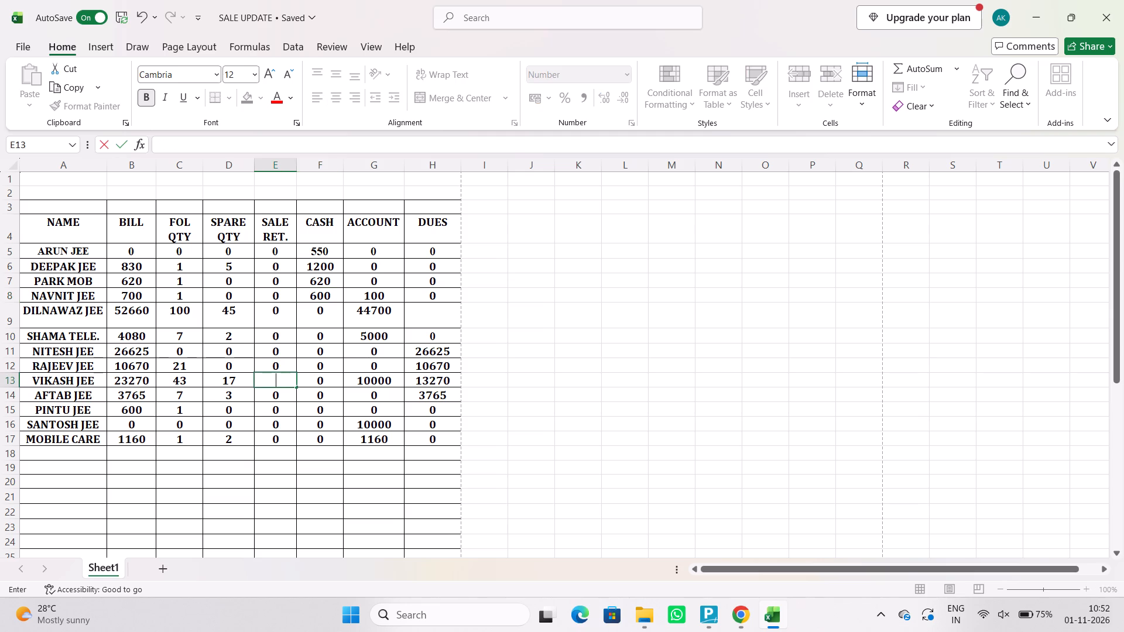
key("1")
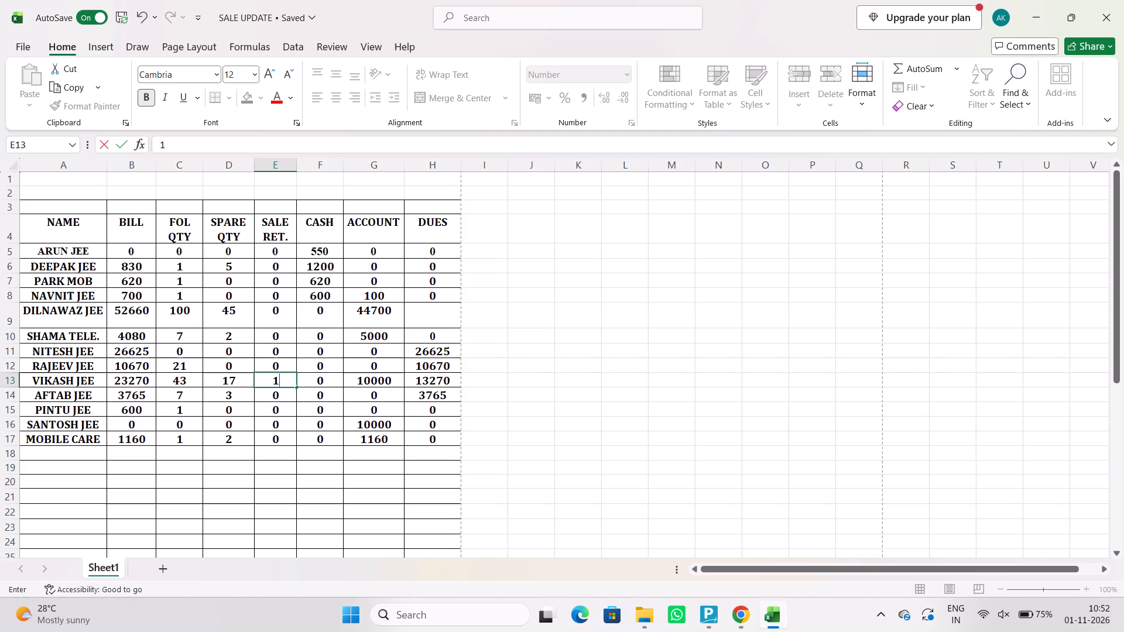
key("Right")
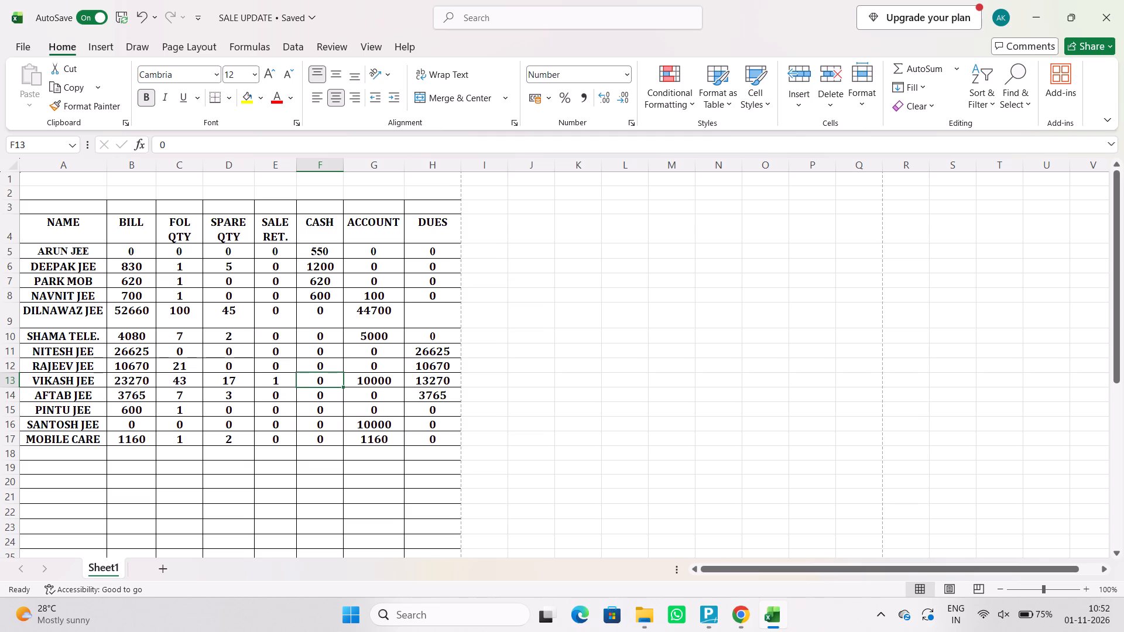
type("940")
key("space")
type("S/R")
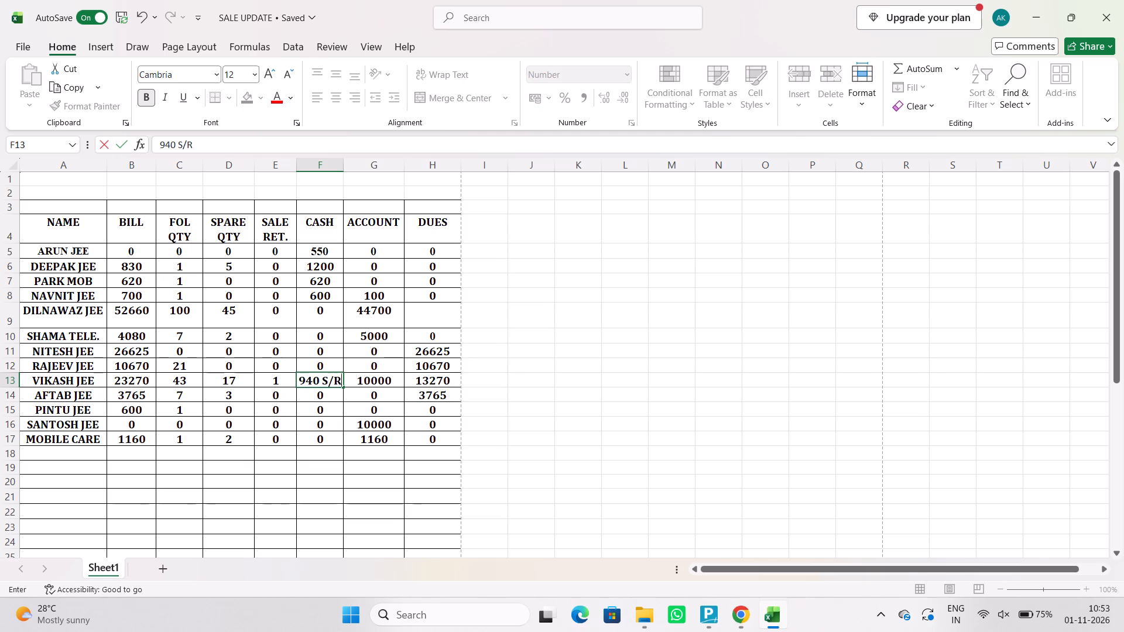
left_click(381, 384)
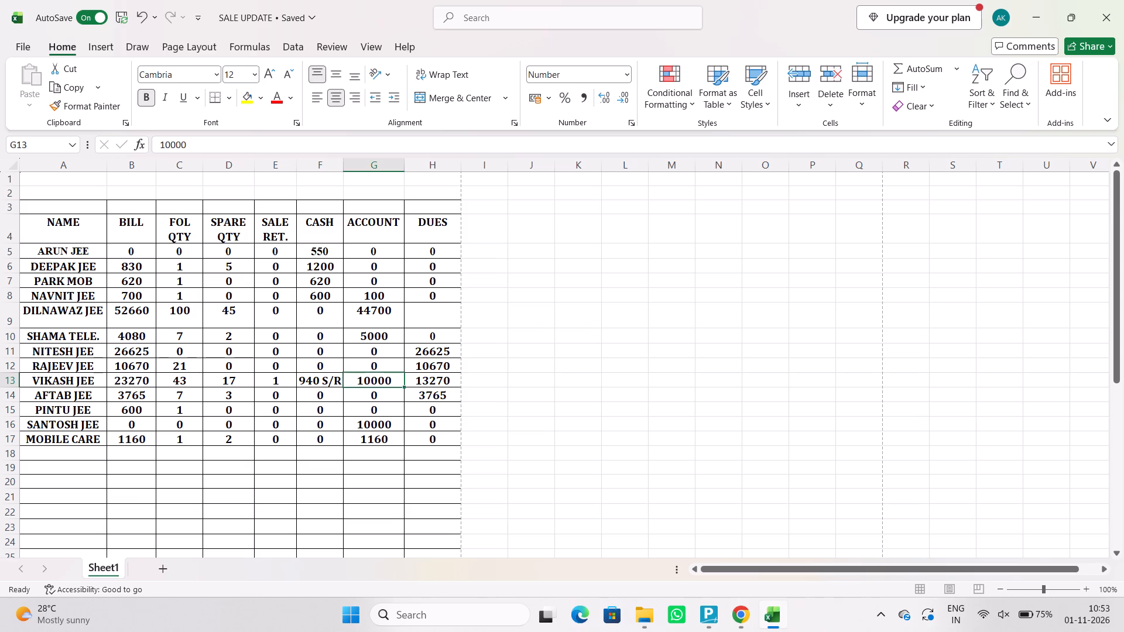
Select the ACCOUNT column from its header through MOBILE CARE's row to check its sum.
left_click_drag(376, 238, 372, 384)
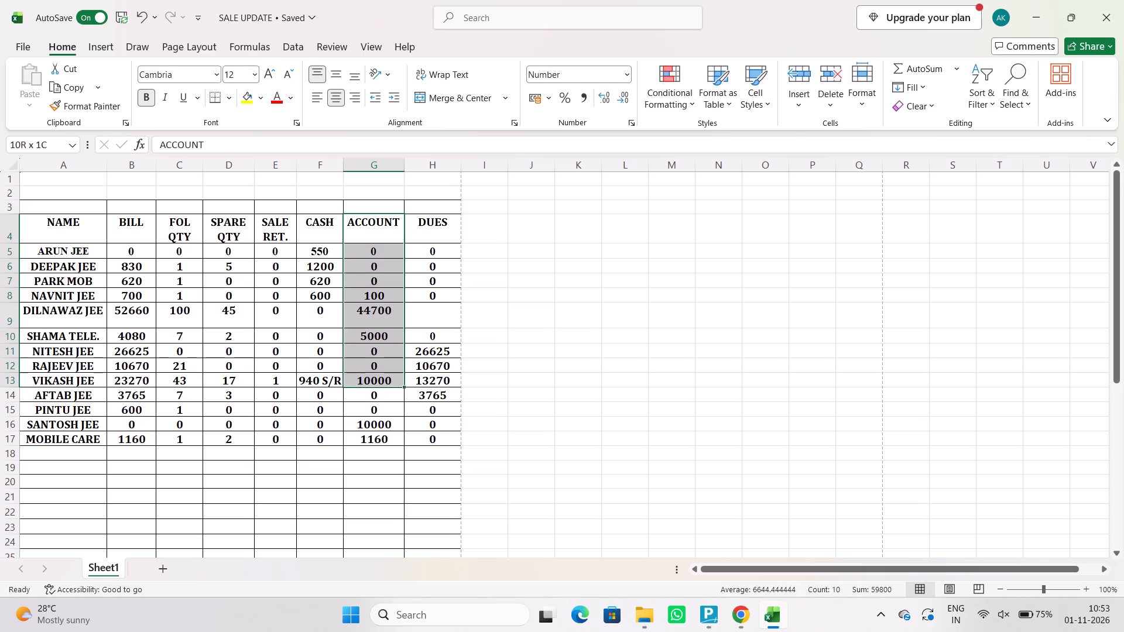
left_click_drag(372, 384, 370, 445)
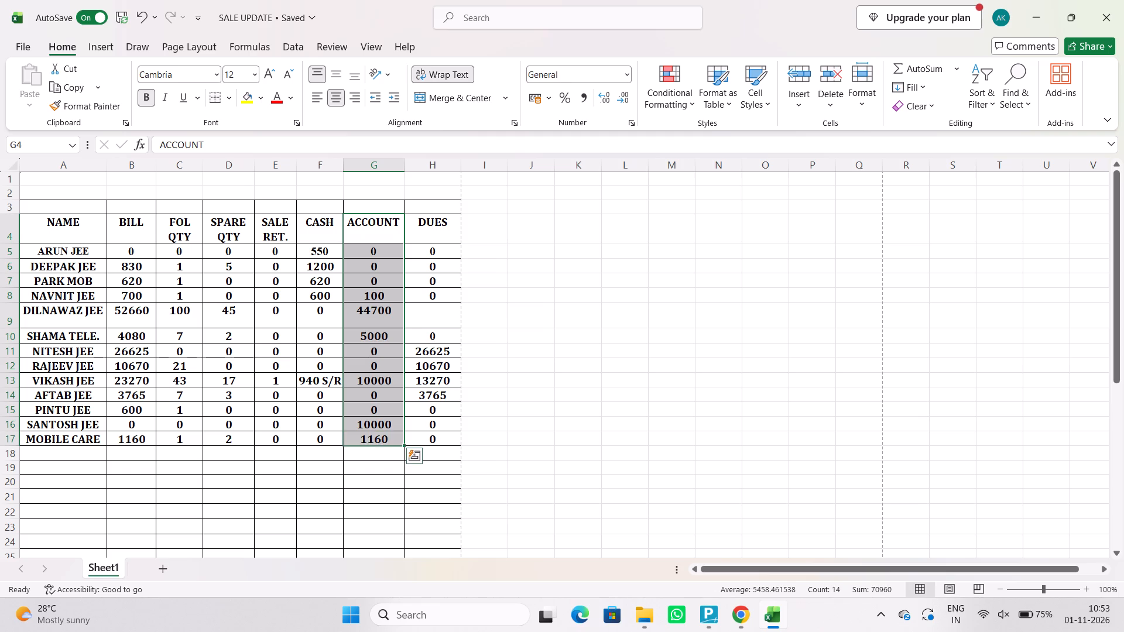
In row 23, enter the column totals 70960 for ACCOUNT, 2970 for CASH and 54330 for DUES.
left_click(371, 530)
type("70960")
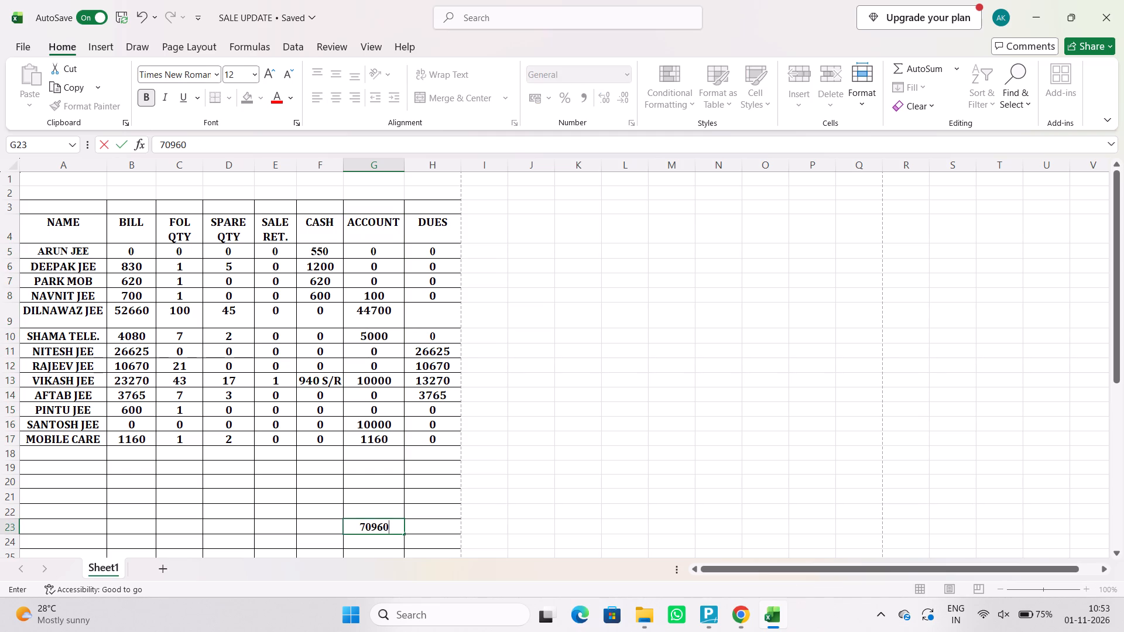
left_click_drag(316, 239, 327, 370)
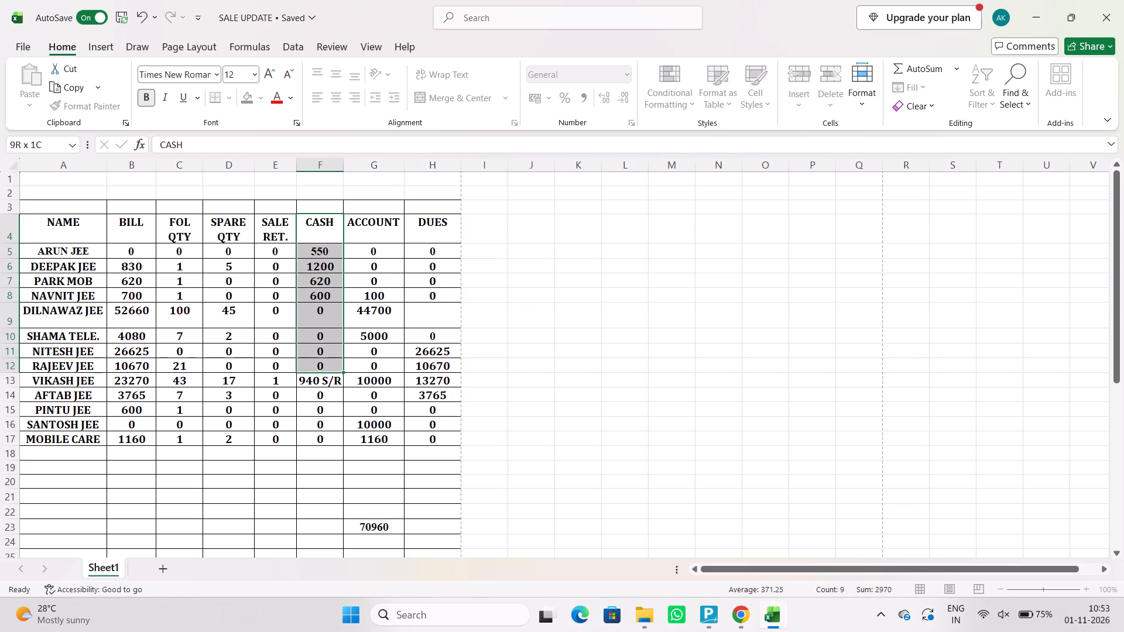
left_click_drag(327, 370, 330, 441)
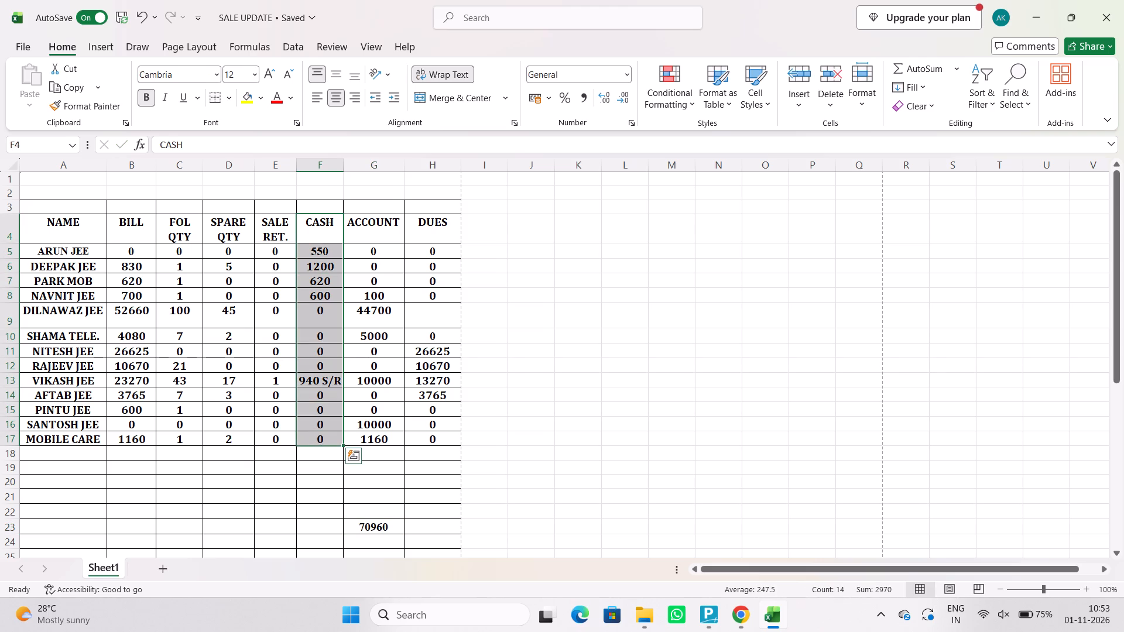
left_click(317, 529)
type("2970")
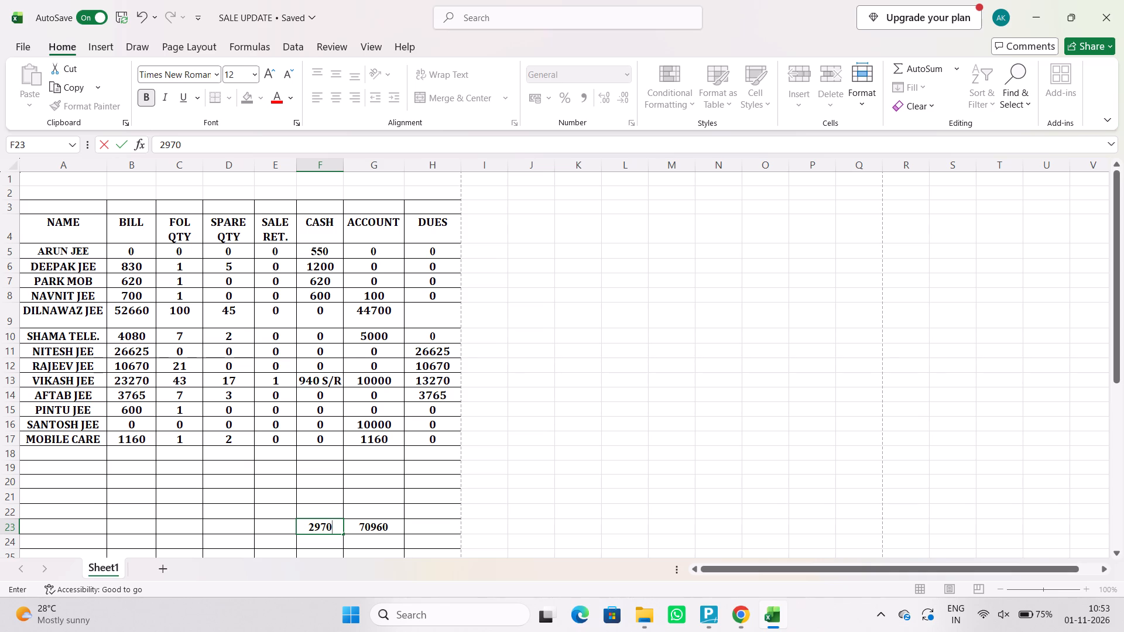
left_click_drag(434, 241, 432, 449)
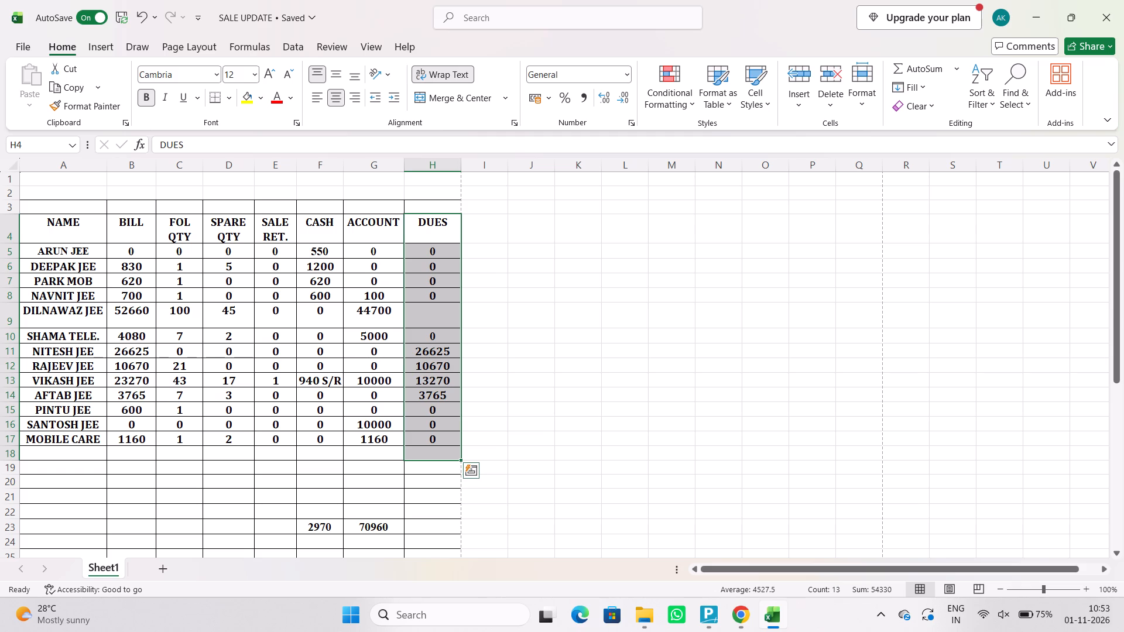
left_click(433, 530)
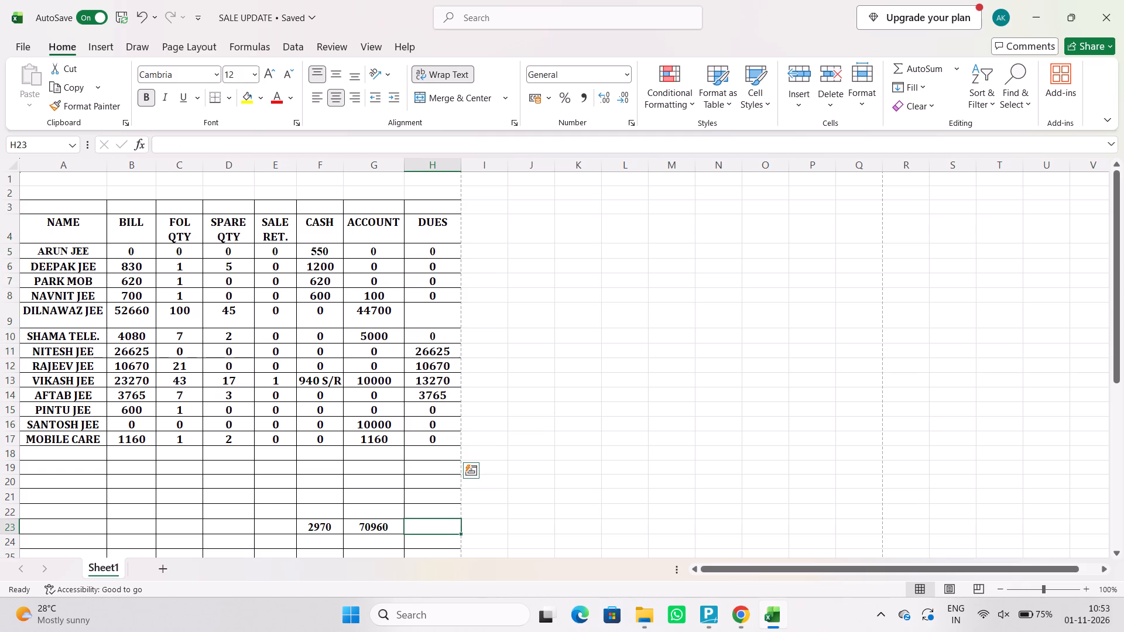
type("54330")
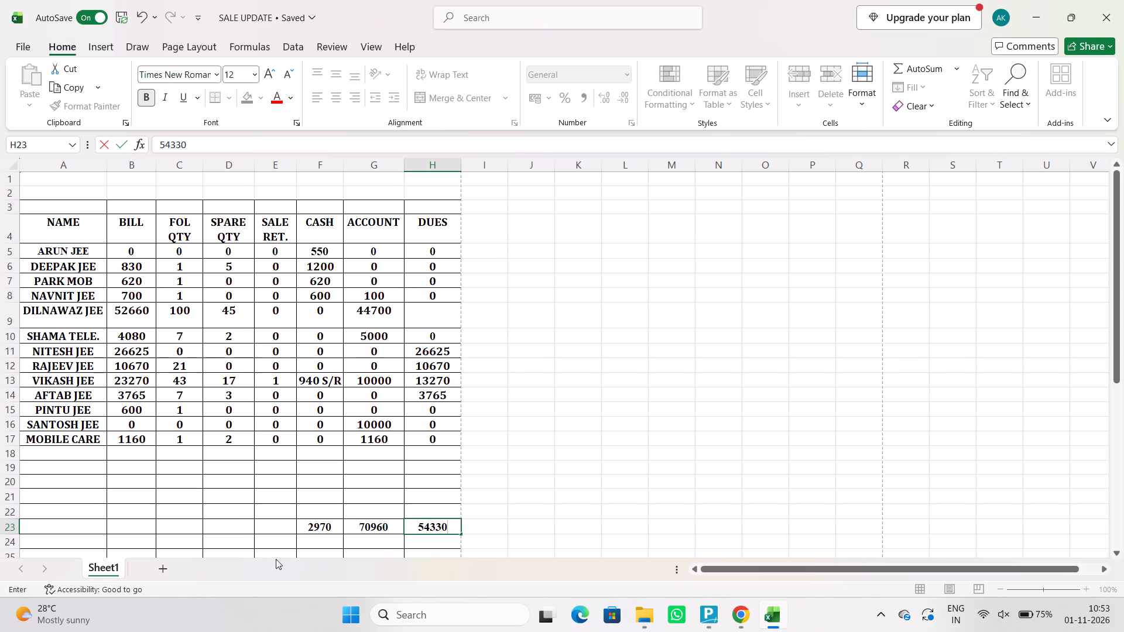
In row 23, enter the quantity totals 1 for SALE RET., 74 for SPARE QTY and 183 for FOL QTY.
left_click(270, 533)
key("1")
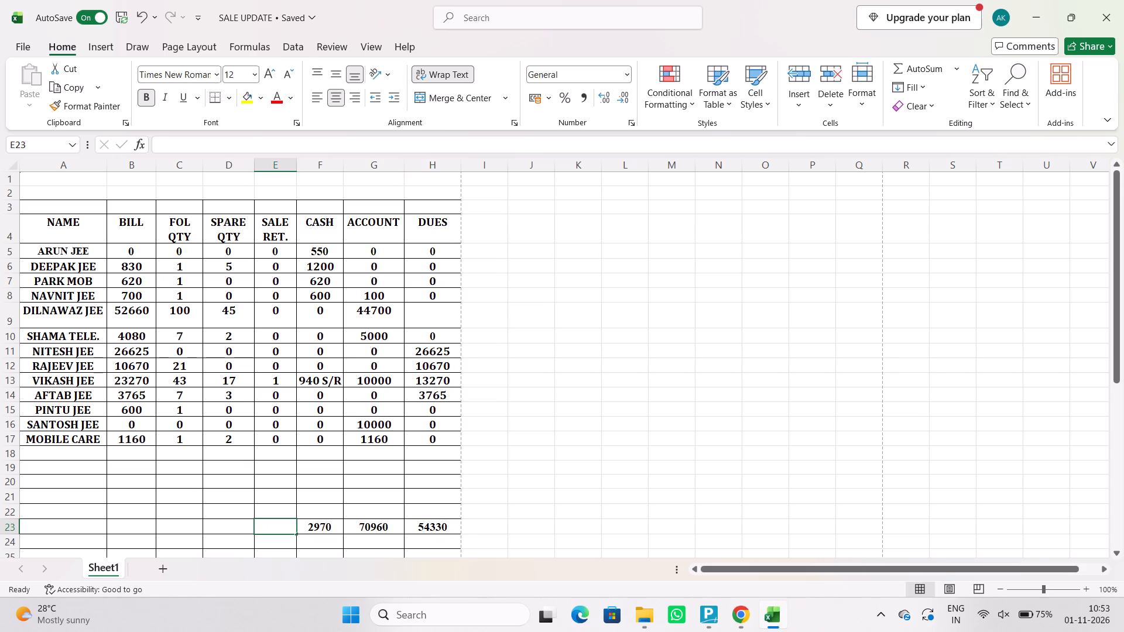
left_click_drag(227, 236, 231, 268)
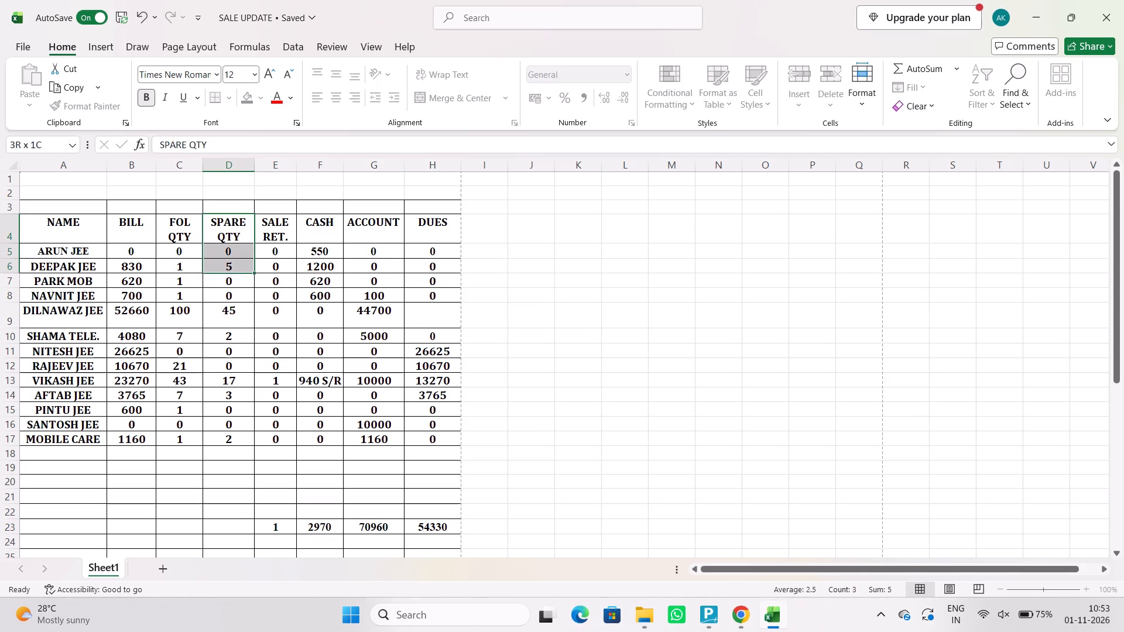
left_click_drag(231, 268, 234, 441)
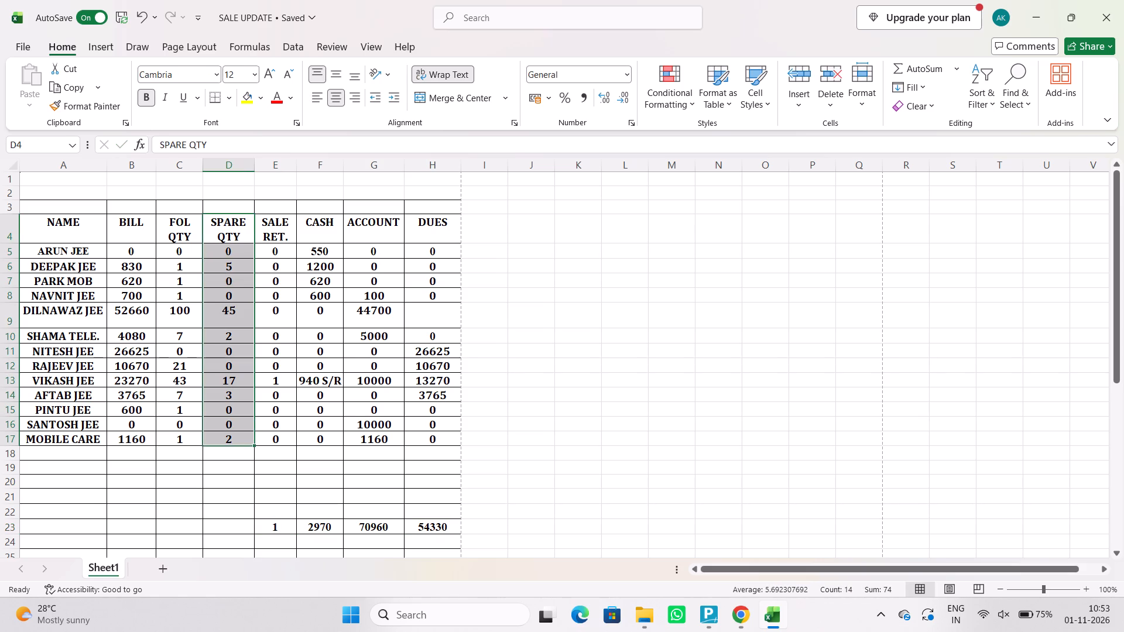
left_click(240, 528)
type("74")
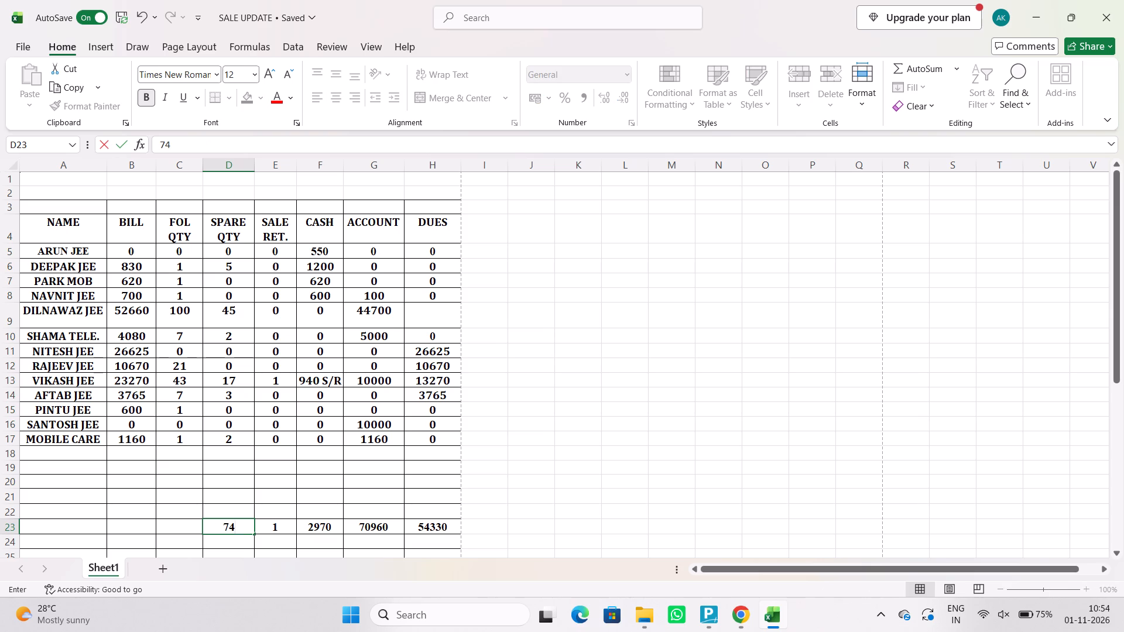
left_click_drag(229, 241, 227, 475)
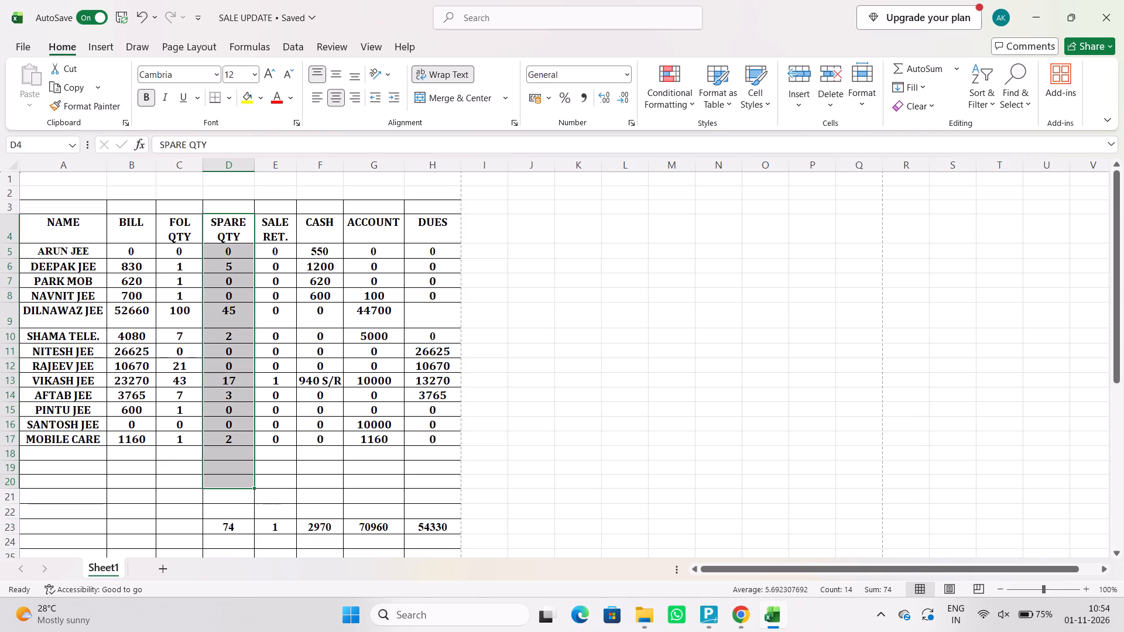
left_click_drag(183, 235, 175, 437)
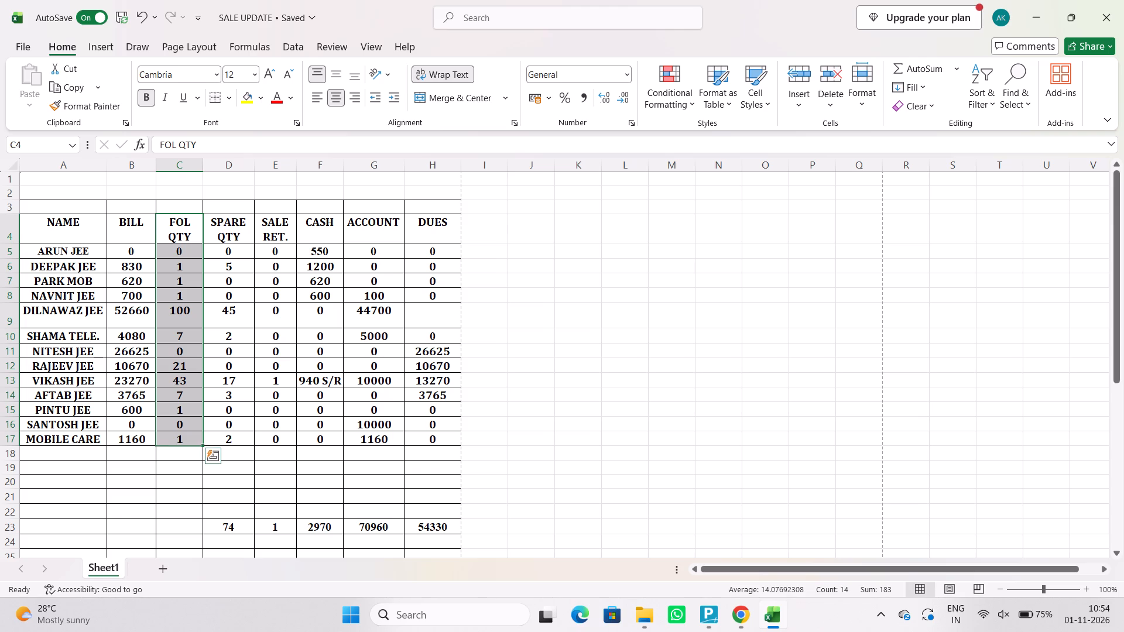
left_click(184, 528)
type("183")
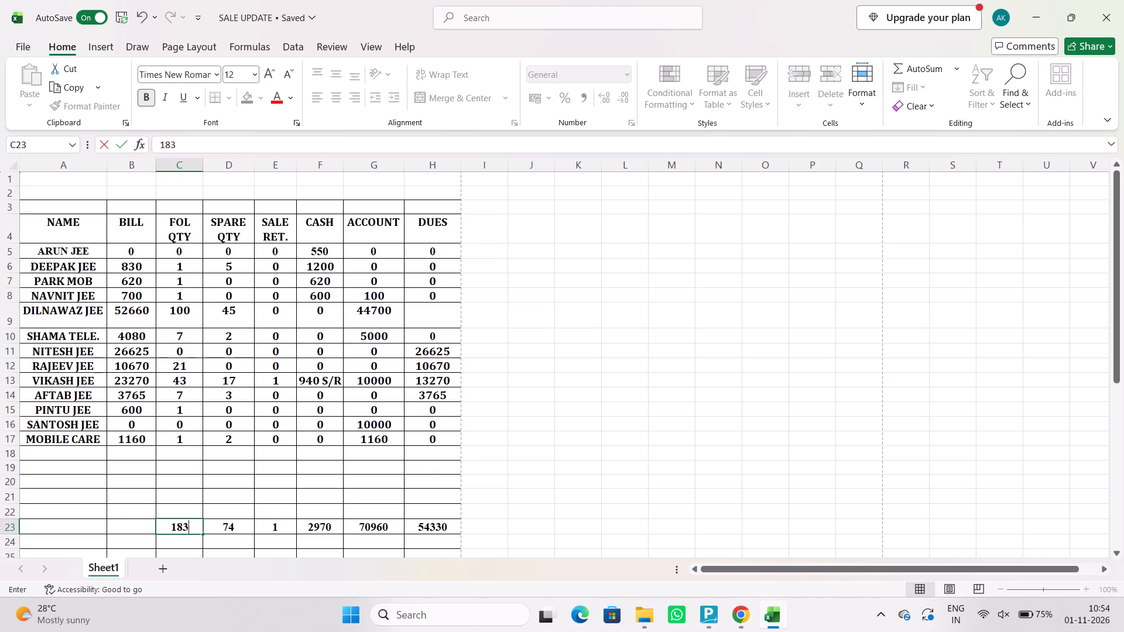
Enter the BILL column's total 124980 in row 23 and label the row TOTAL in the NAME column.
left_click_drag(126, 238, 131, 449)
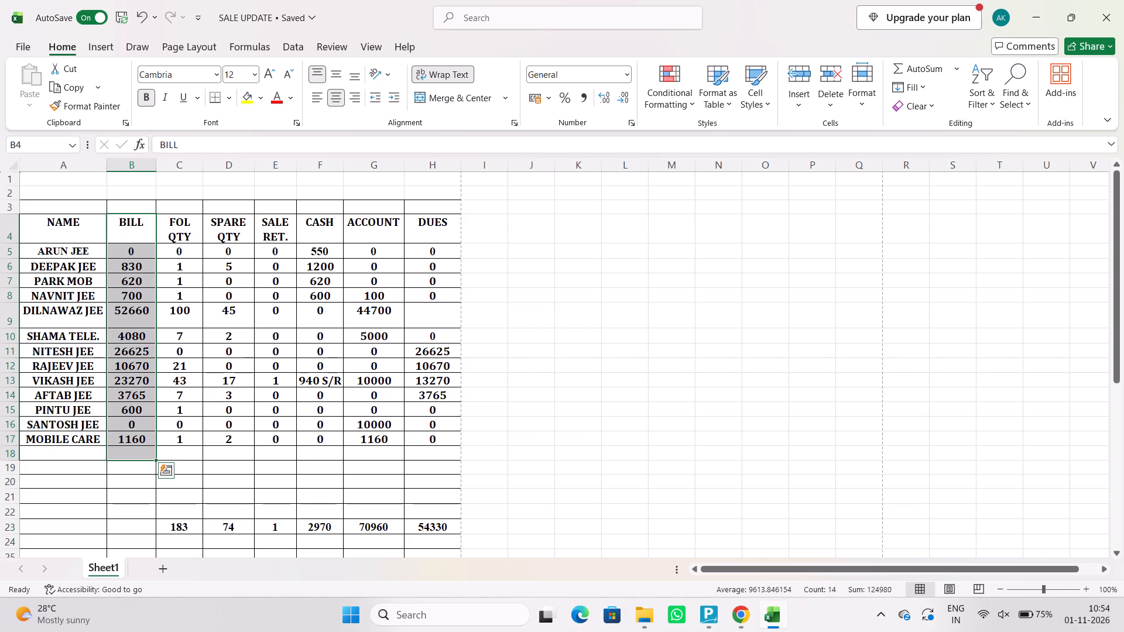
left_click(116, 528)
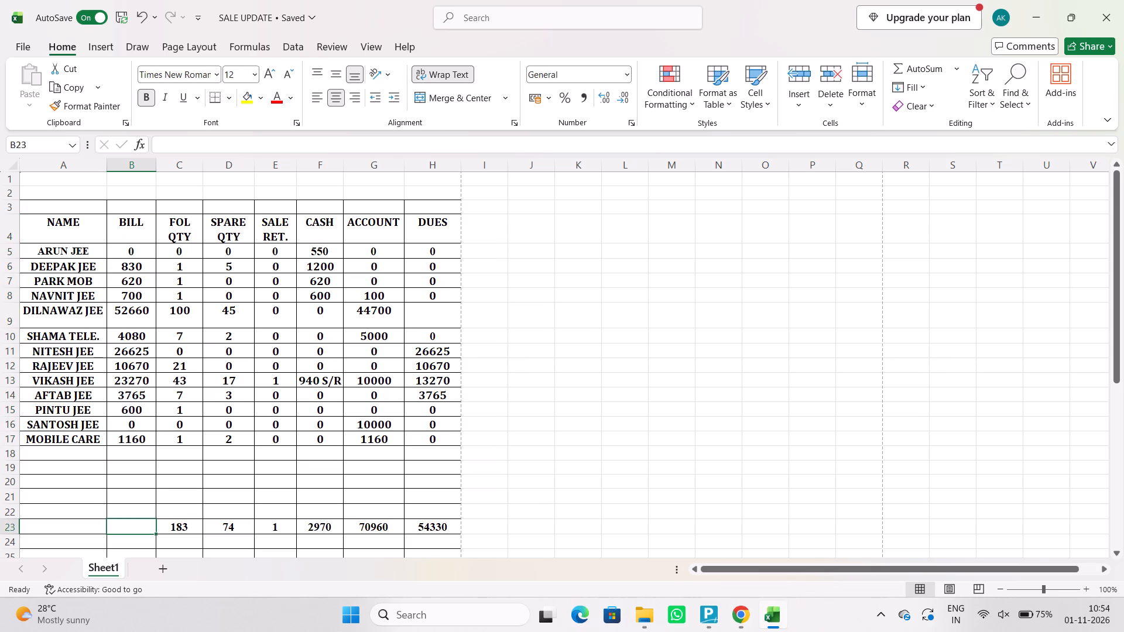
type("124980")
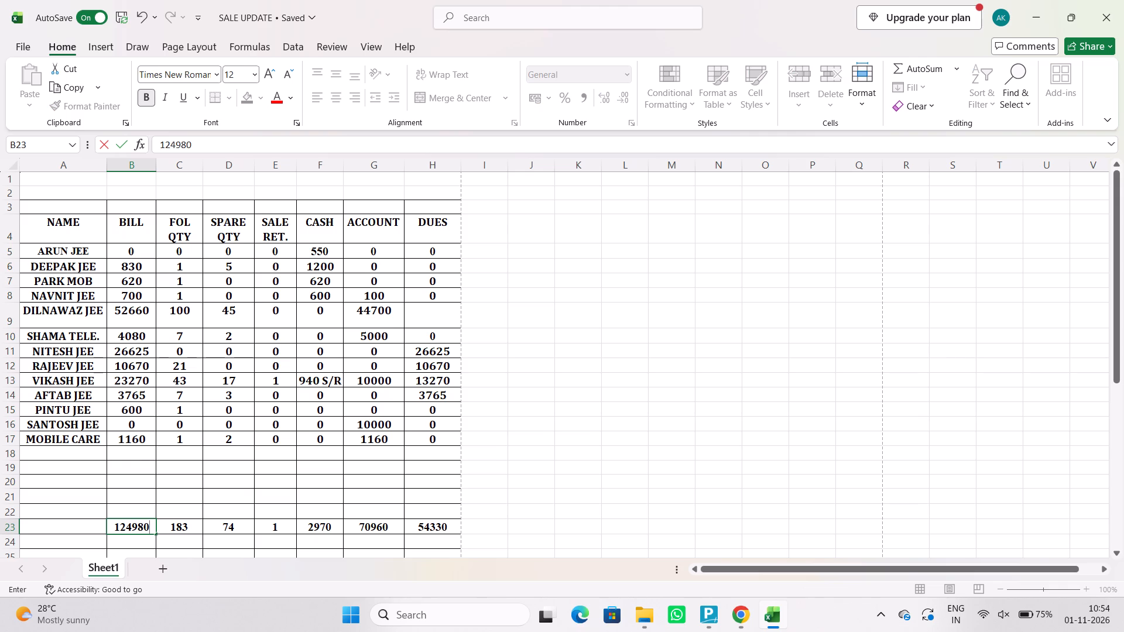
left_click(81, 528)
type("TOTAL")
key("space")
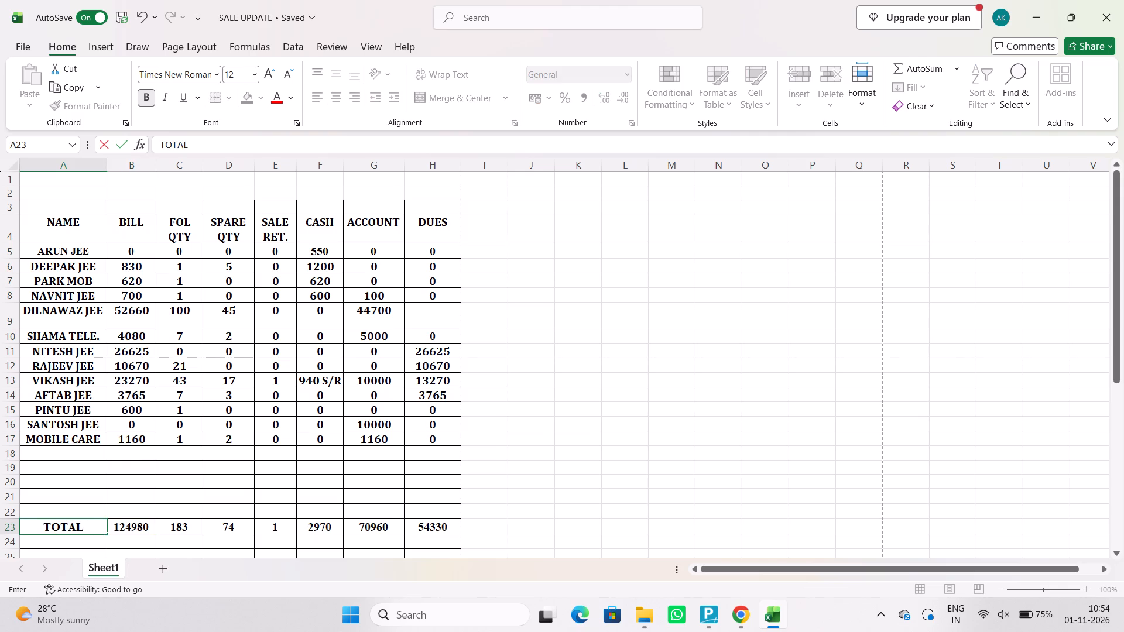
Merge and centre cells F26 and G26 and enter the combined cash and account total 73930 there.
scroll(436, 328, "down", 6)
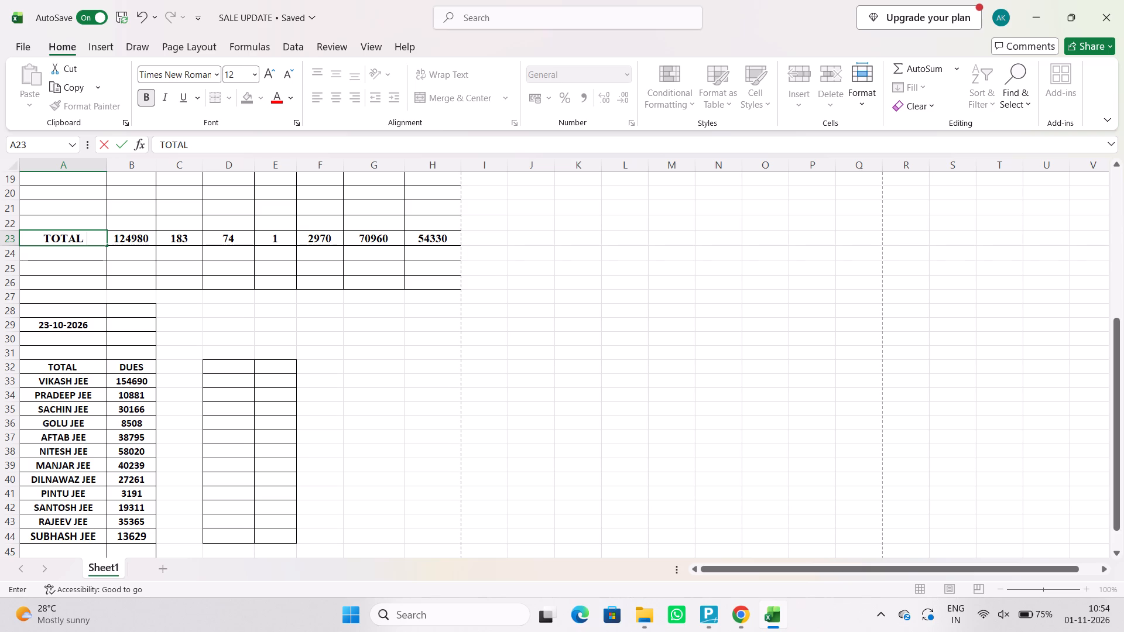
left_click_drag(319, 239, 352, 240)
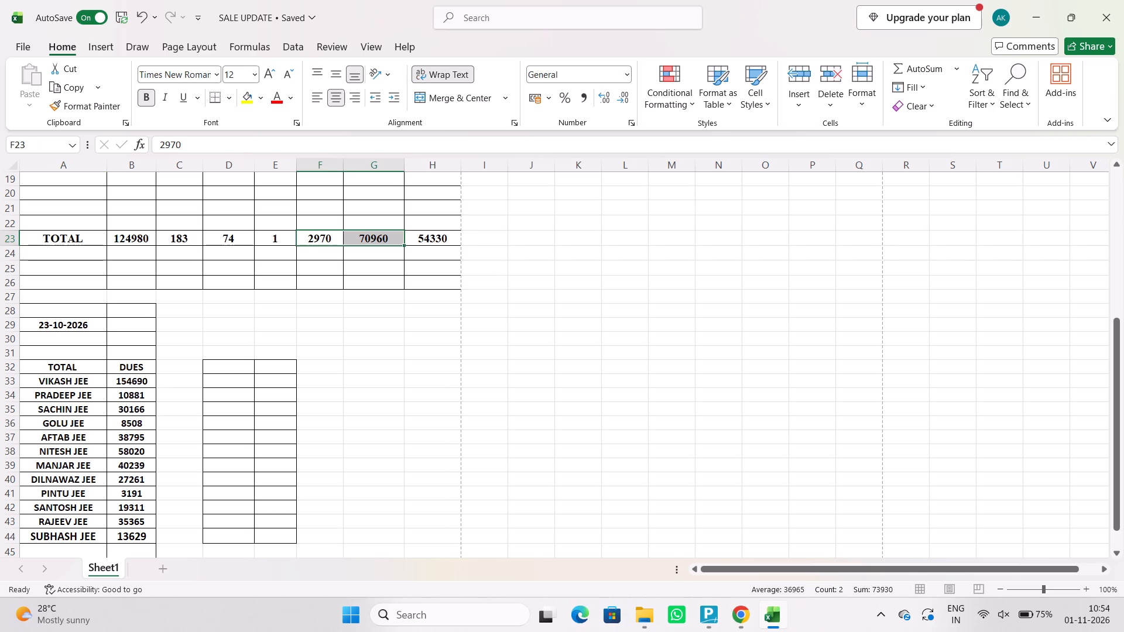
left_click(336, 282)
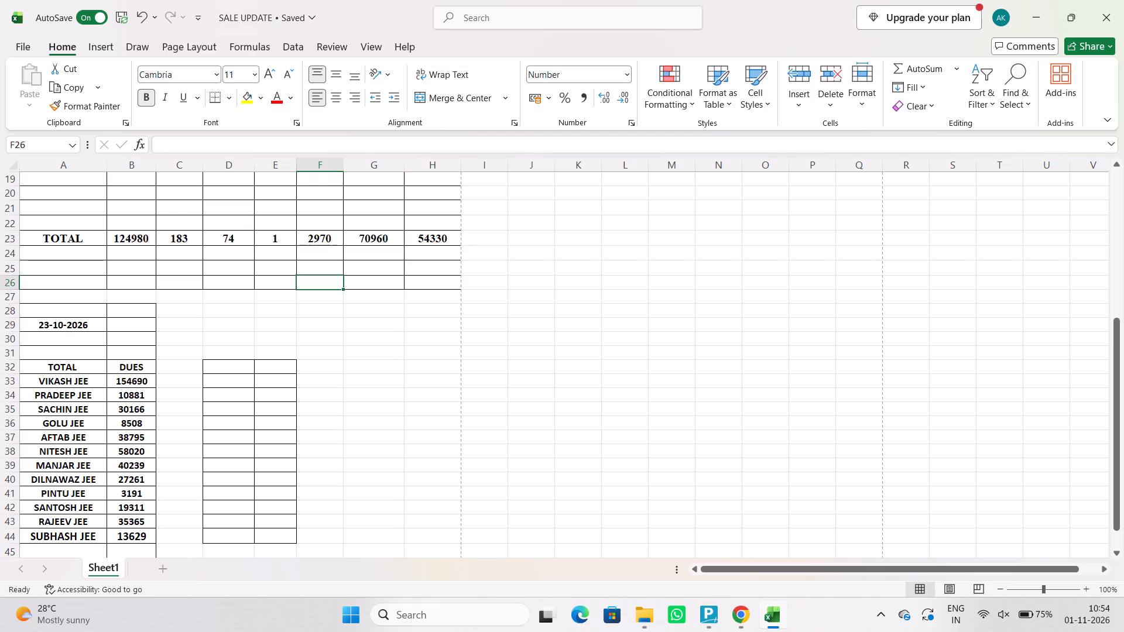
left_click_drag(344, 287, 359, 286)
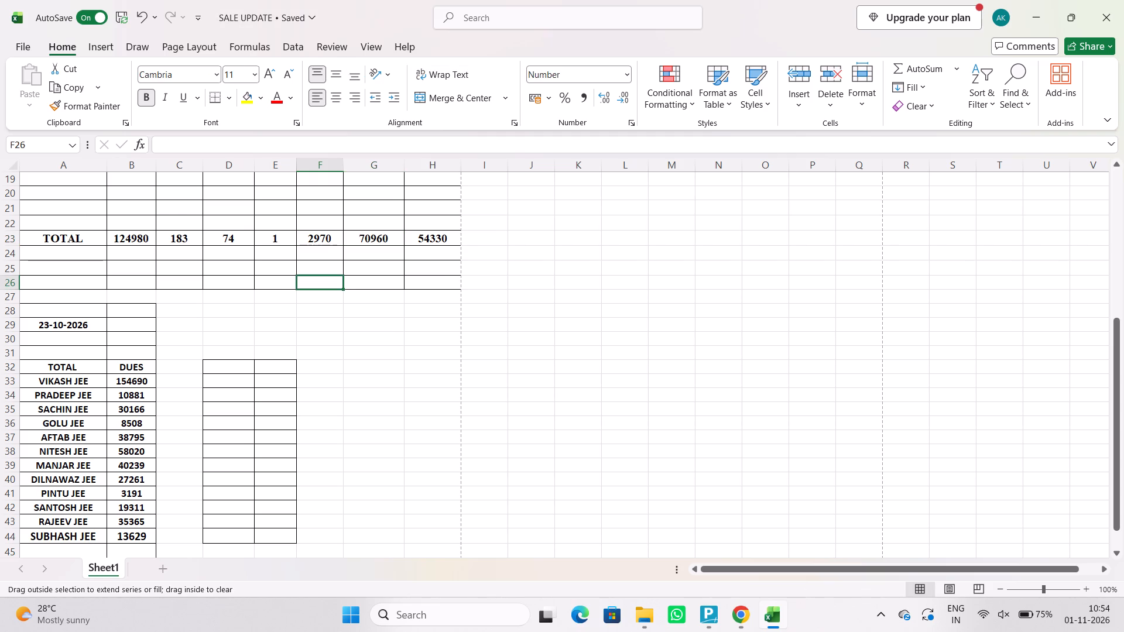
left_click_drag(359, 286, 371, 286)
left_click(331, 279)
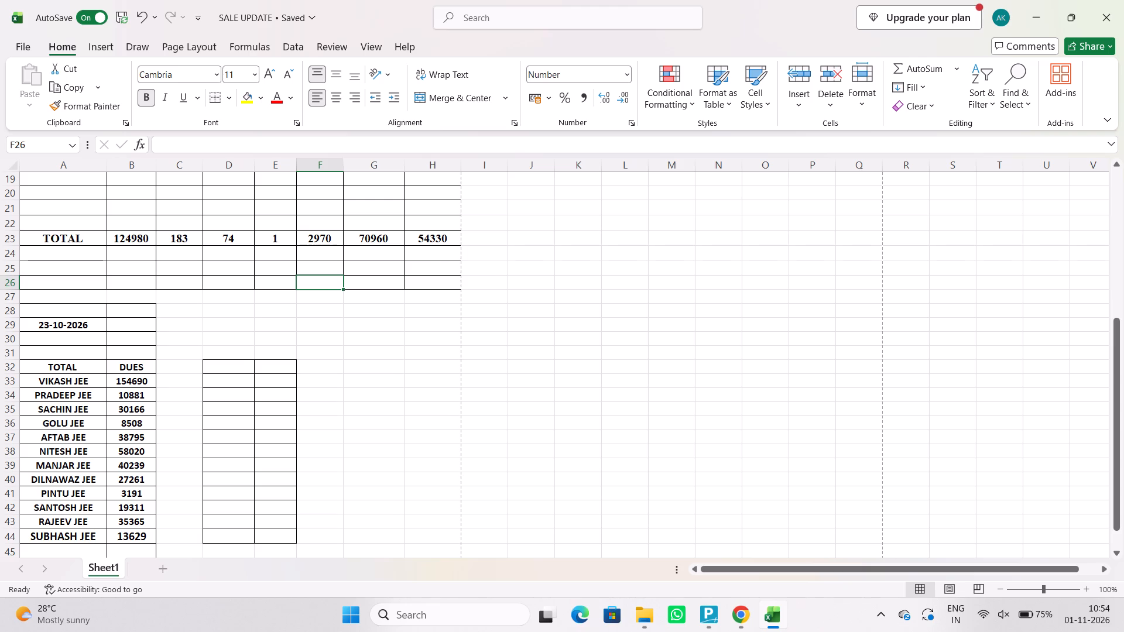
left_click_drag(342, 287, 383, 284)
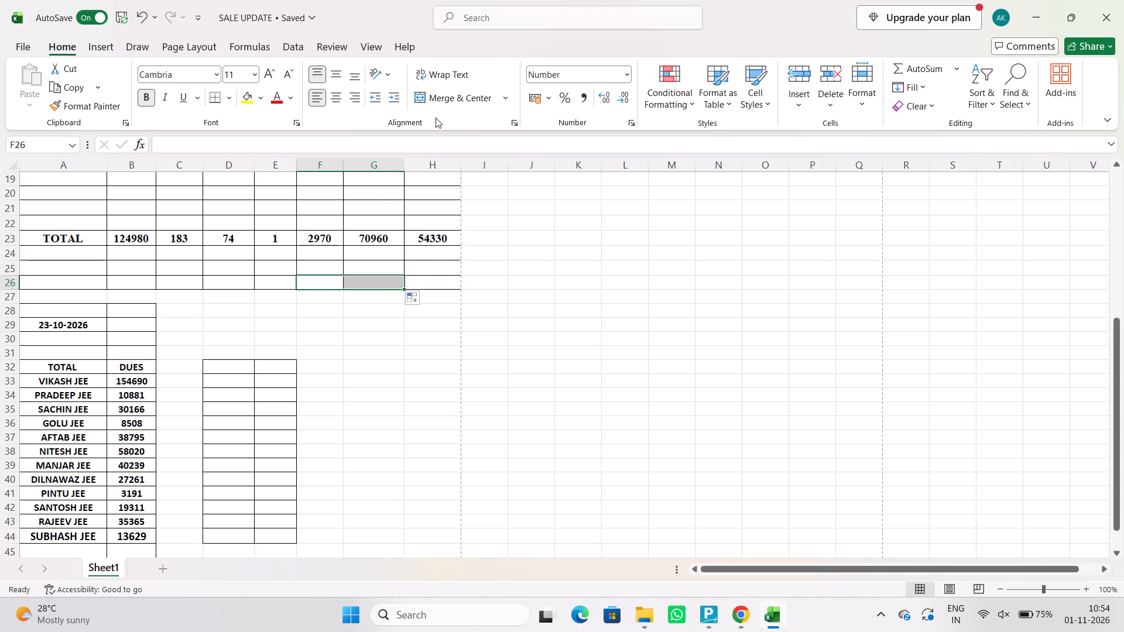
left_click(440, 97)
double_click(362, 286)
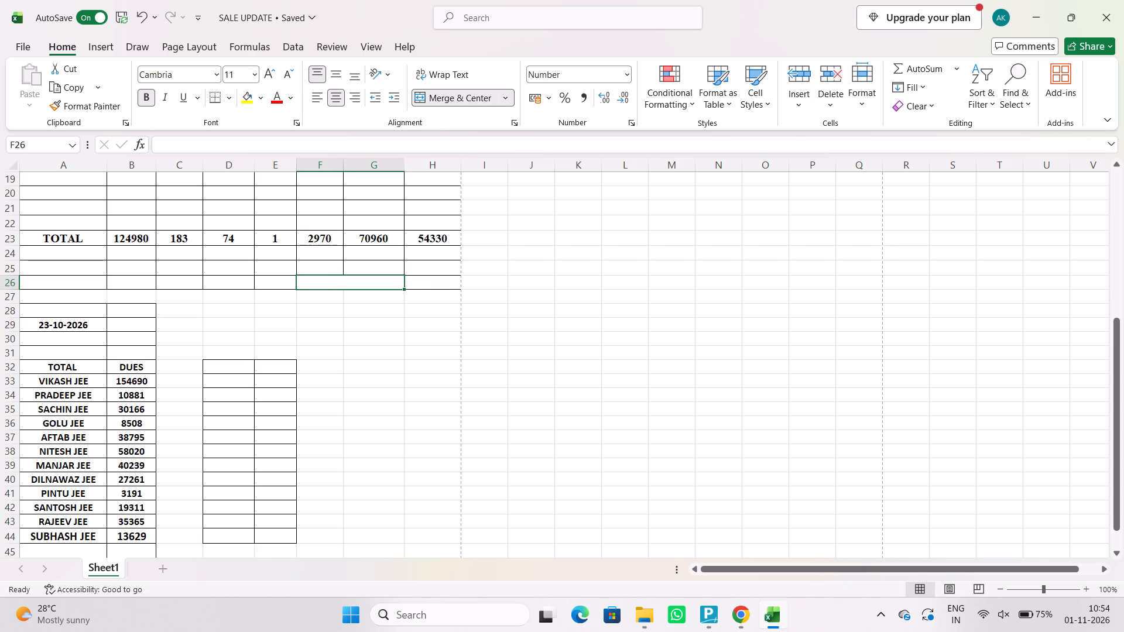
type("73930")
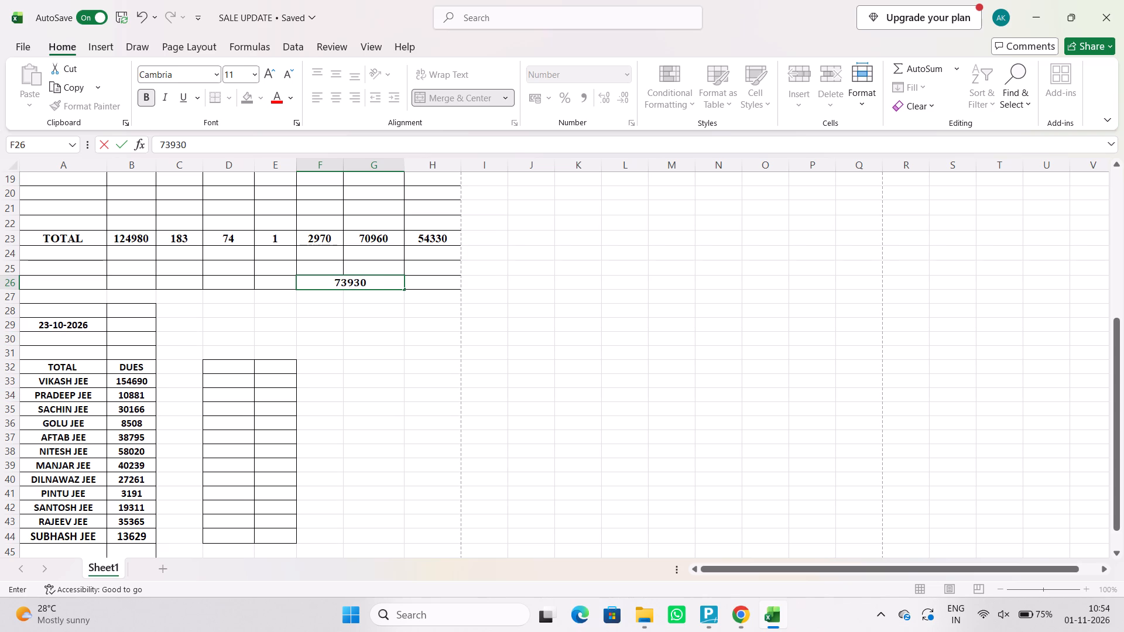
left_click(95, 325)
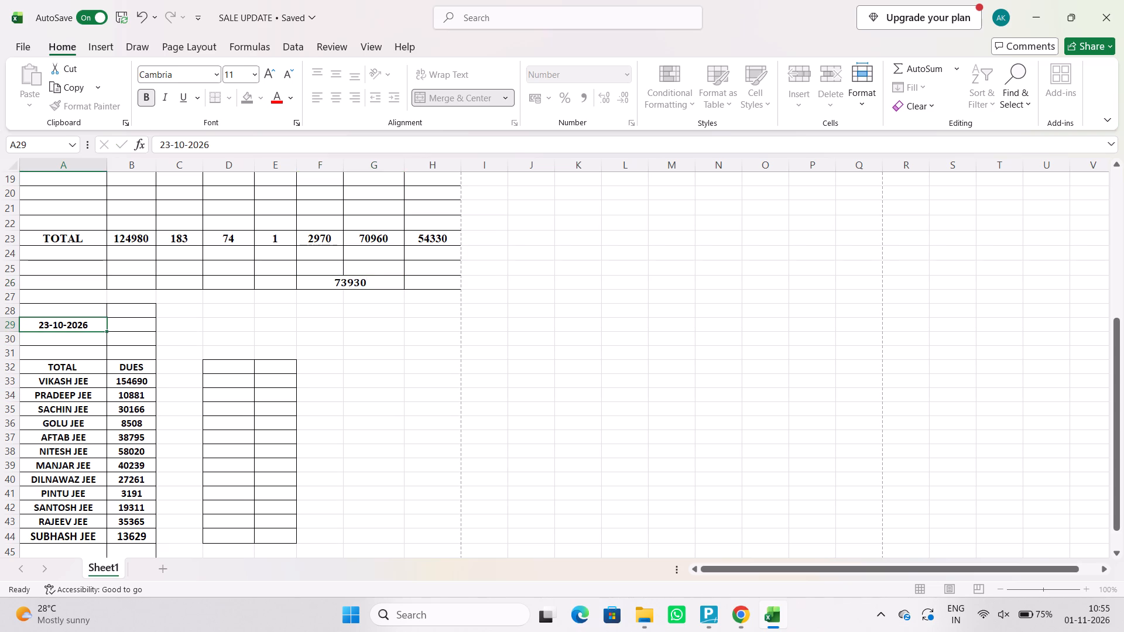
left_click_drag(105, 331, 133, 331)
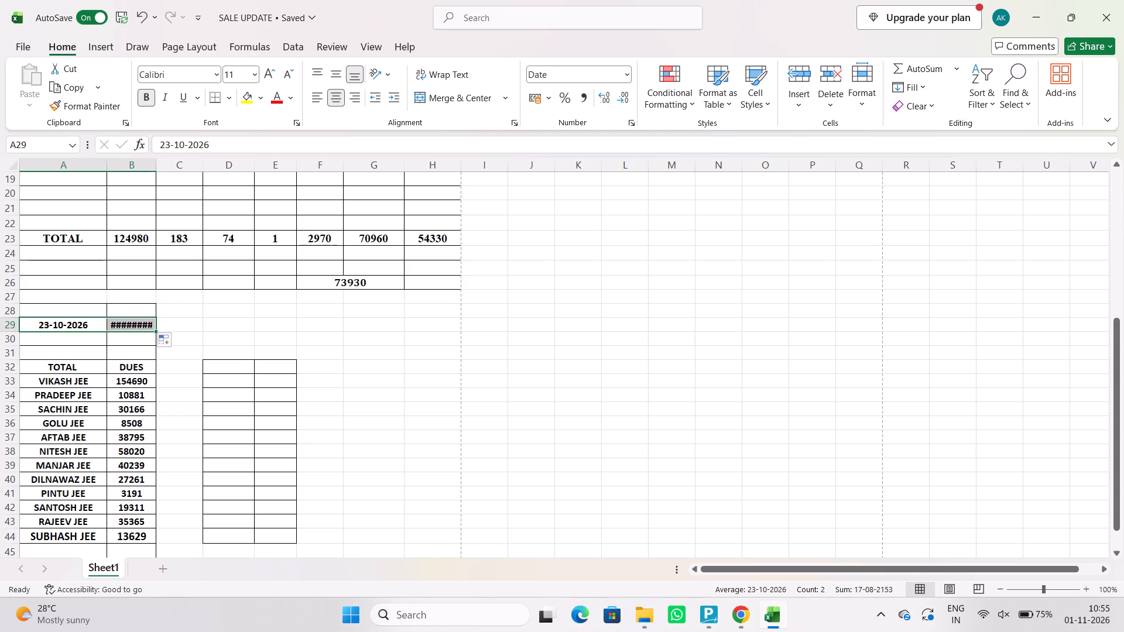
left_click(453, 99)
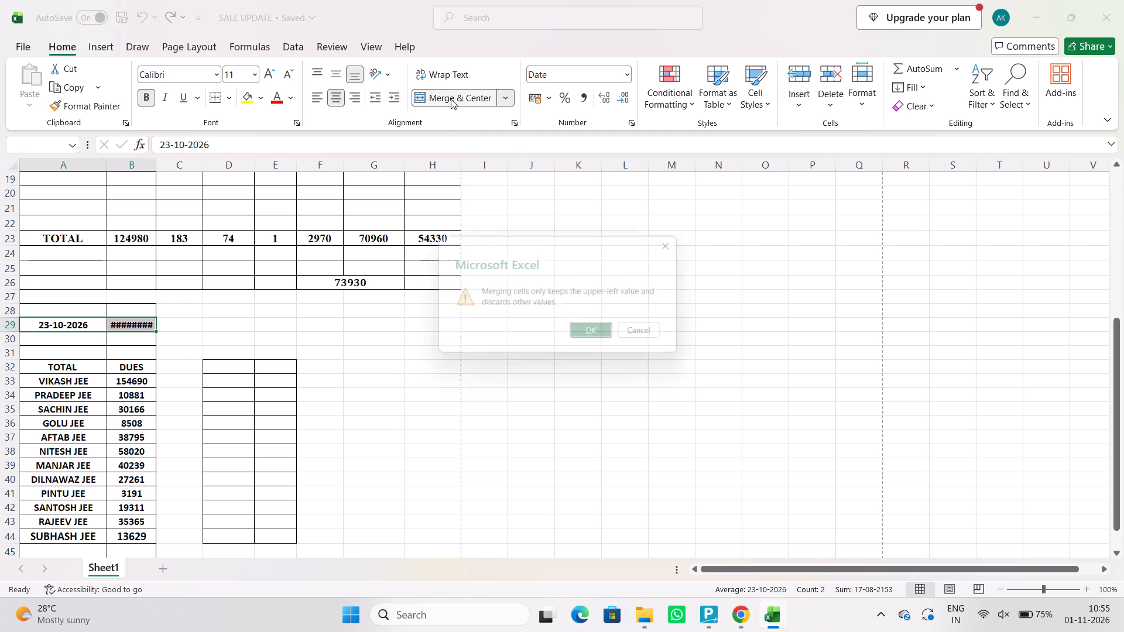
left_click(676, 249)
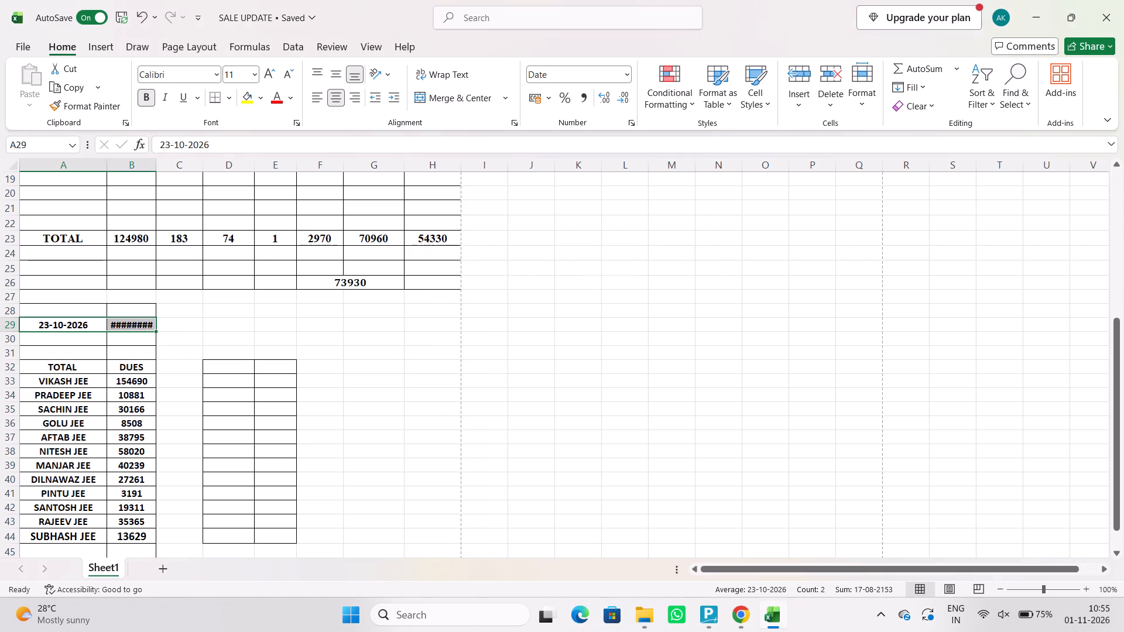
Clear the old dates from cells A29 and B29 above the customer dues list.
left_click(83, 328)
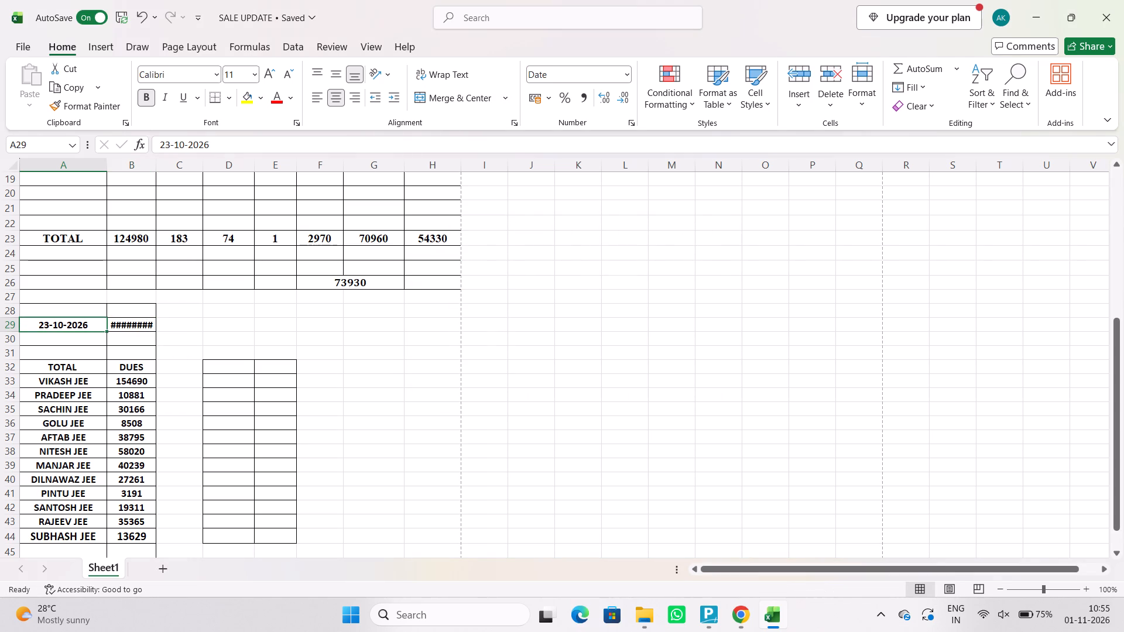
key("BackSpace")
left_click(151, 320)
key("BackSpace")
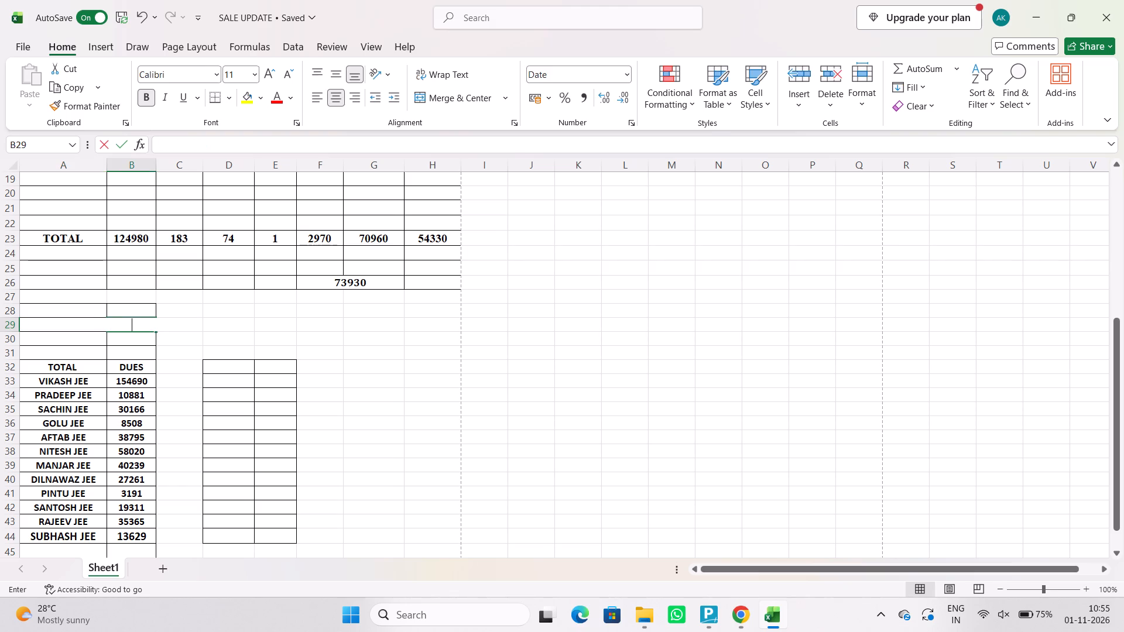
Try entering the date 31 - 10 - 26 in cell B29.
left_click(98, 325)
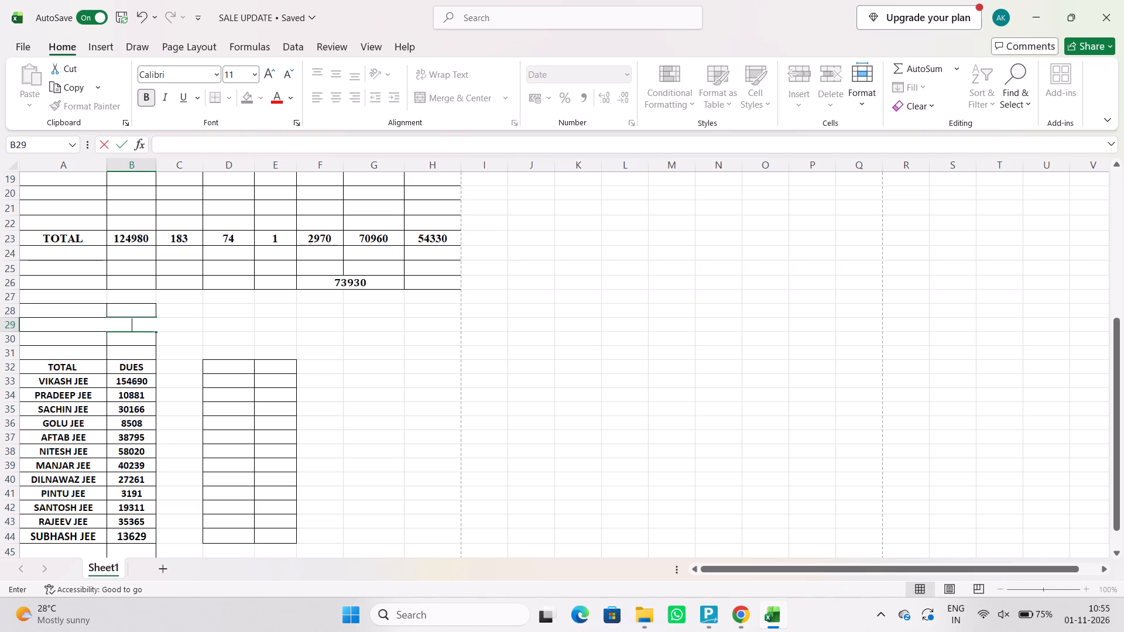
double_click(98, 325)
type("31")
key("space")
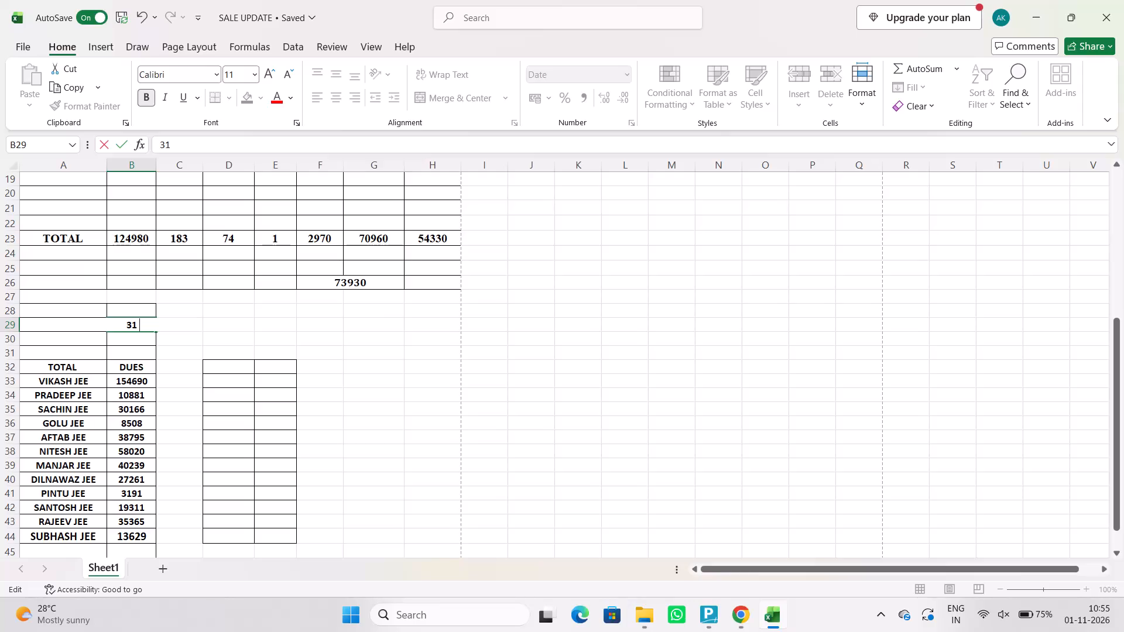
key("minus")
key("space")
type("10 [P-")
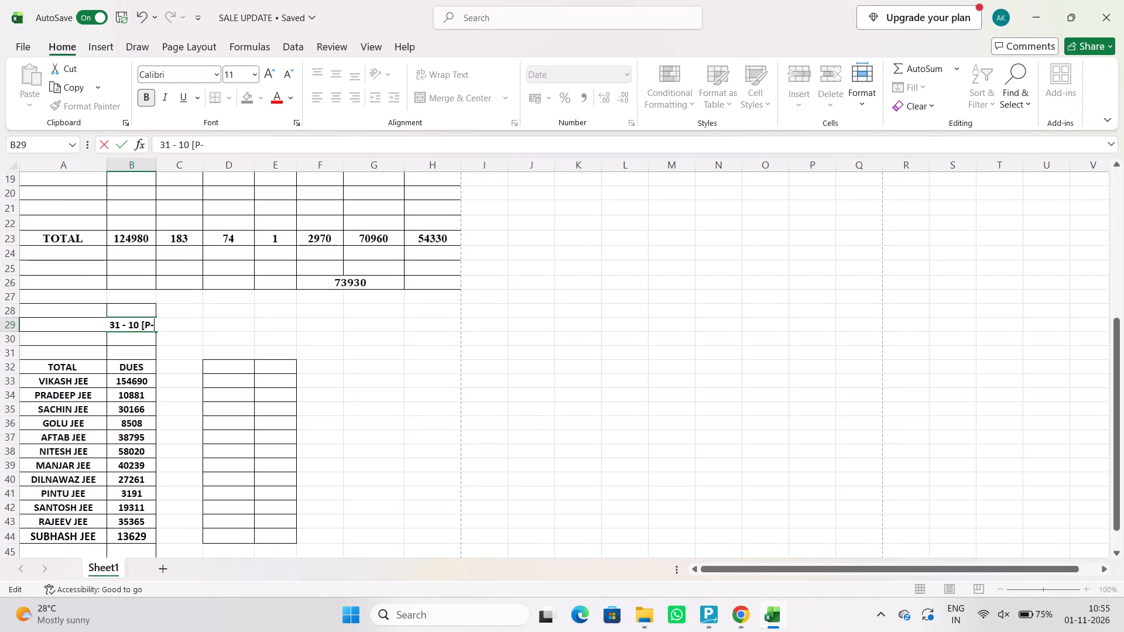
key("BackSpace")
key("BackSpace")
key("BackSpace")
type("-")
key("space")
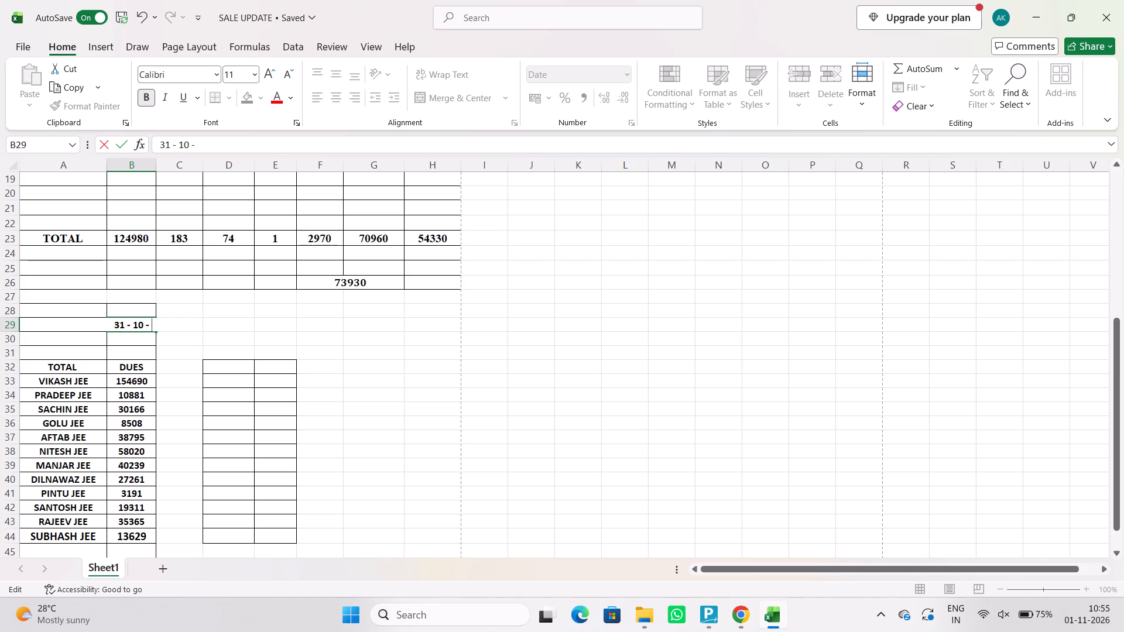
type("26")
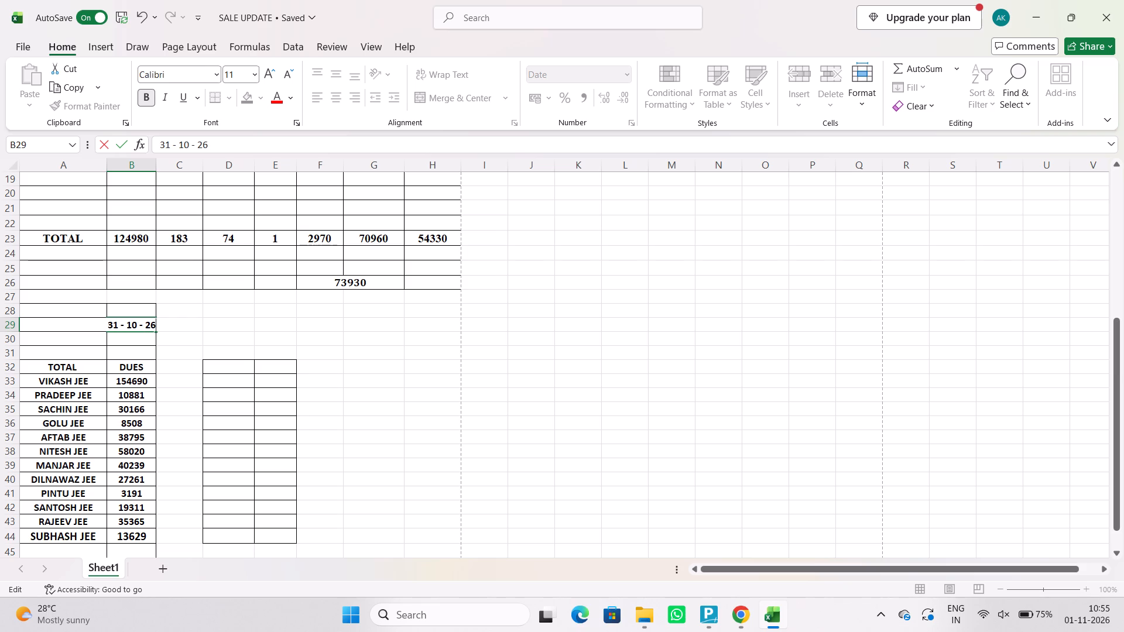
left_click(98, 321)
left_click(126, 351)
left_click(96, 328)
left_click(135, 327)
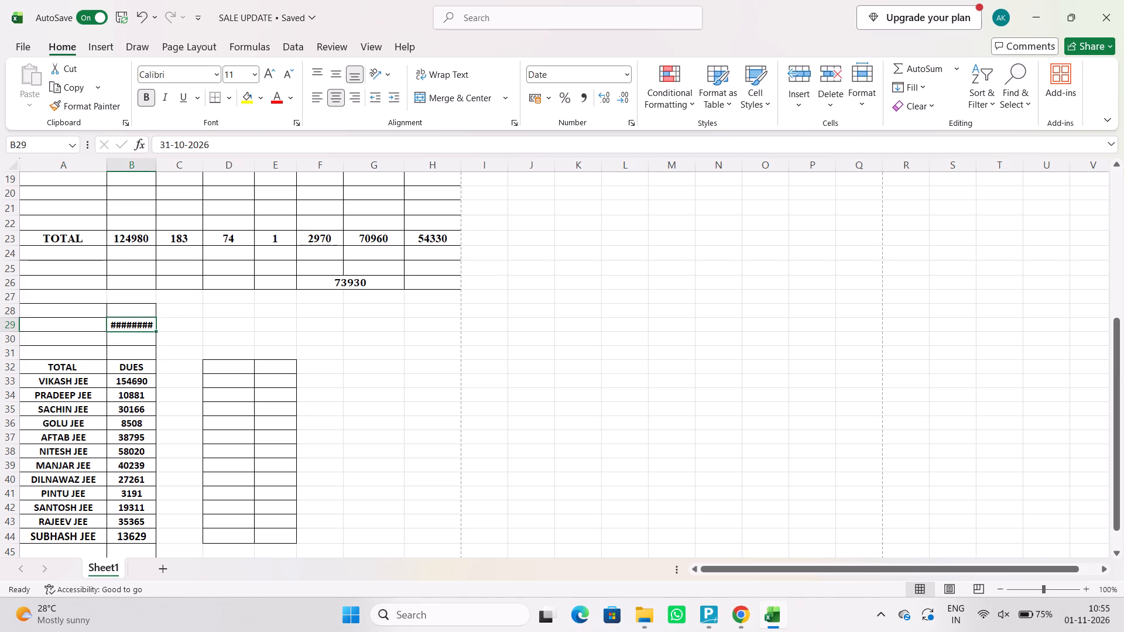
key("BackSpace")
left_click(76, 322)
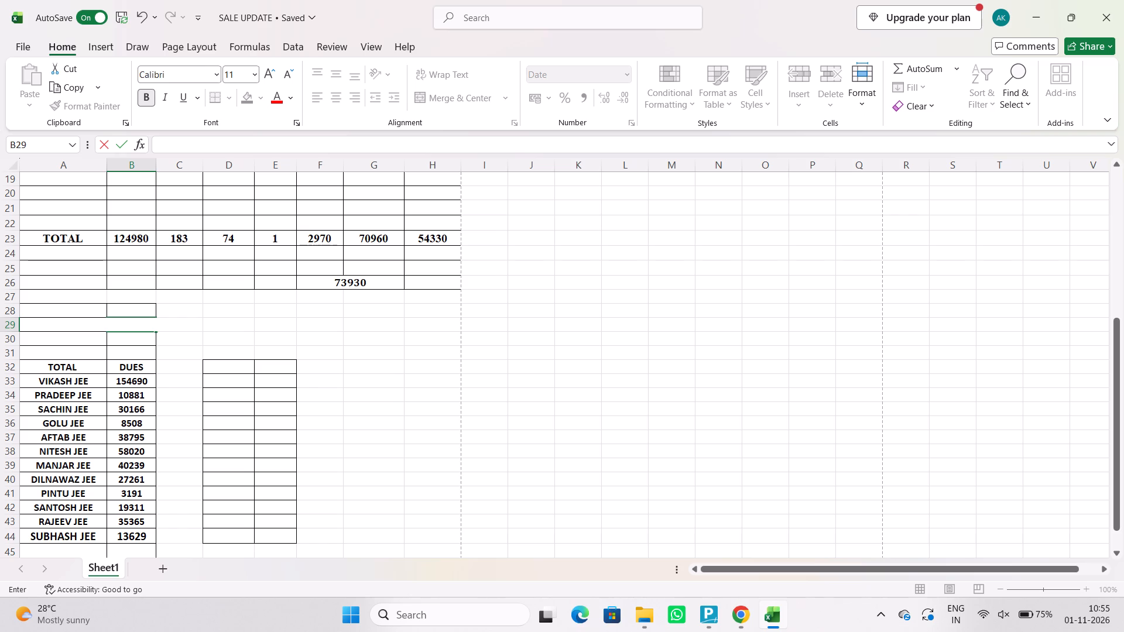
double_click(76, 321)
Merge and centre cells A30 and B30 above the dues list.
left_click(92, 338)
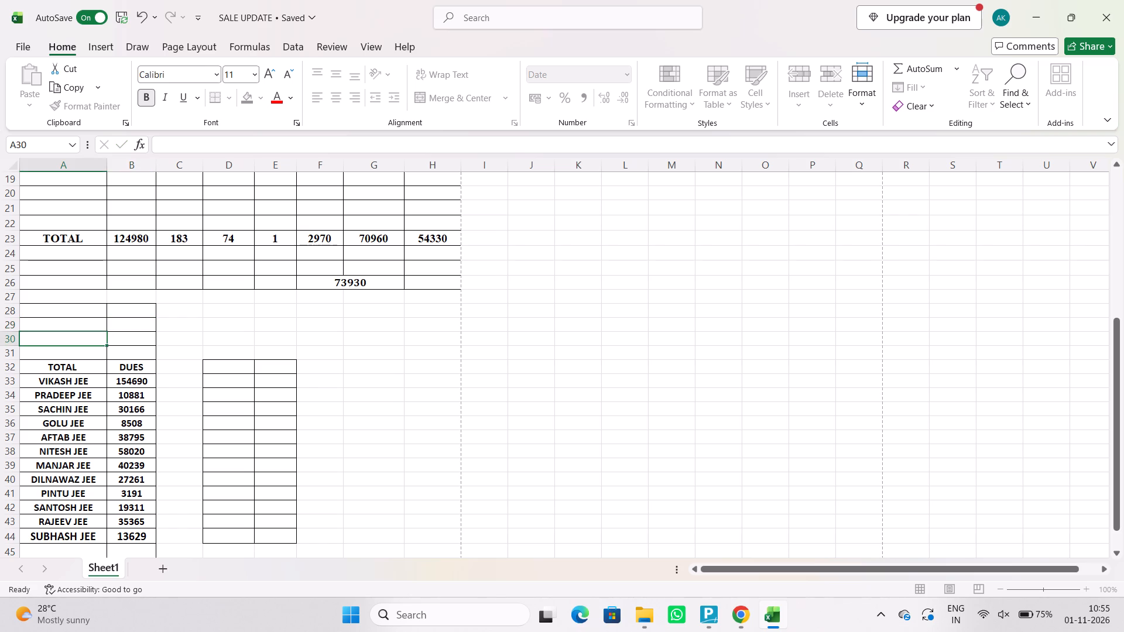
left_click_drag(106, 345, 135, 345)
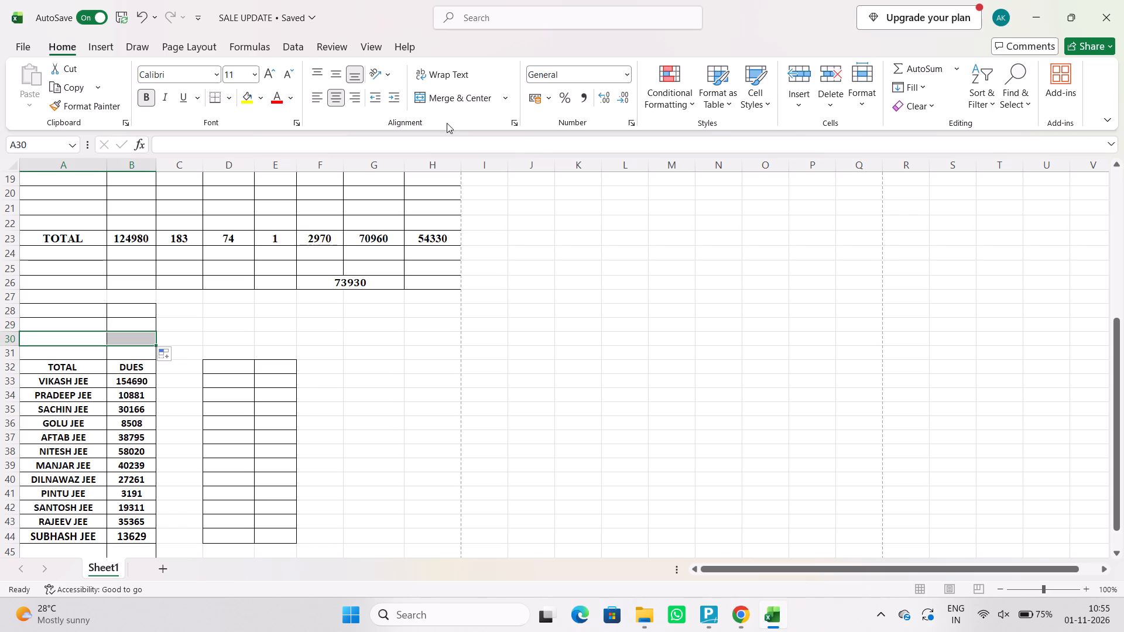
left_click(452, 102)
Enter the date 31 - 10 - 26 in the merged cell A30.
left_click(116, 339)
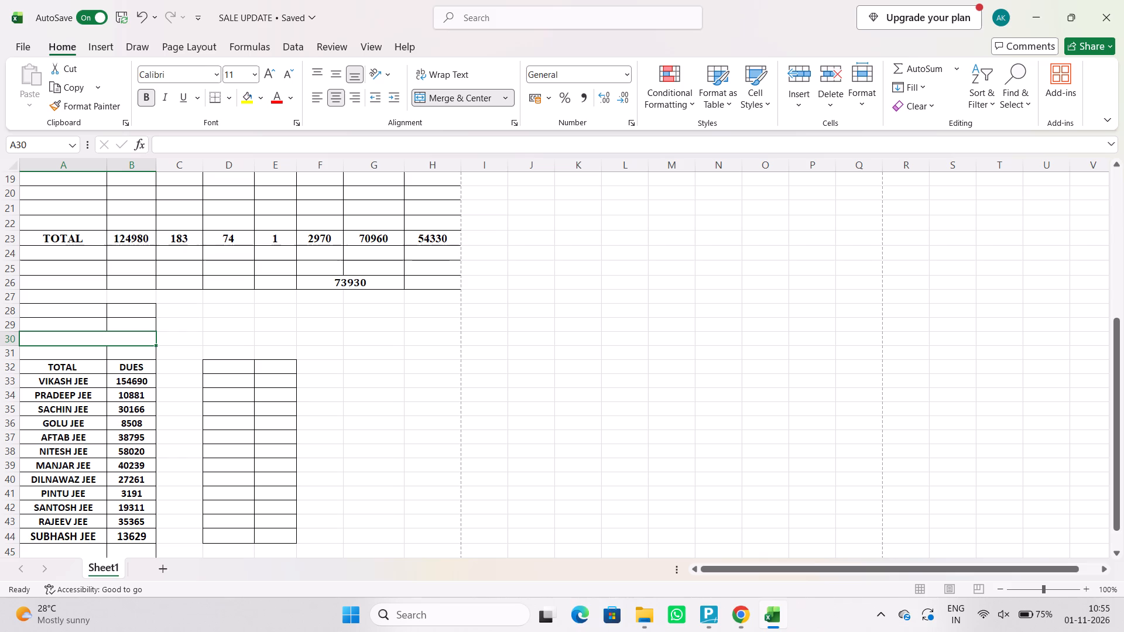
double_click(101, 341)
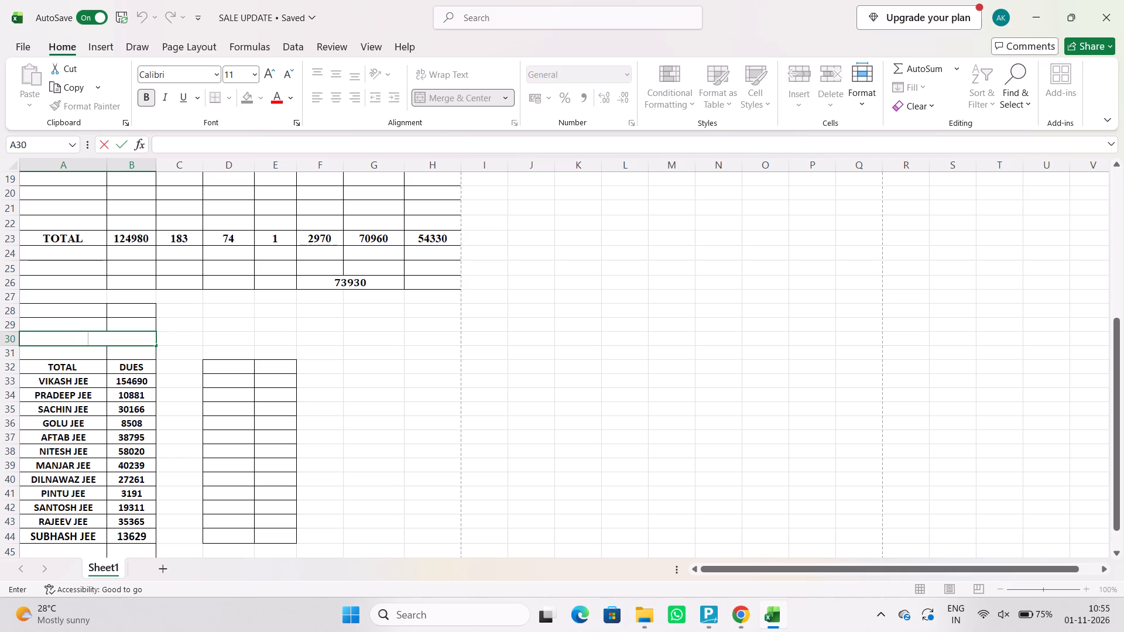
type("31")
key("space")
key("equal")
key("Insert")
key("BackSpace")
key("BackSpace")
key("space")
type("-")
key("space")
type("10 -")
key("space")
key("2")
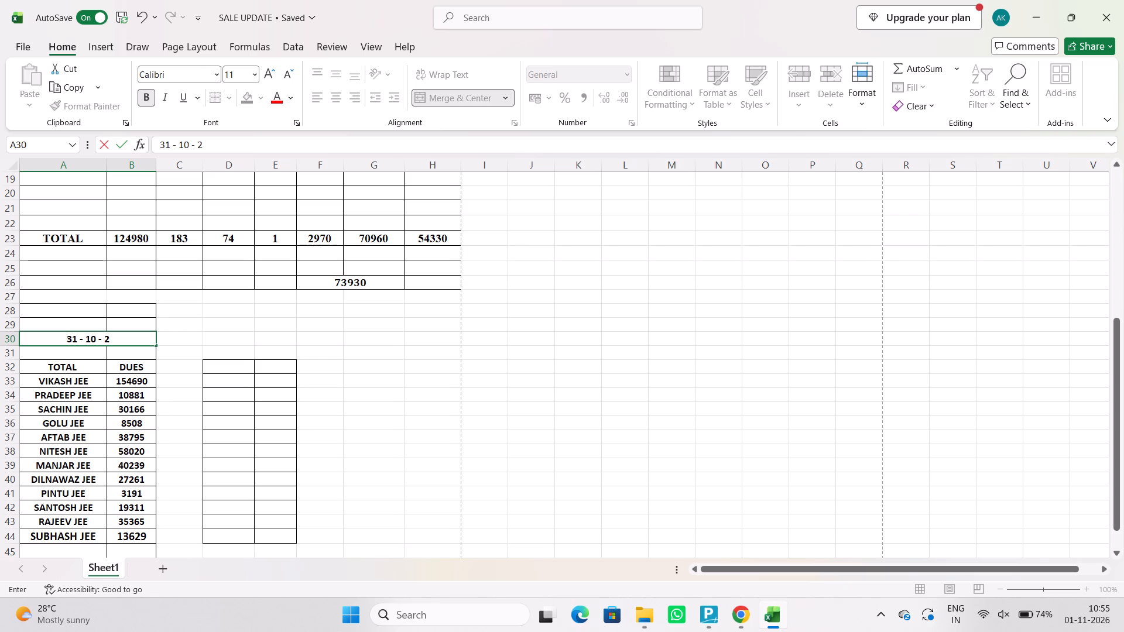
type("6")
key("space")
left_click(86, 356)
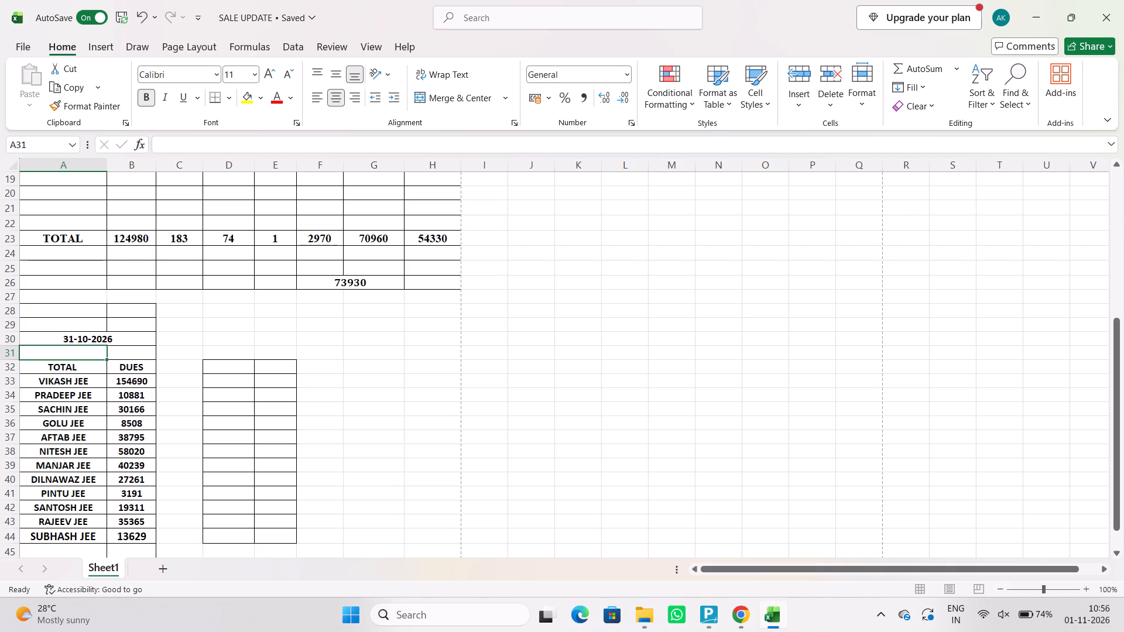
Open VIKASH JEE's ledger in TallyPrime and compare its 31-Oct entries with the VIKASH JEE row in the Excel sale sheet.
left_click(128, 382)
left_click(714, 614)
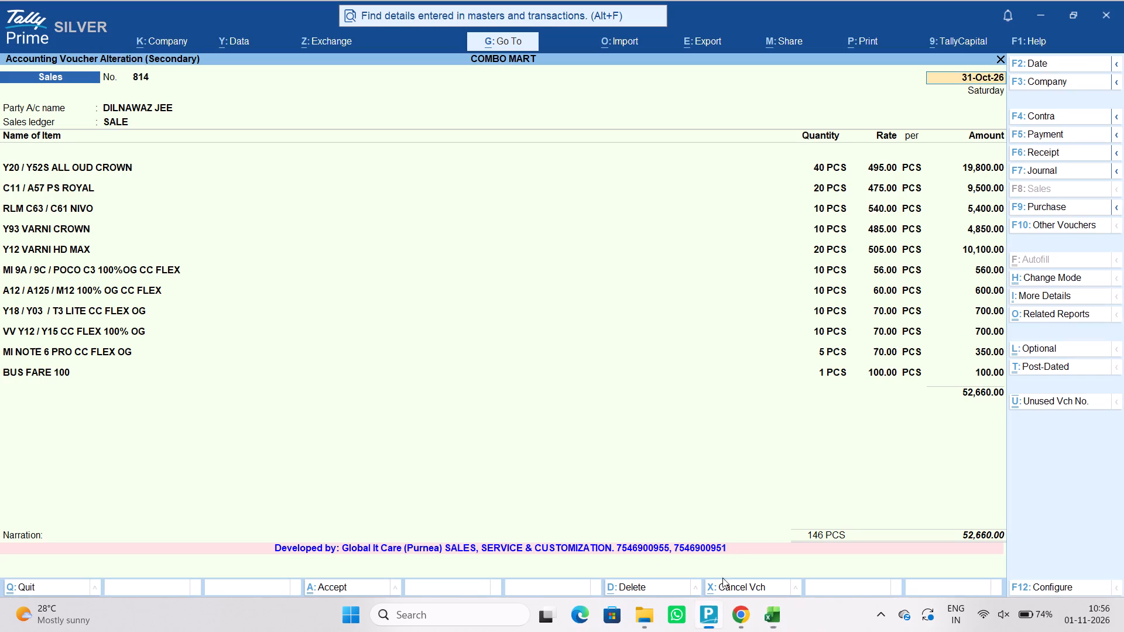
key("Escape")
key("Escape")
key("Escape")
key("Escape")
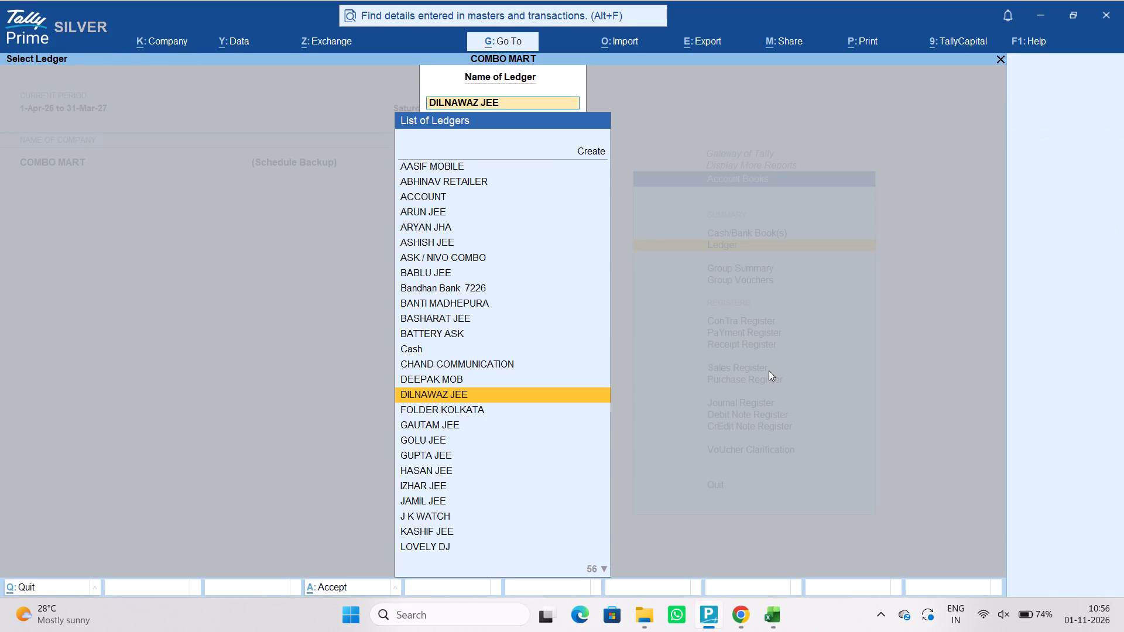
type("VIKASH")
key("Return")
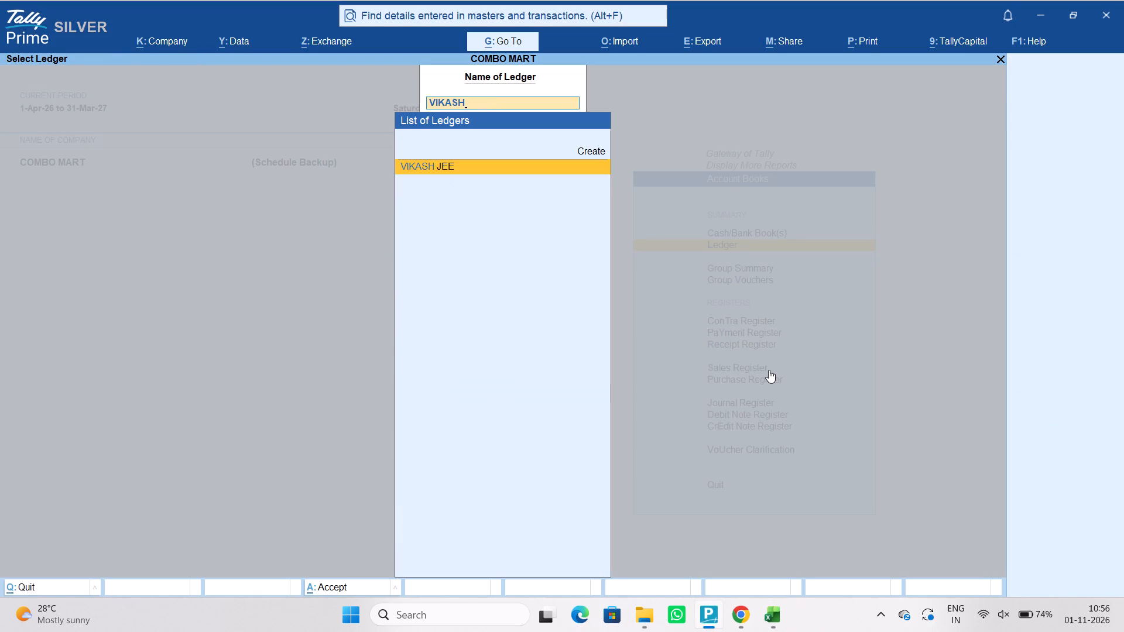
scroll(812, 426, "down", 15)
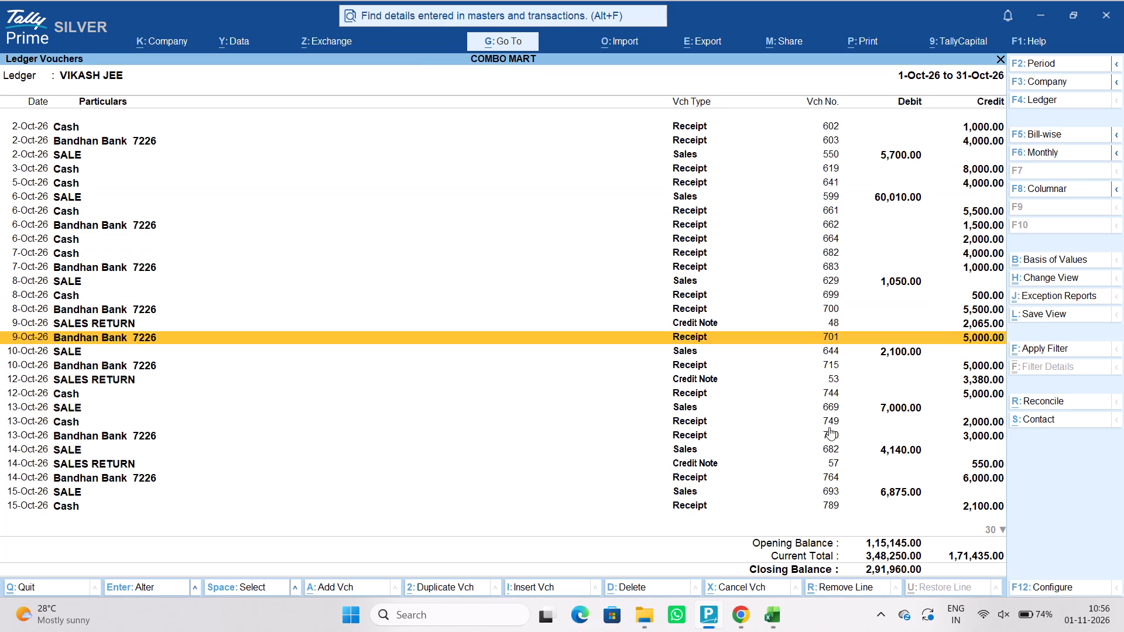
scroll(829, 427, "down", 20)
scroll(829, 427, "down", 20)
scroll(829, 427, "down", 7)
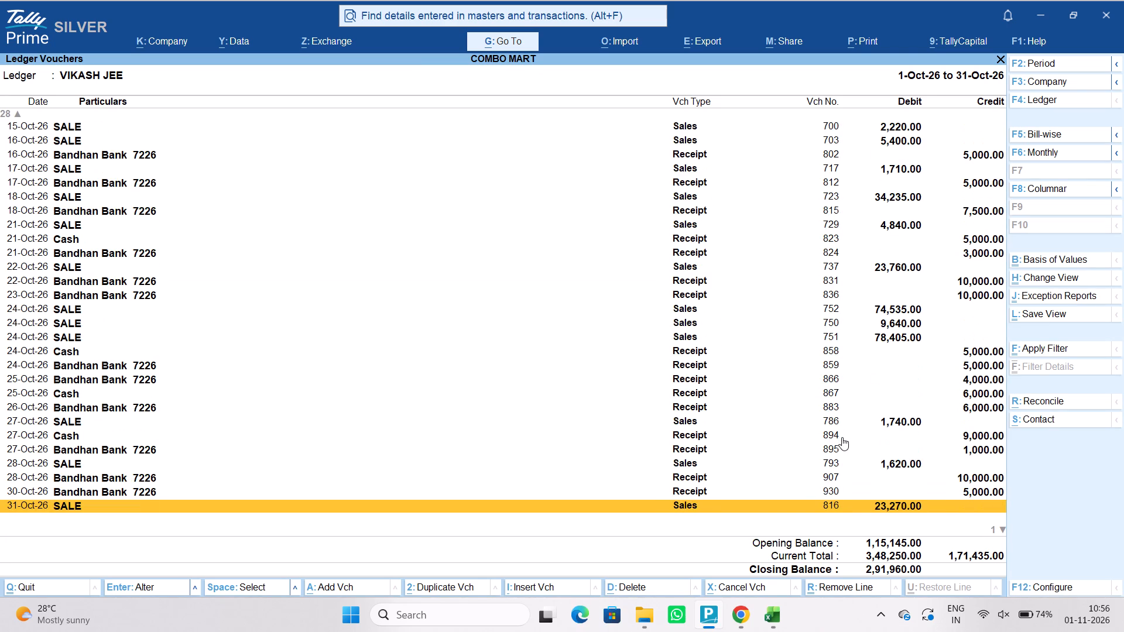
scroll(842, 437, "down", 13)
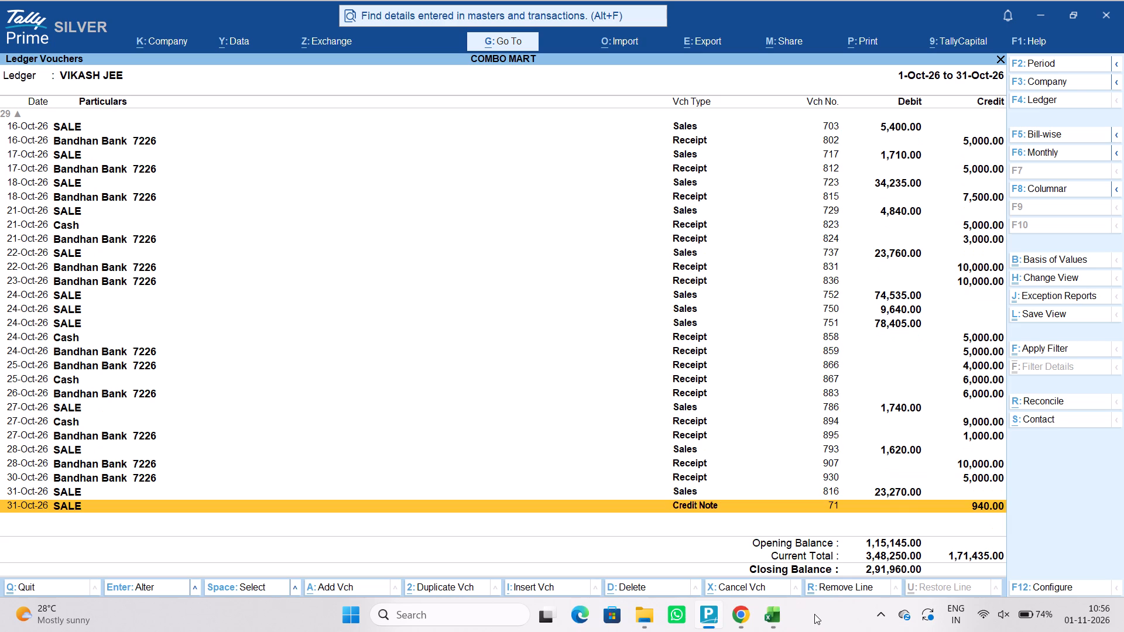
left_click(710, 619)
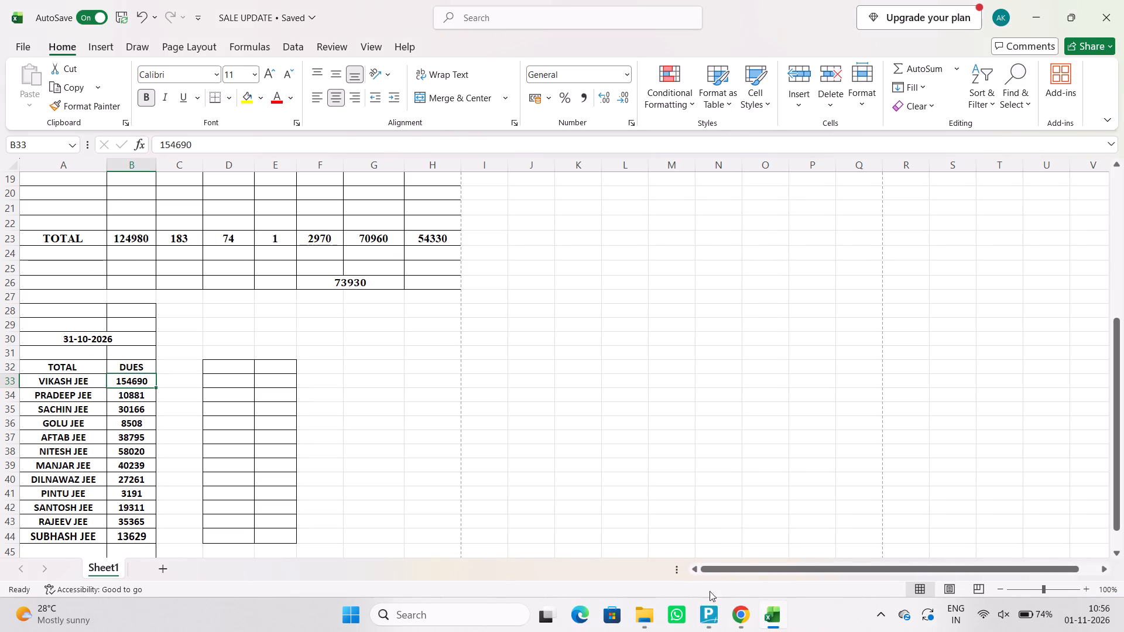
scroll(553, 466, "up", 4)
Switch to TallyPrime, leave the ledger view and start a new receipt voucher.
left_click(705, 628)
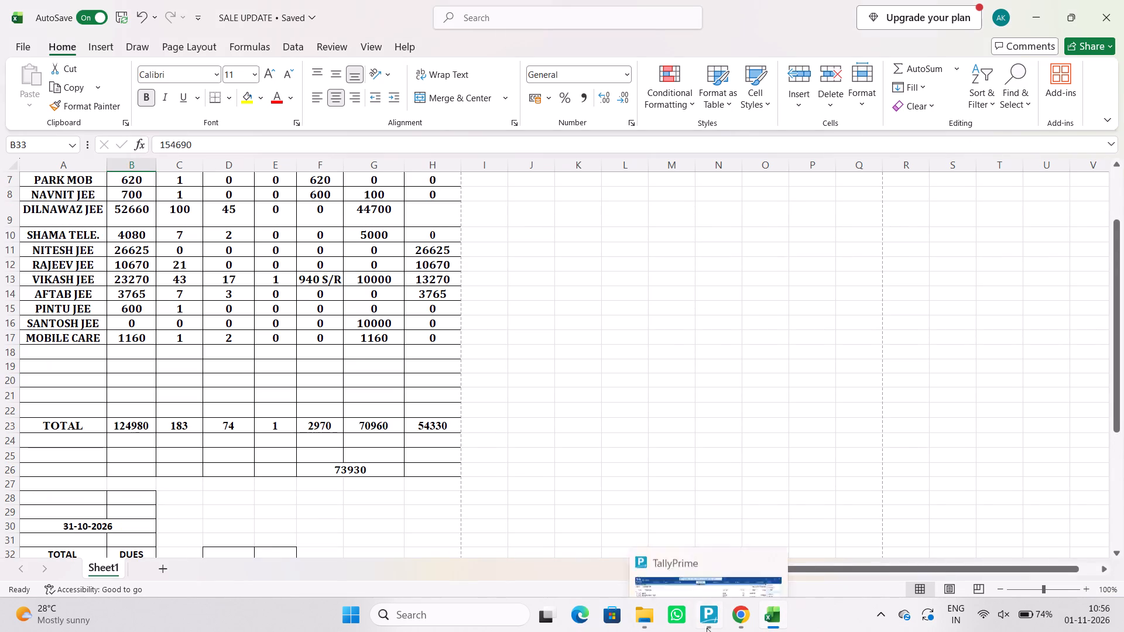
key("Escape")
key("Escape")
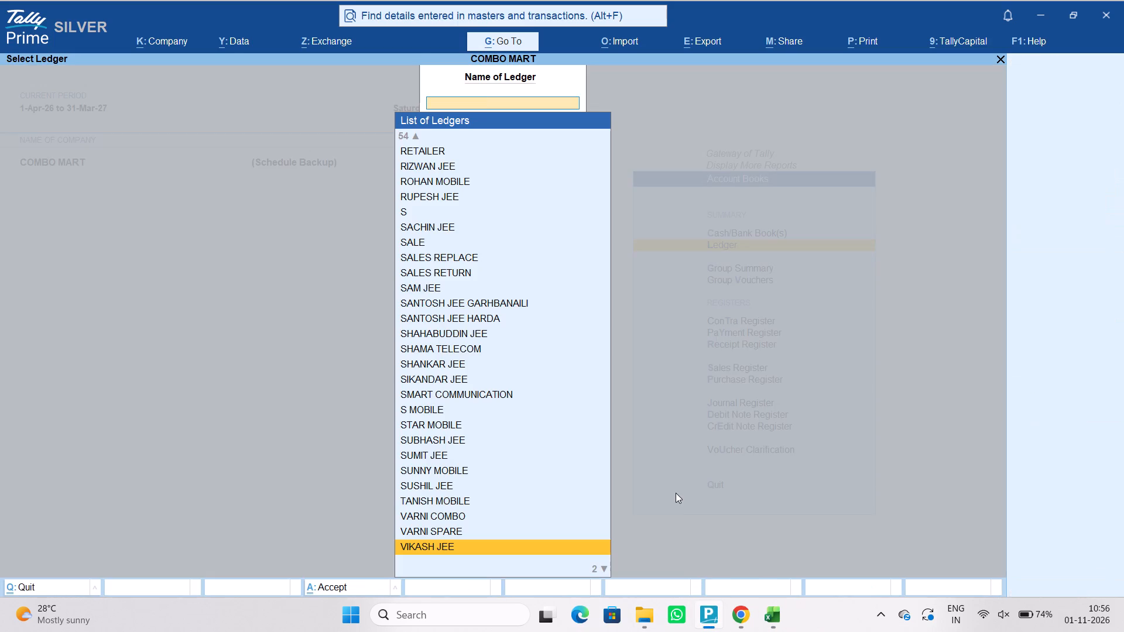
key("Escape")
key("Escape")
key("Escape")
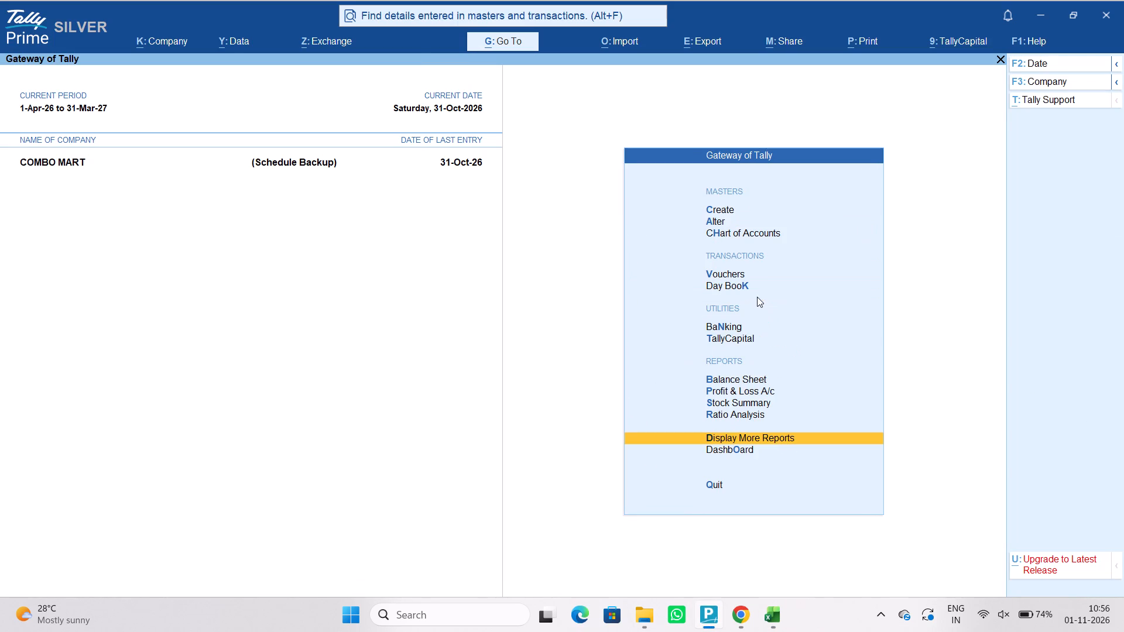
left_click(732, 272)
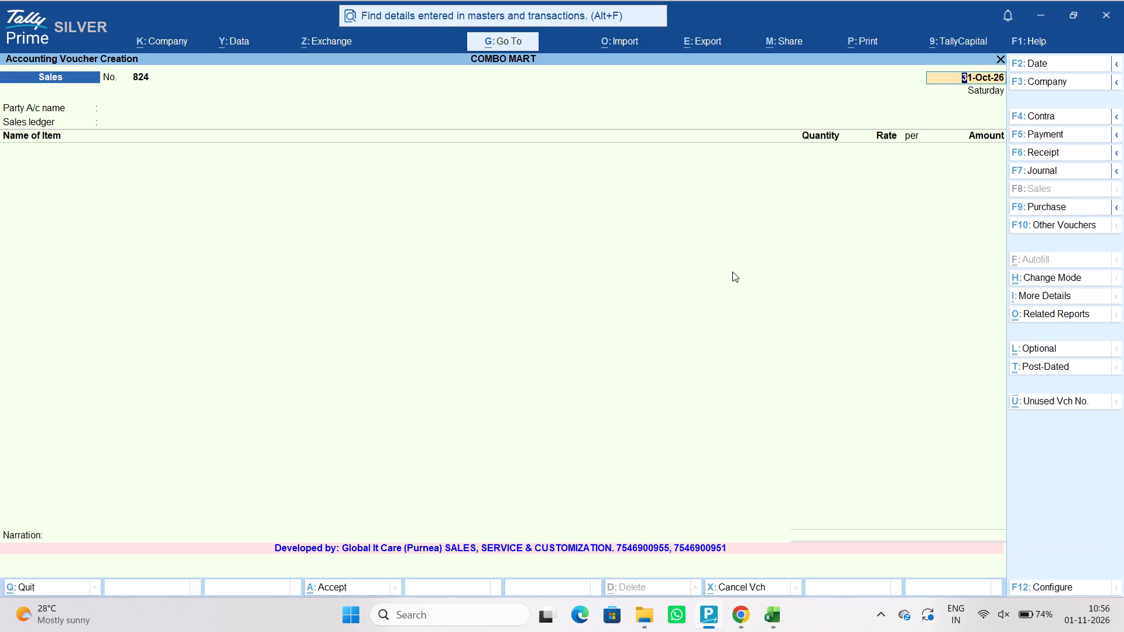
key("F6")
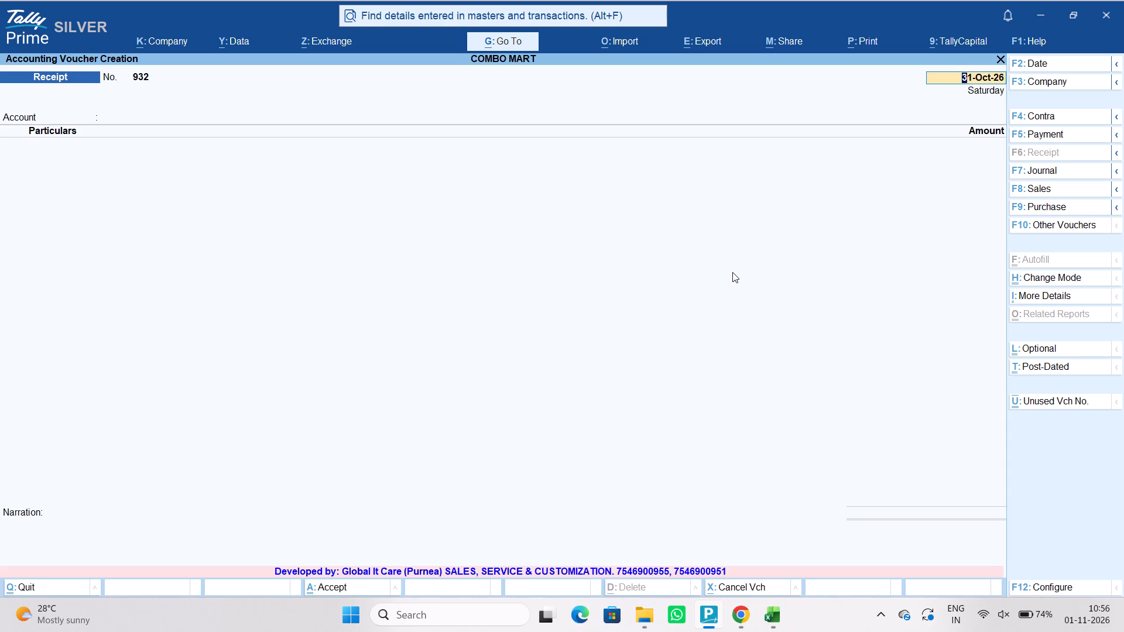
key("Return")
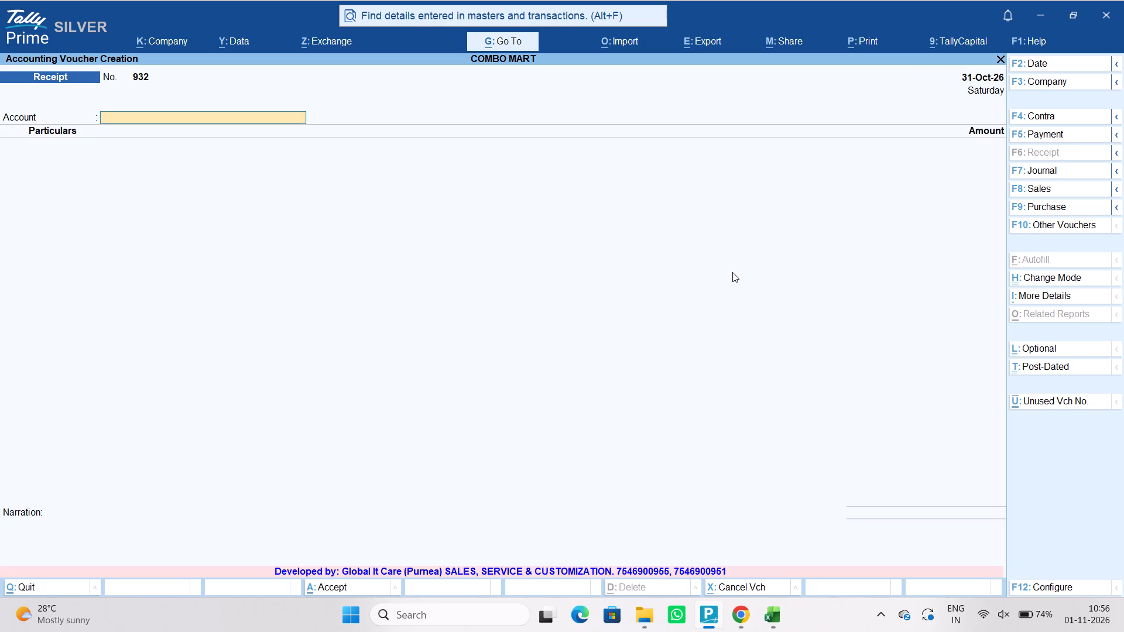
type("CASH")
key("Return")
type("ARUN")
key("Return")
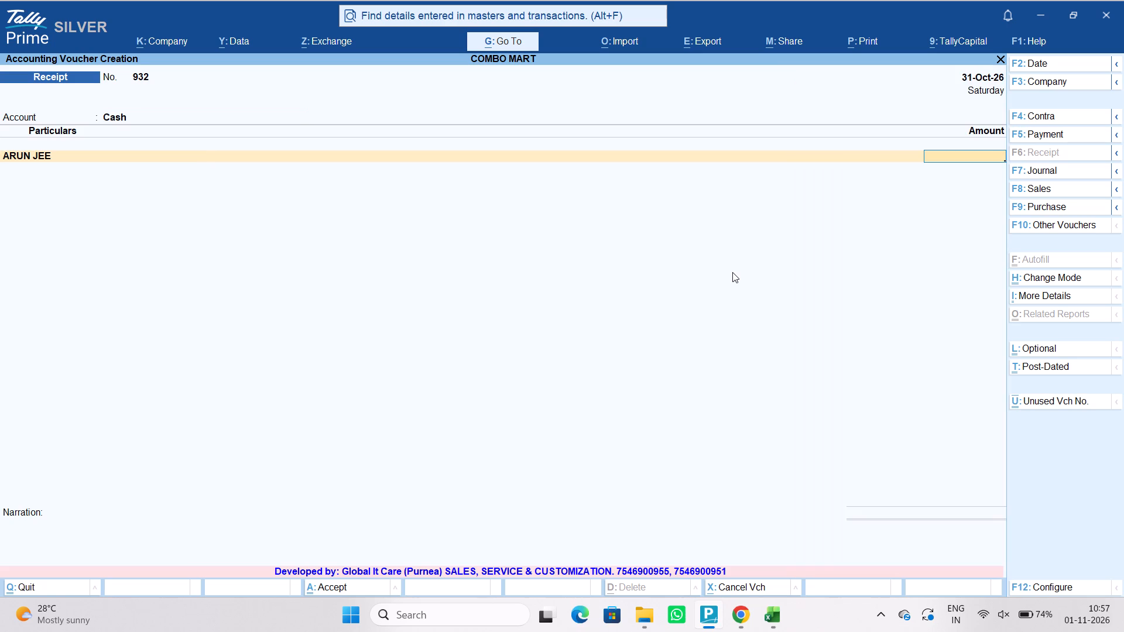
type("550")
key("Return")
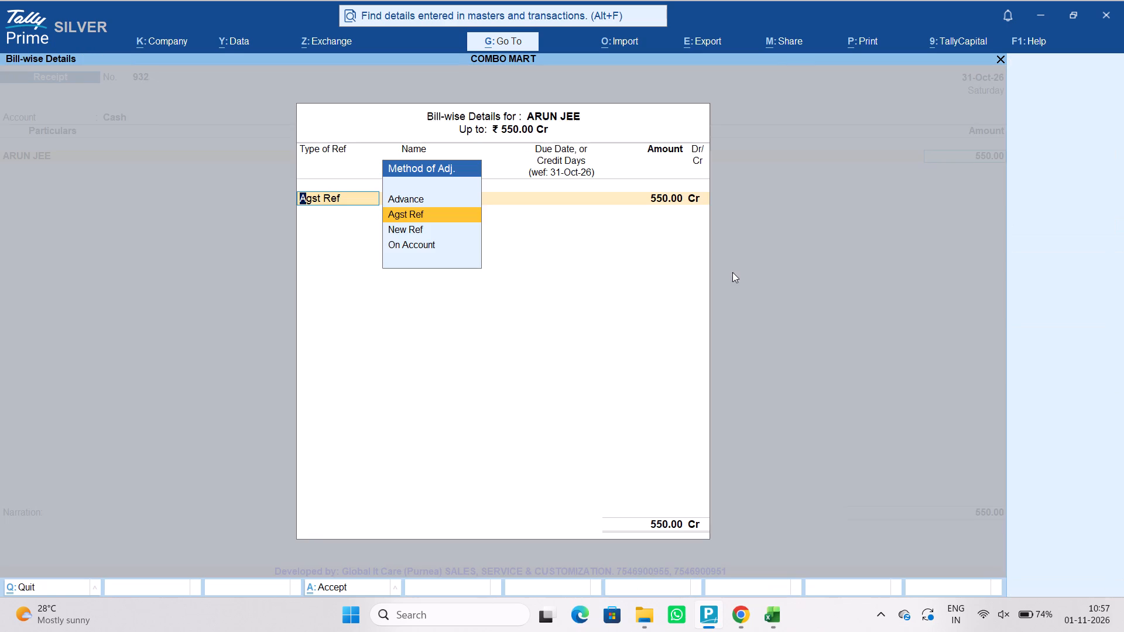
key("Left")
key("Down")
key("Down")
key("Down")
key("Down")
key("Return")
key("Return")
key("Return")
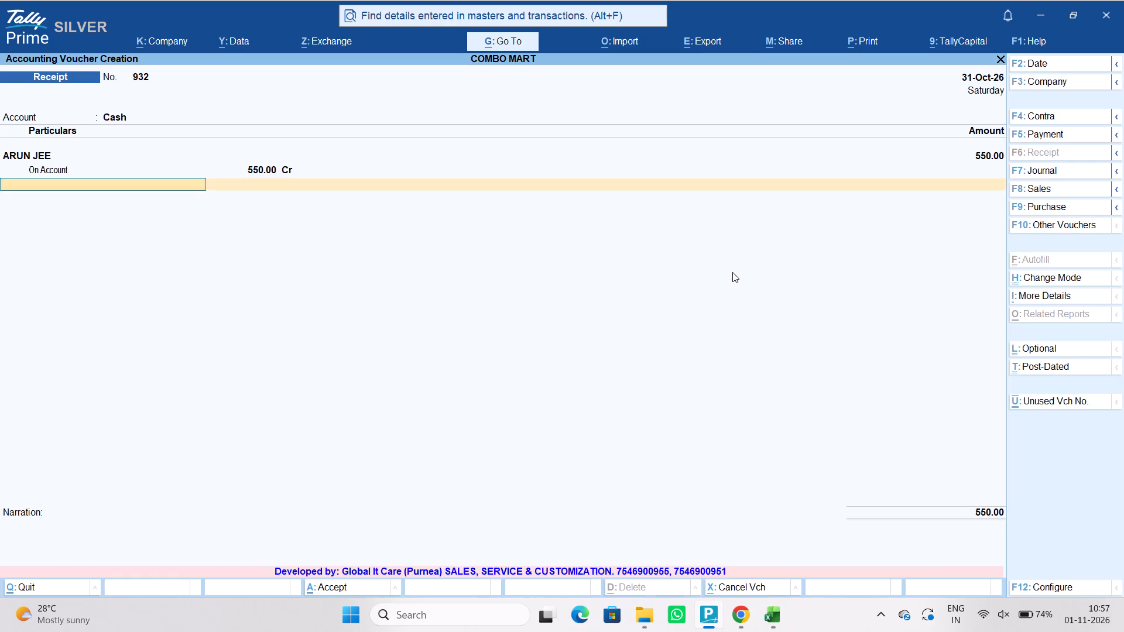
key("Return")
key("Return")
key("Return")
key("Return")
key("Return")
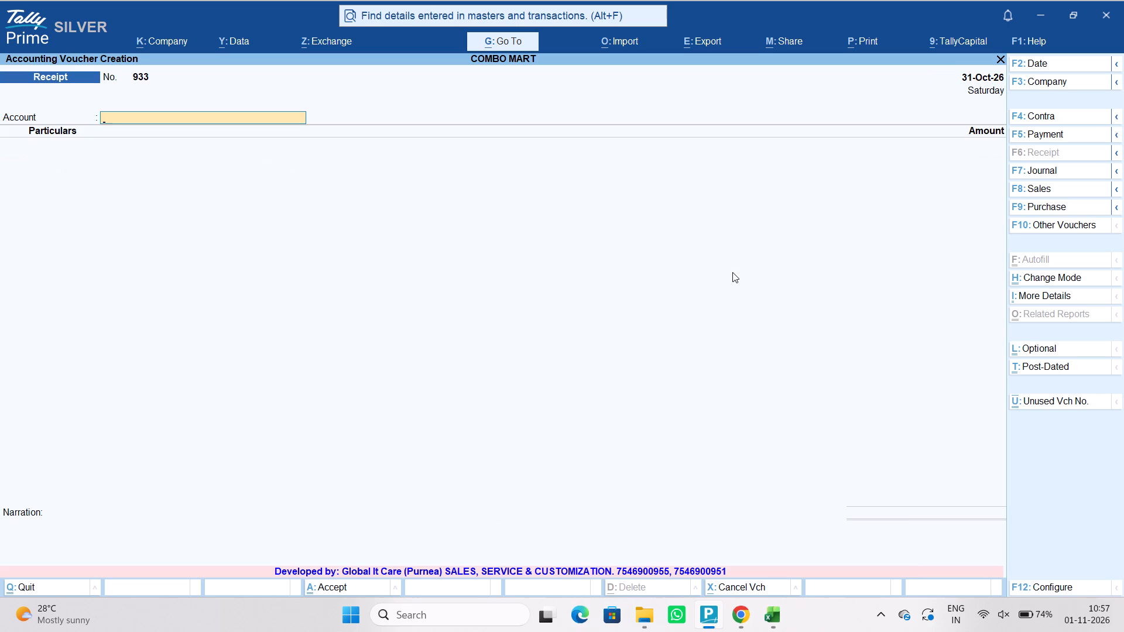
Record a Cash receipt of 600 from DEEPAK MOB, adjusted On Account, and save the voucher.
type("CASH")
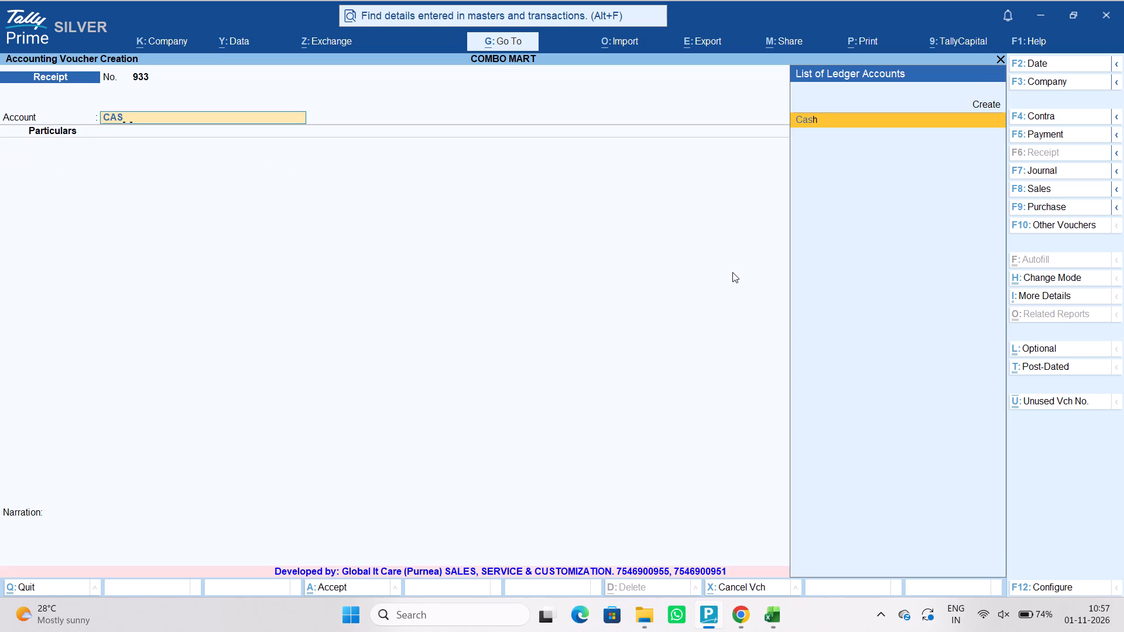
key("Return")
type("DE")
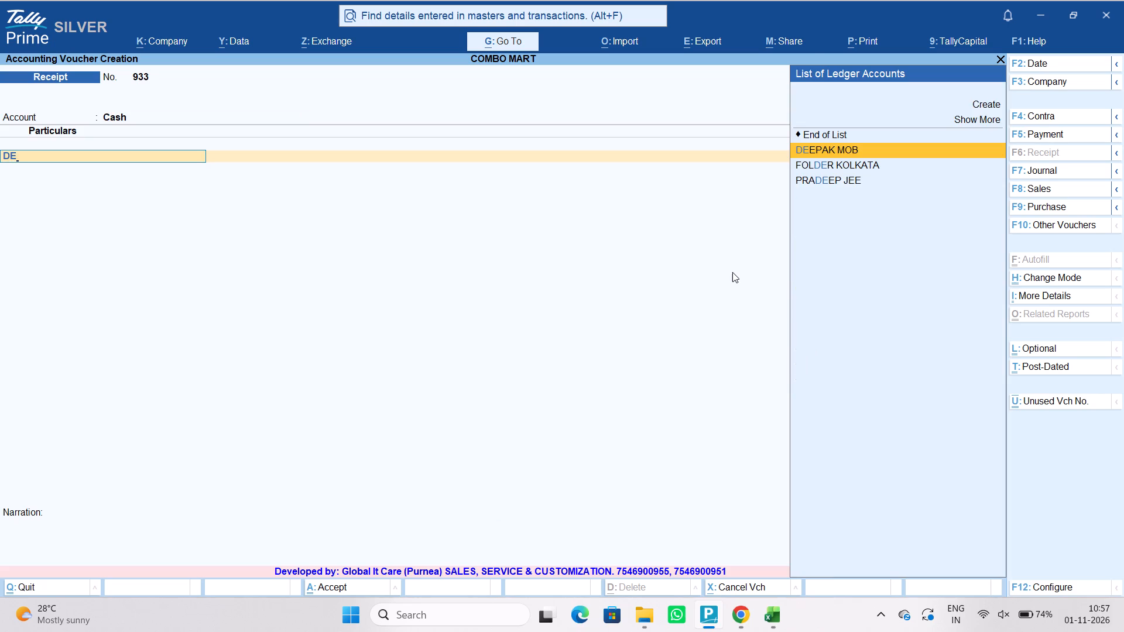
key("Return")
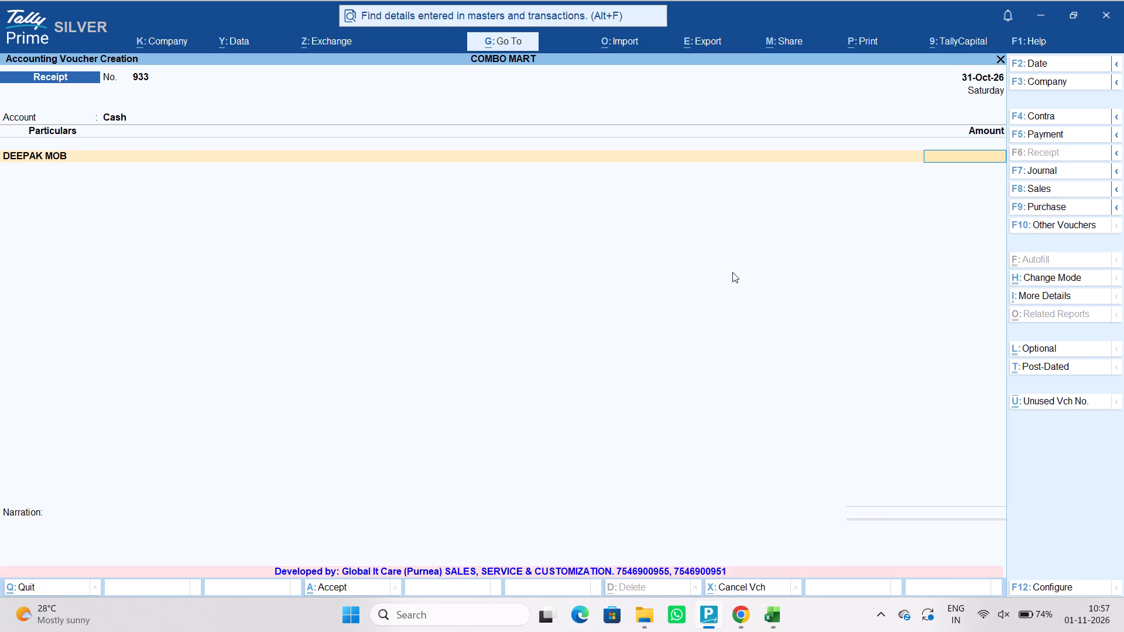
type("600")
key("Return")
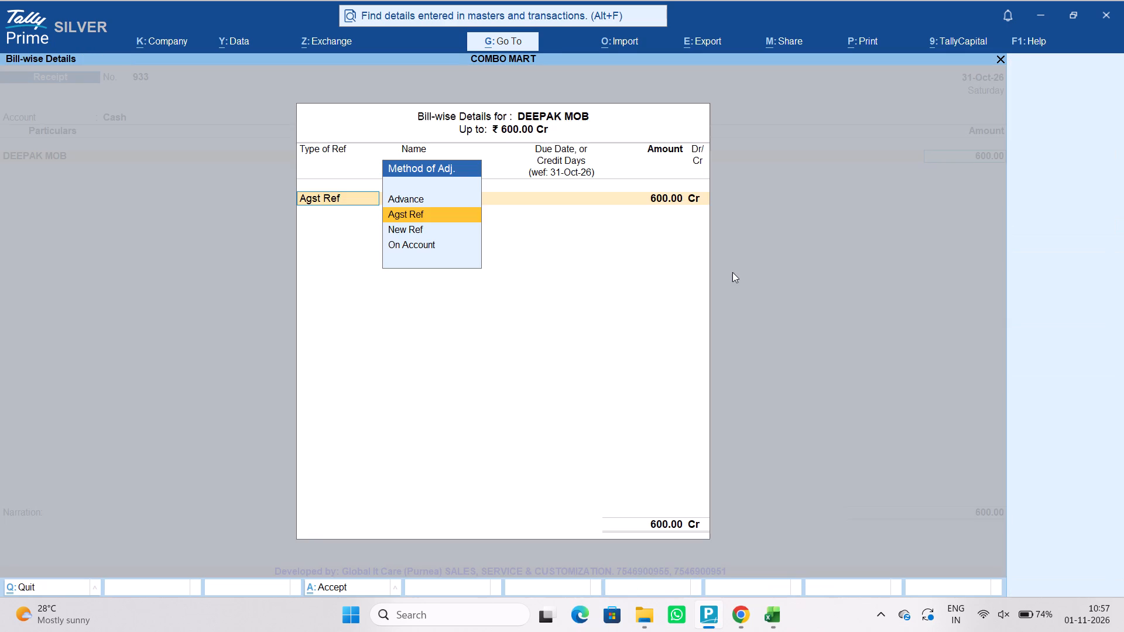
key("Down")
key("Down")
key("Down")
key("Return")
key("Return")
key("Return")
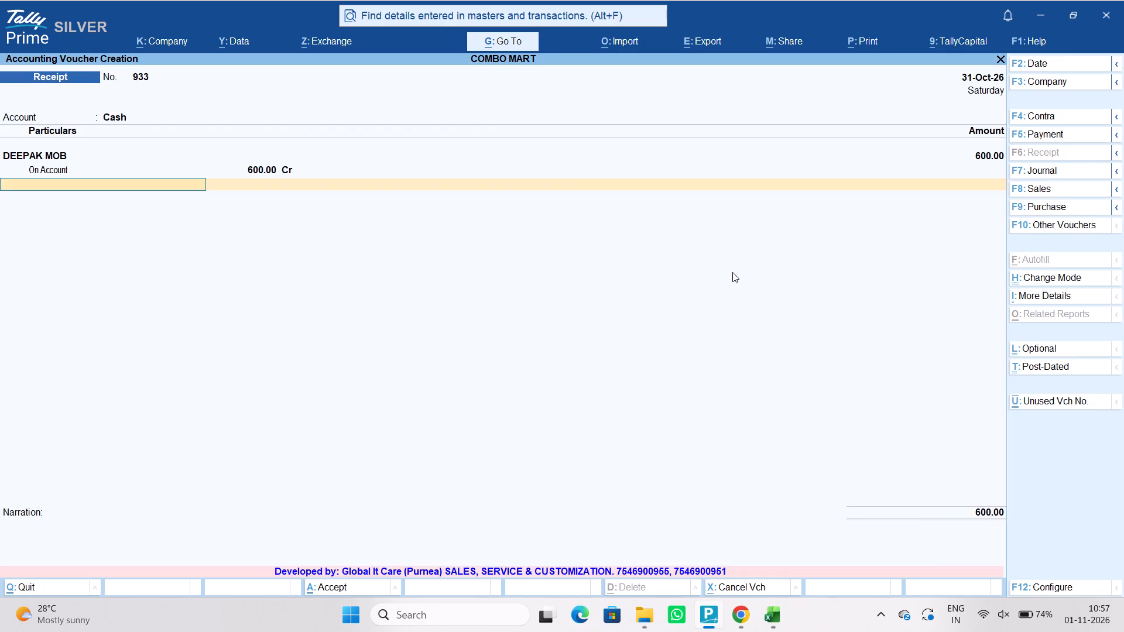
key("Return")
key("Return")
key("Return")
key("Return")
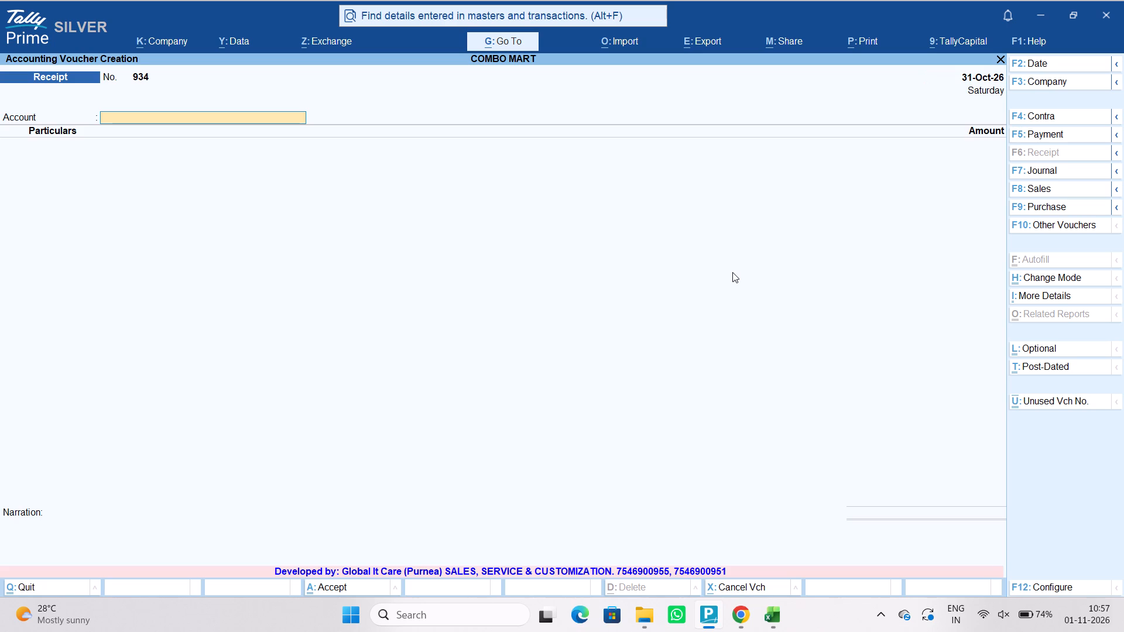
Record a Cash receipt of 620 from MOBILE PARK LINE BAZAR, adjusted On Account, and save the voucher.
type("PAR")
type("K MOB")
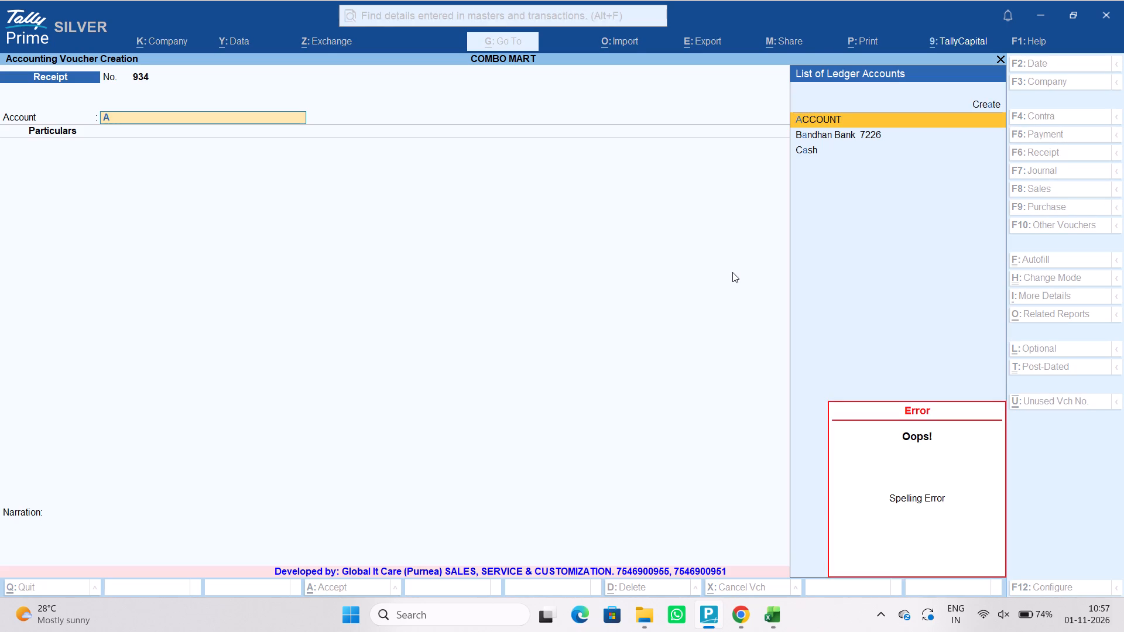
key("BackSpace")
key("BackSpace")
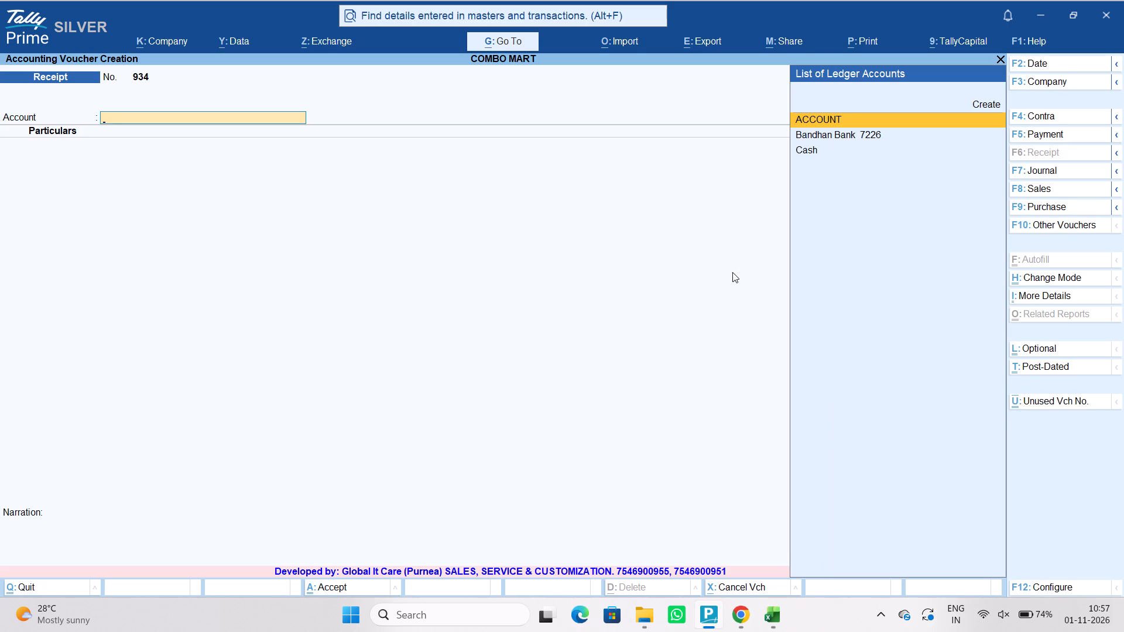
type("CASH")
key("Return")
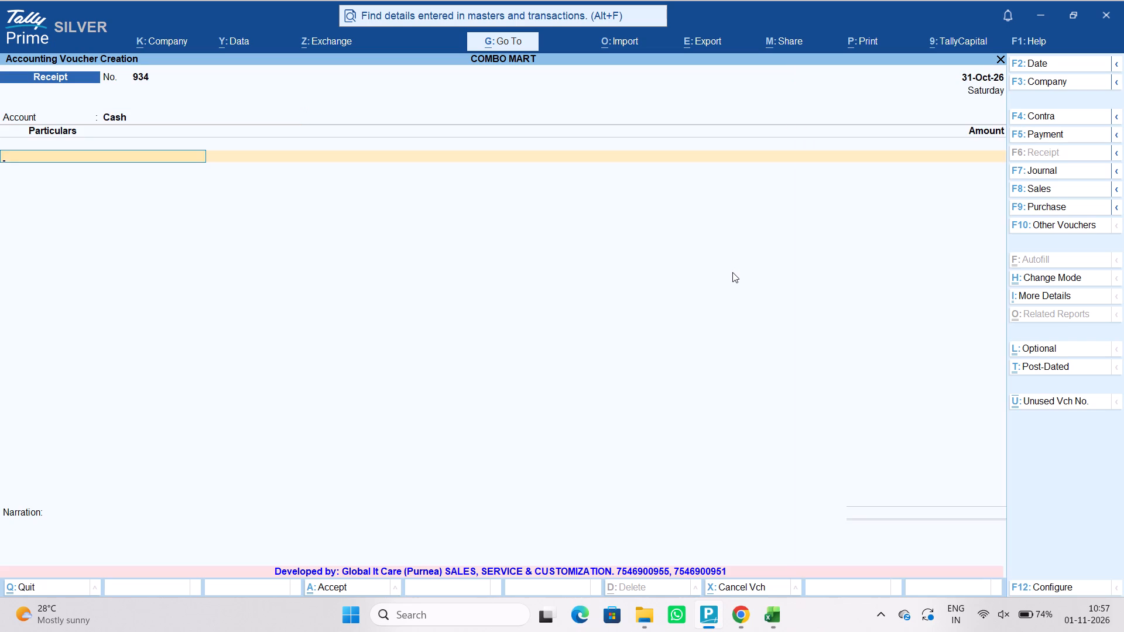
type("PARK")
key("Return")
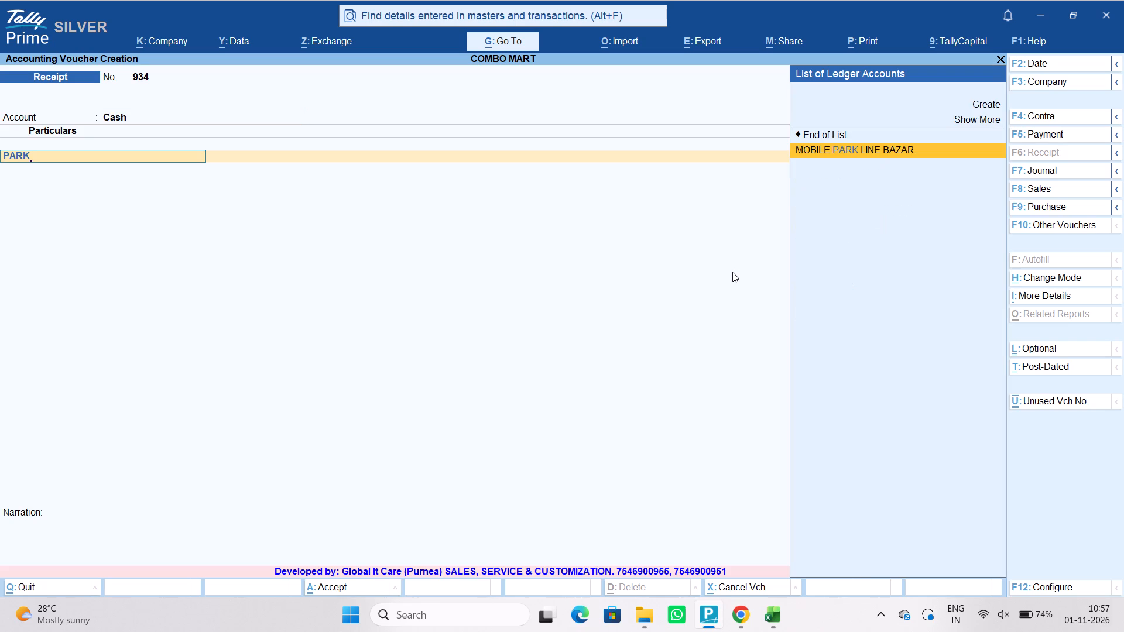
type("620")
key("Return")
key("Down")
key("Down")
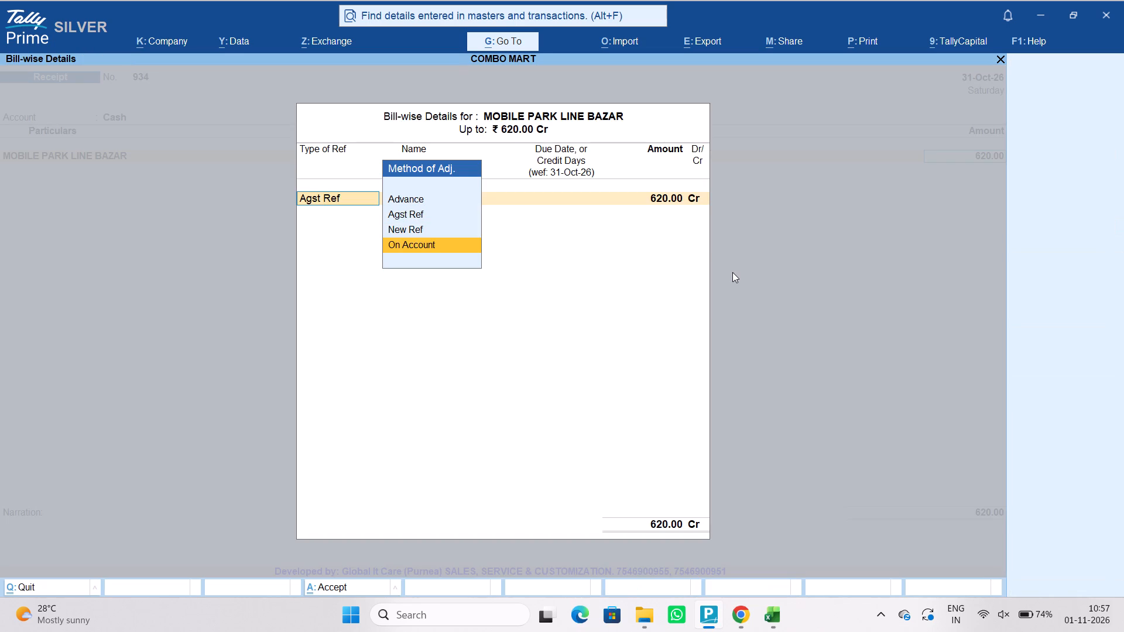
key("Return")
key("Return")
key("Return")
key("Return")
key("Return")
key("Return")
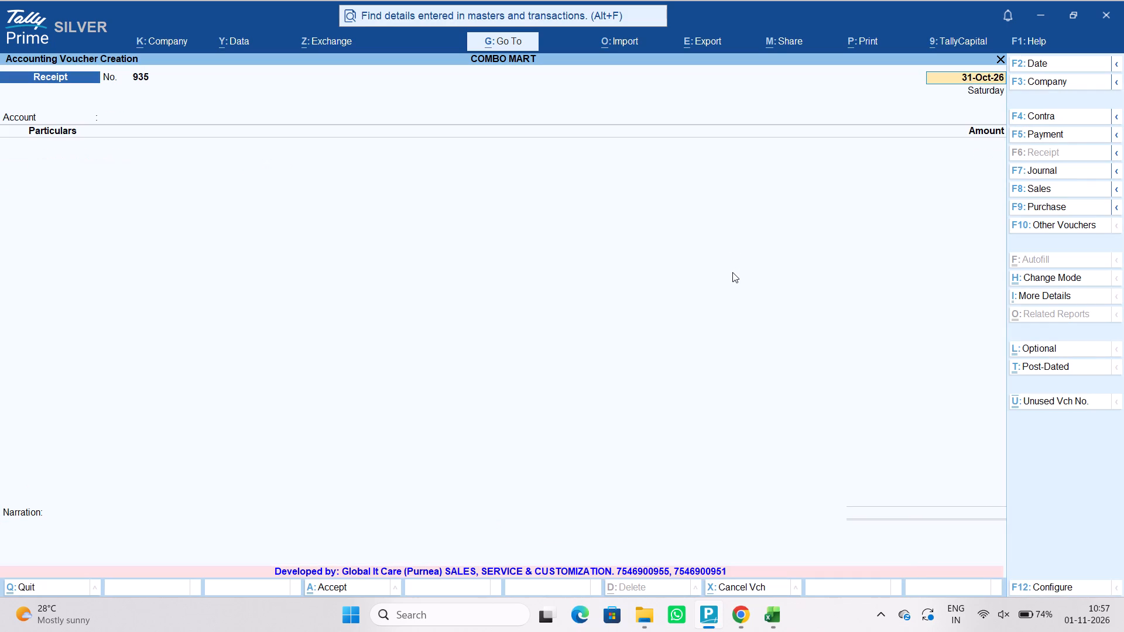
Record a Cash receipt of 600 from NAVNIT RETAILER dated 31-Oct-26, adjusted On Account, and save the voucher.
key("Return")
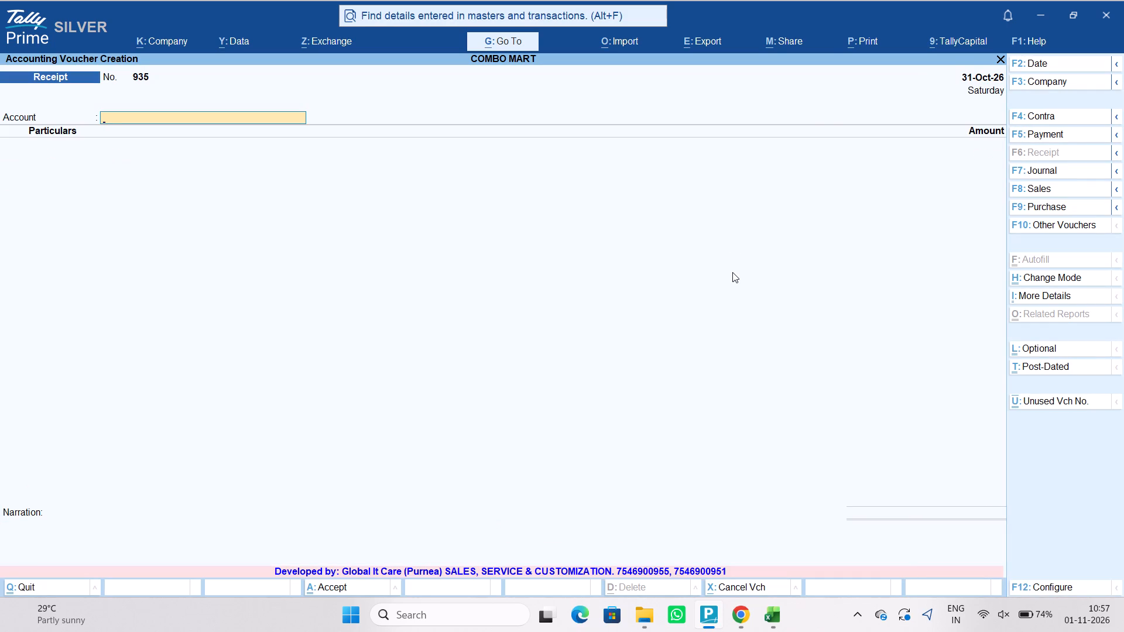
type("NAVBNIT")
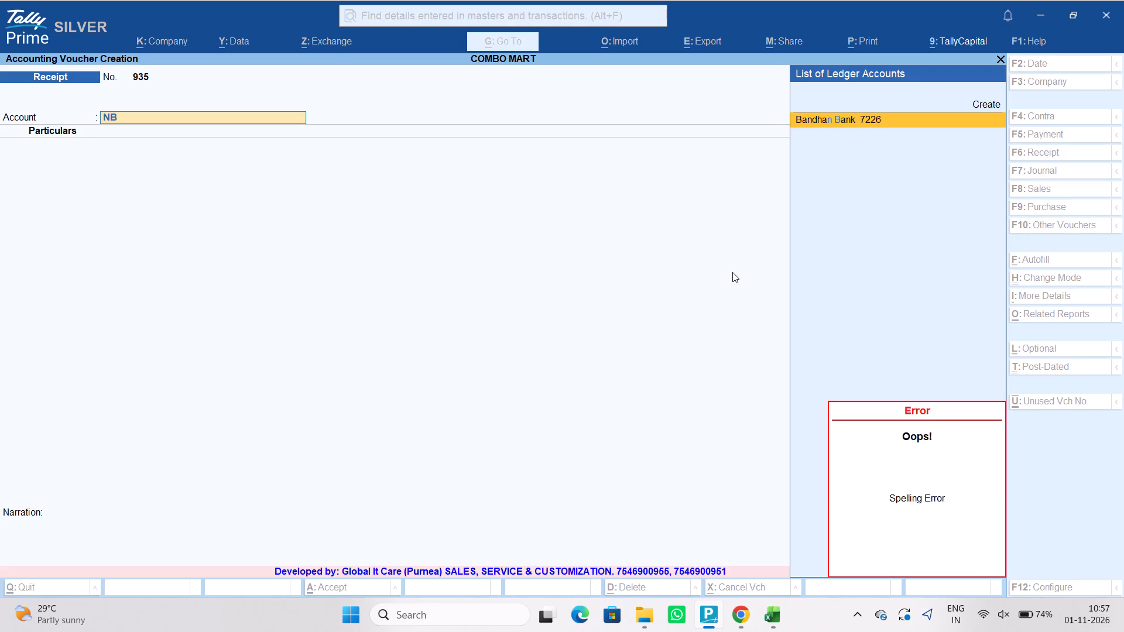
key("BackSpace")
key("BackSpace")
key("BackSpace")
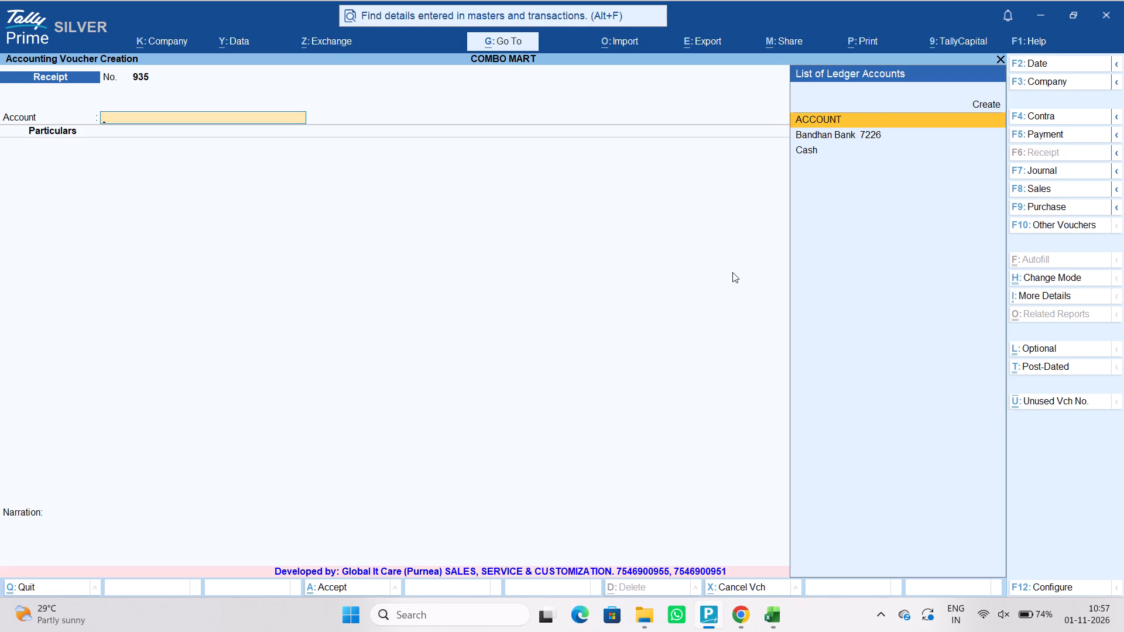
type("CASH")
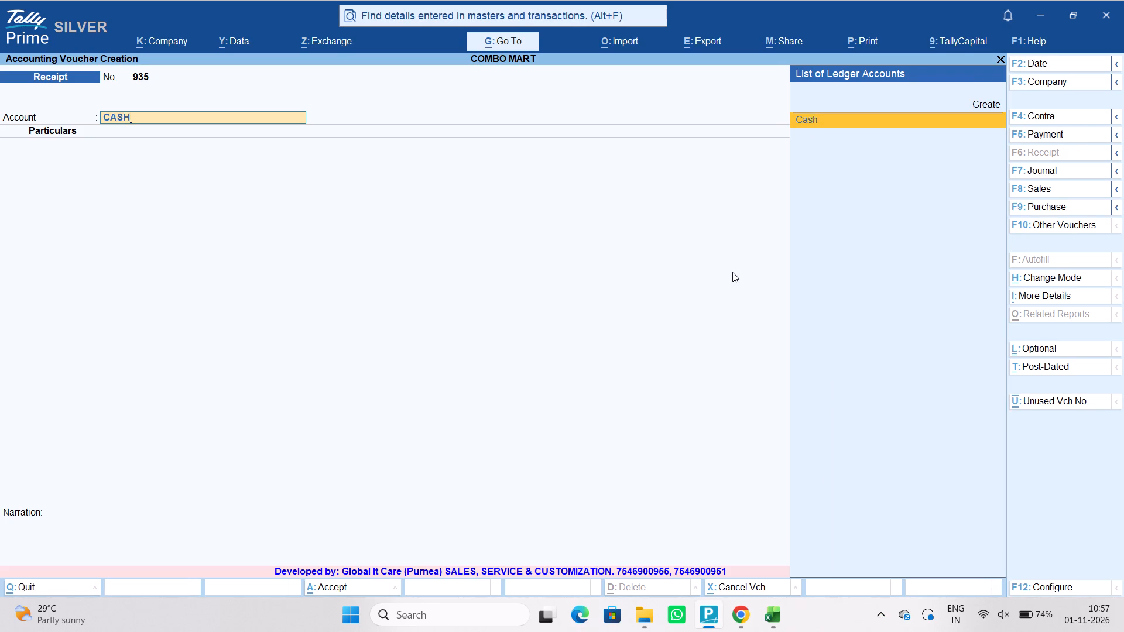
key("Return")
type("NAVNIT")
key("Return")
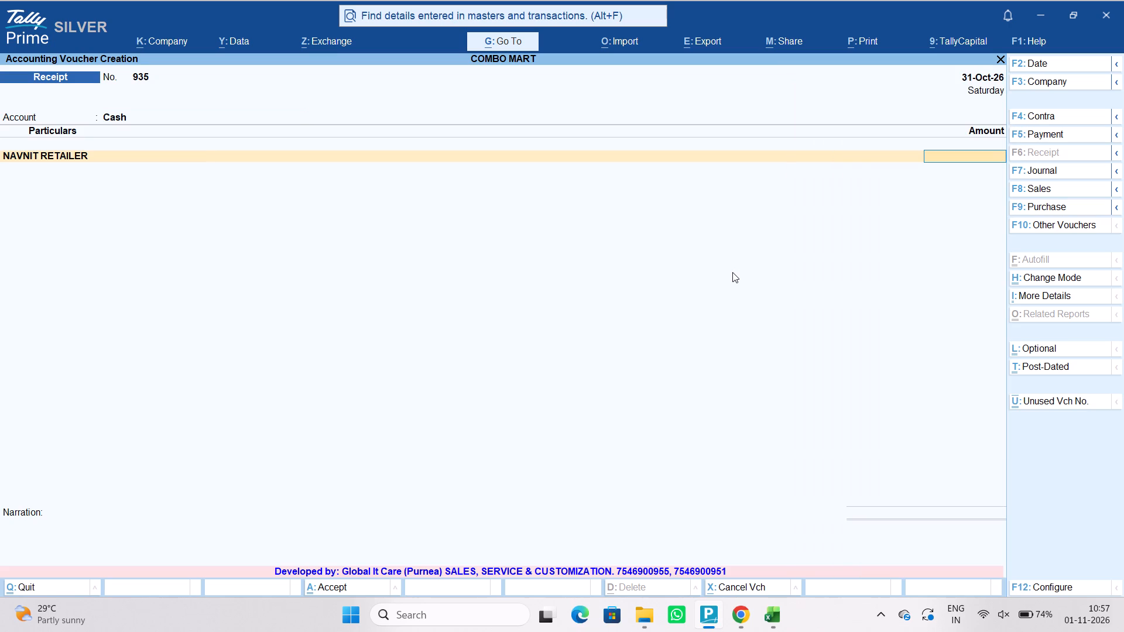
type("600")
key("Return")
key("Down")
key("Down")
key("Down")
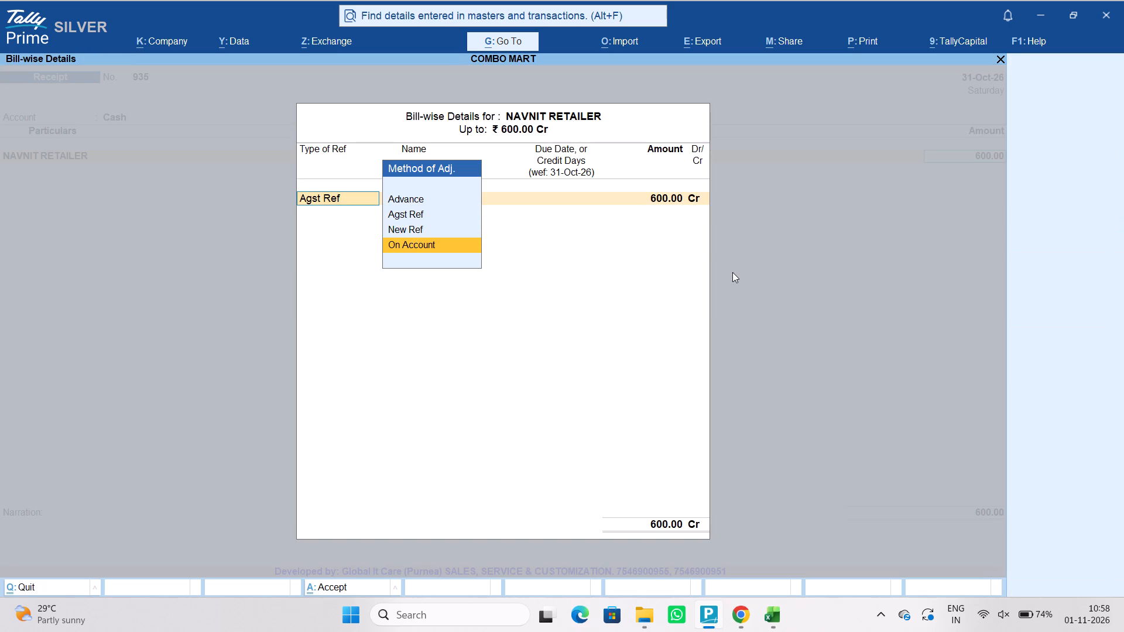
key("Return")
key("Return")
key("Return")
key("Return")
key("Return")
key("Return")
key("Return")
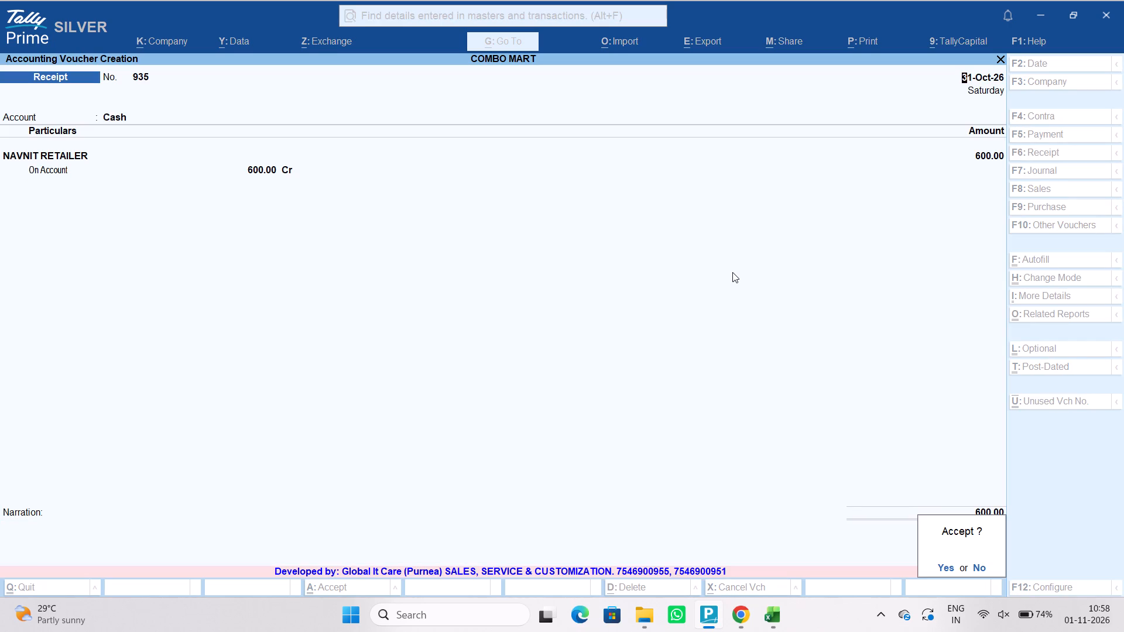
key("Return")
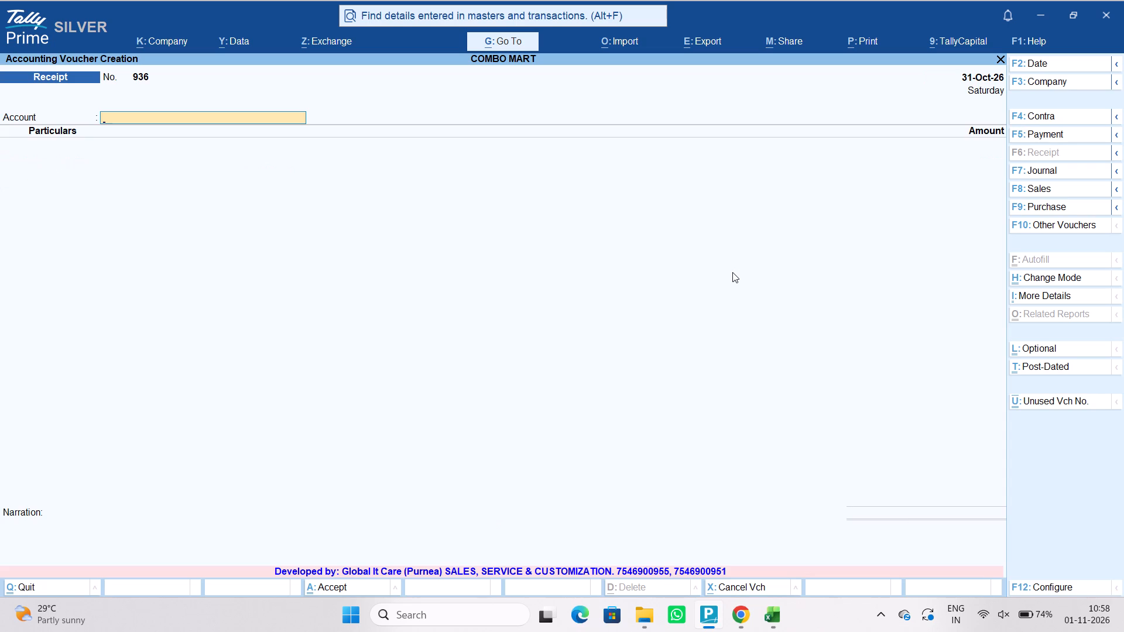
key("d")
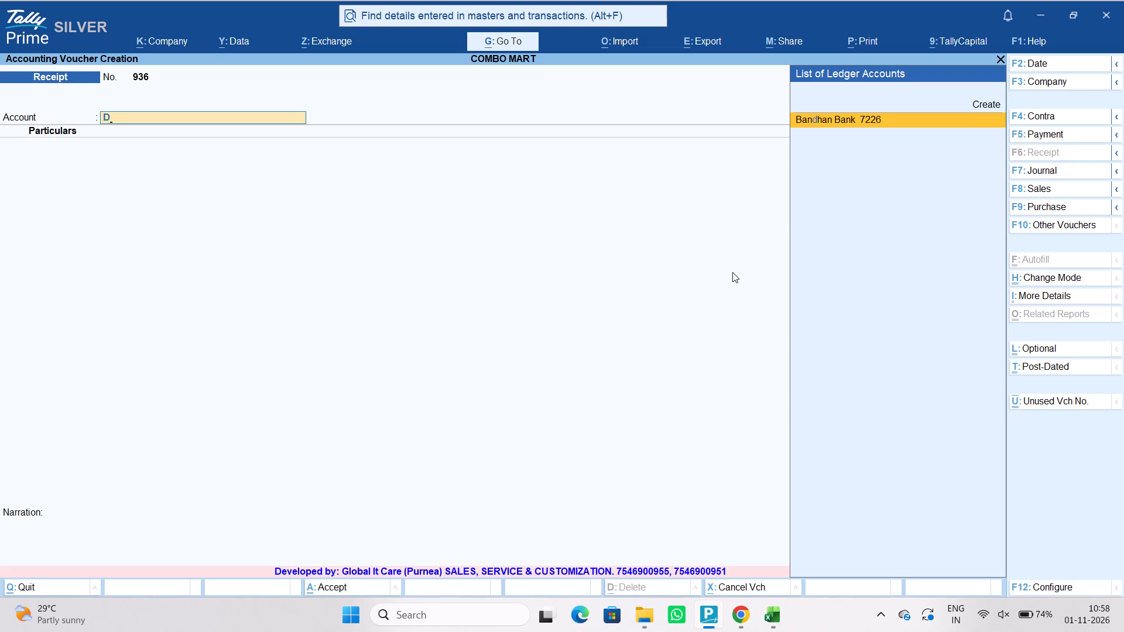
key("BackSpace")
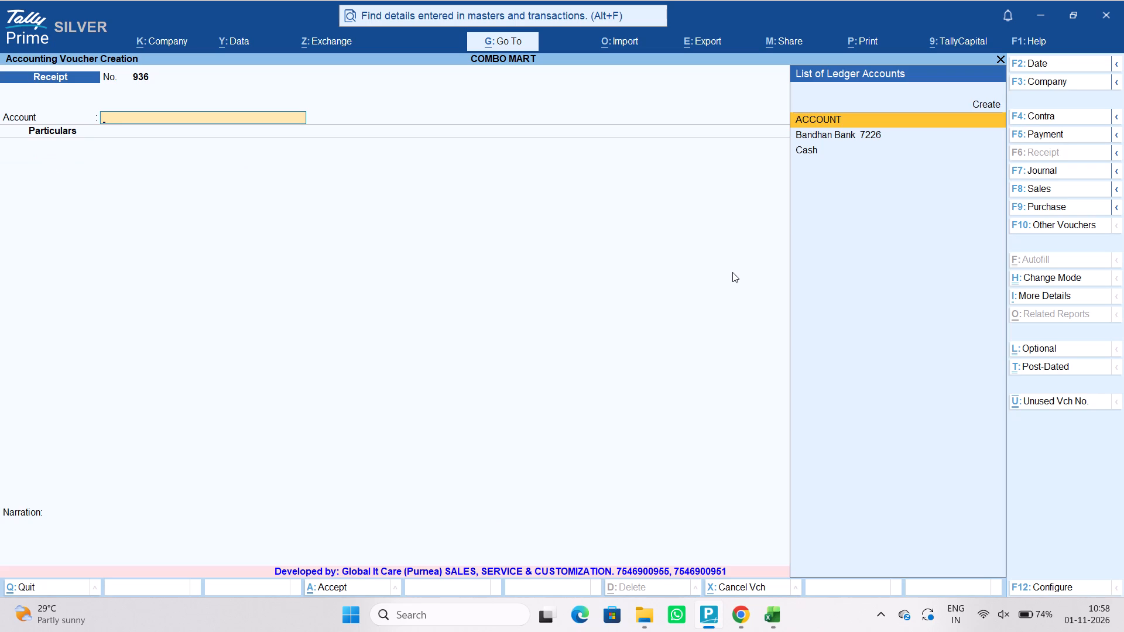
type("BAM")
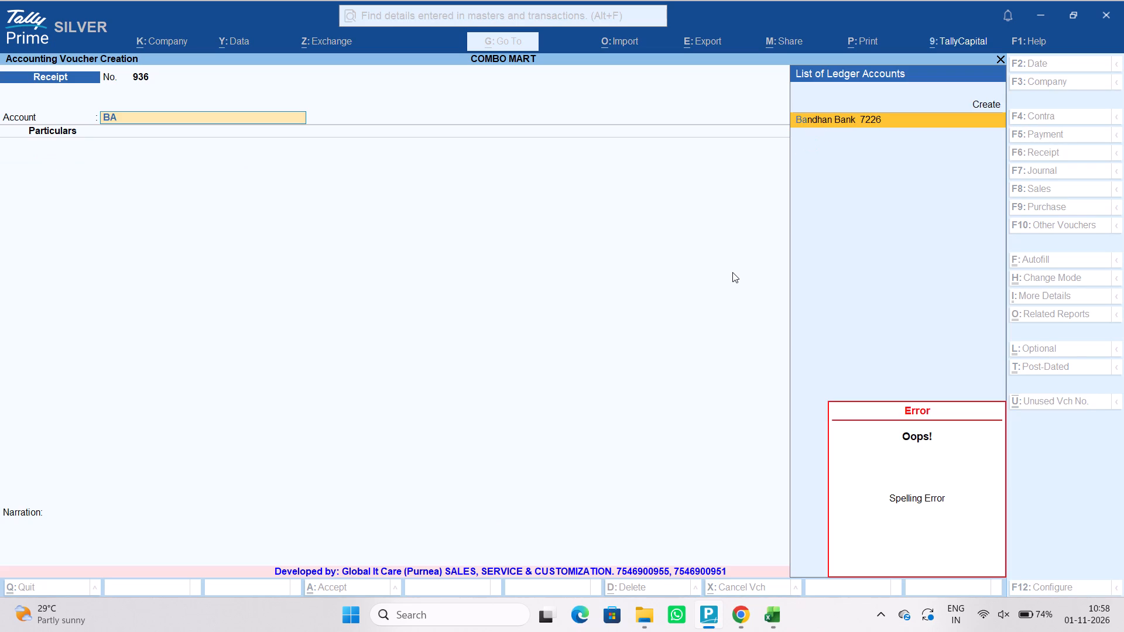
key("Return")
key("Return")
key("Return")
key("BackSpace")
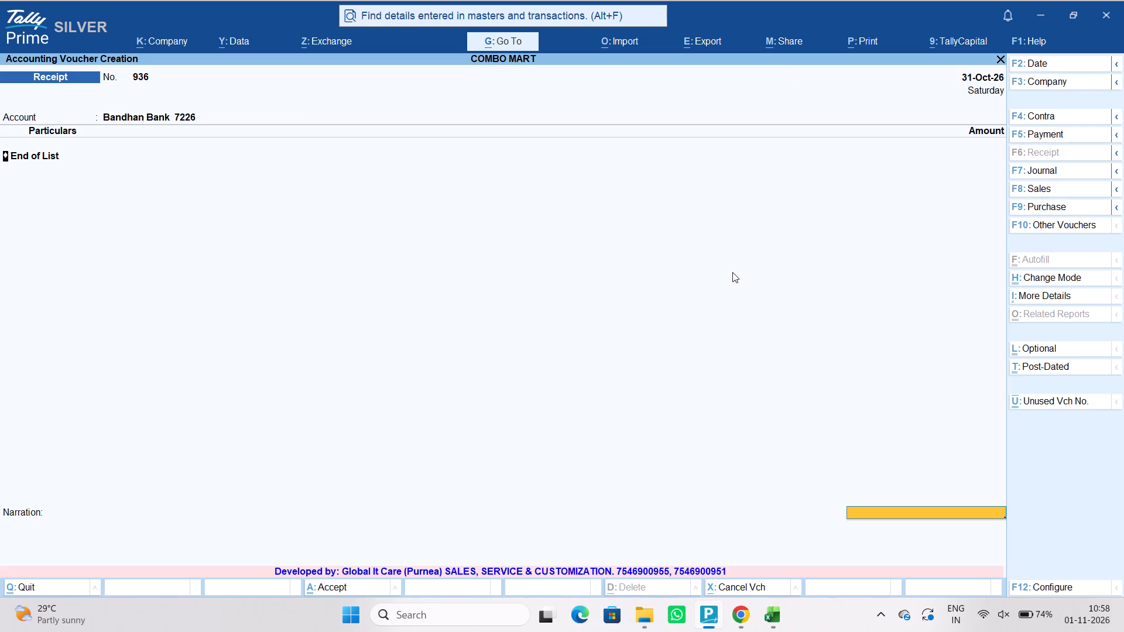
type("DILNAWA")
key("Return")
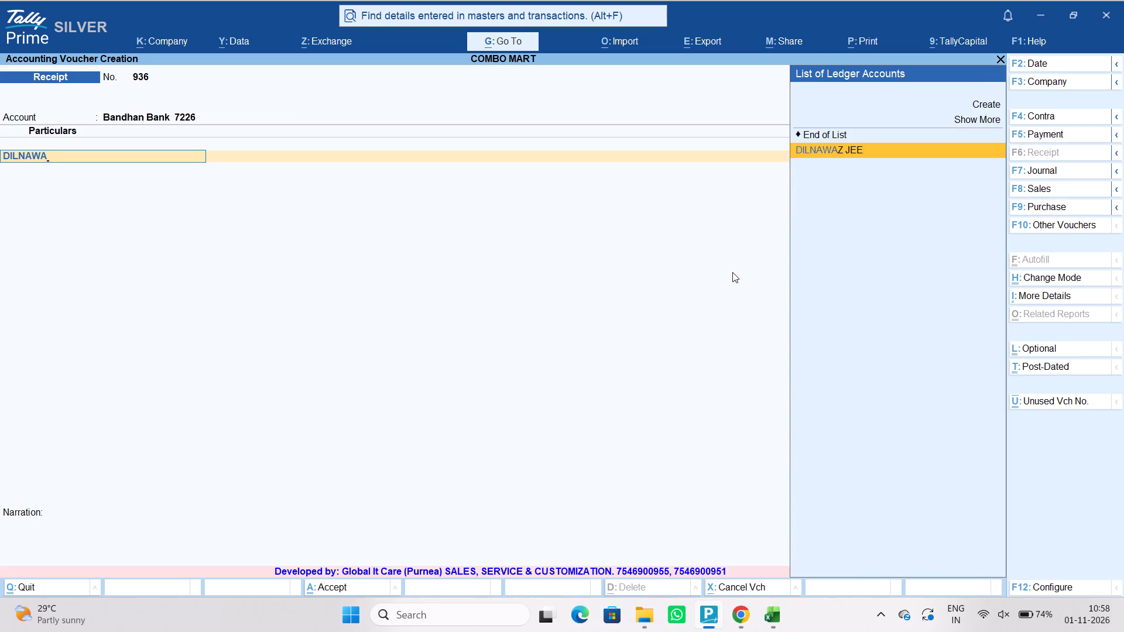
type("44700")
key("Return")
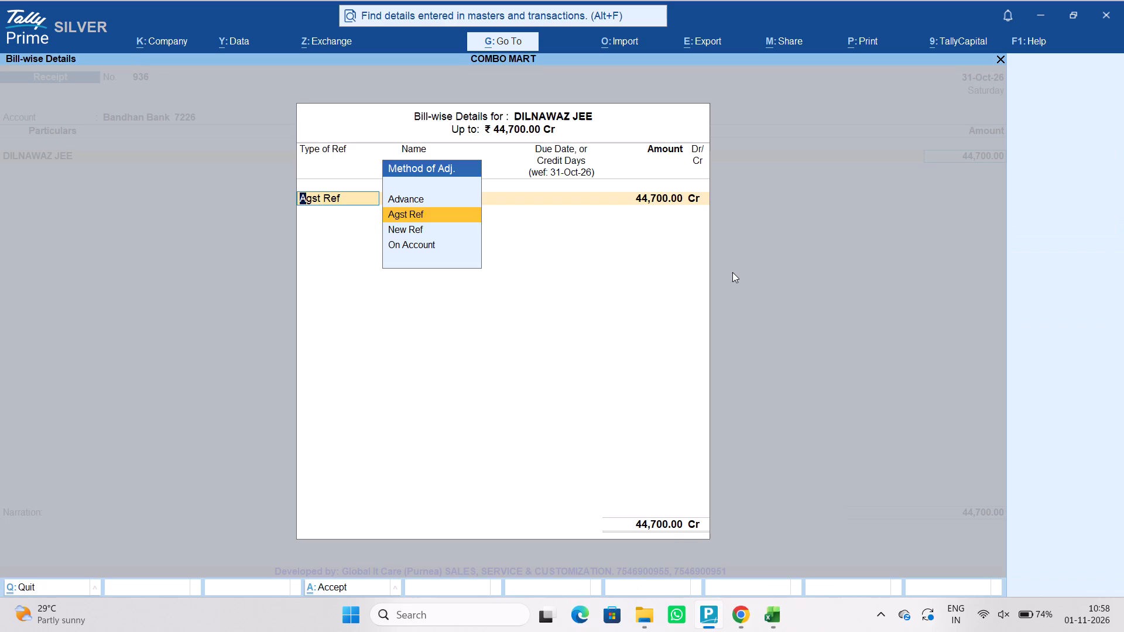
key("Down")
key("Down")
key("Down")
key("Return")
key("Return")
key("Return")
key("Return")
key("Return")
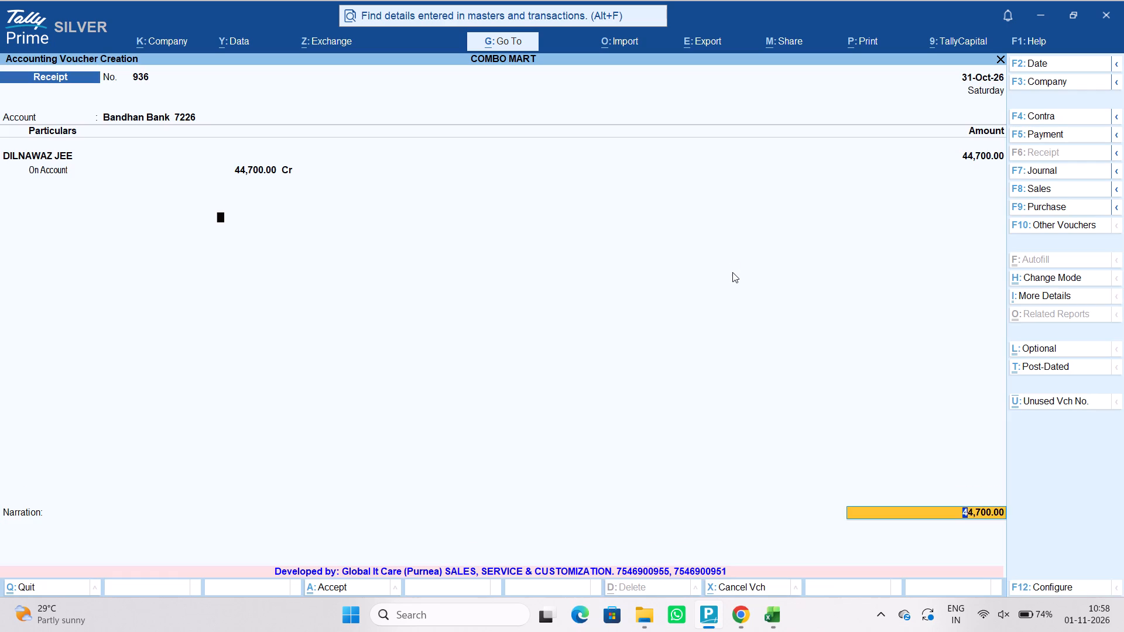
key("Return")
key("Return")
key("Return")
key("Return")
key("Return")
key("Return")
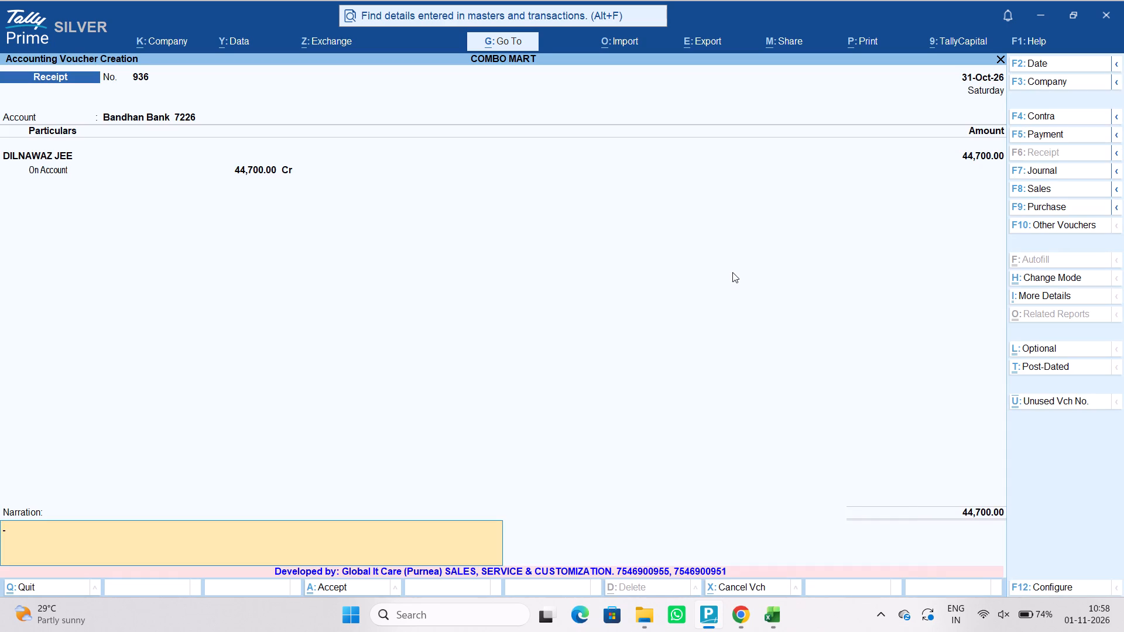
key("Return")
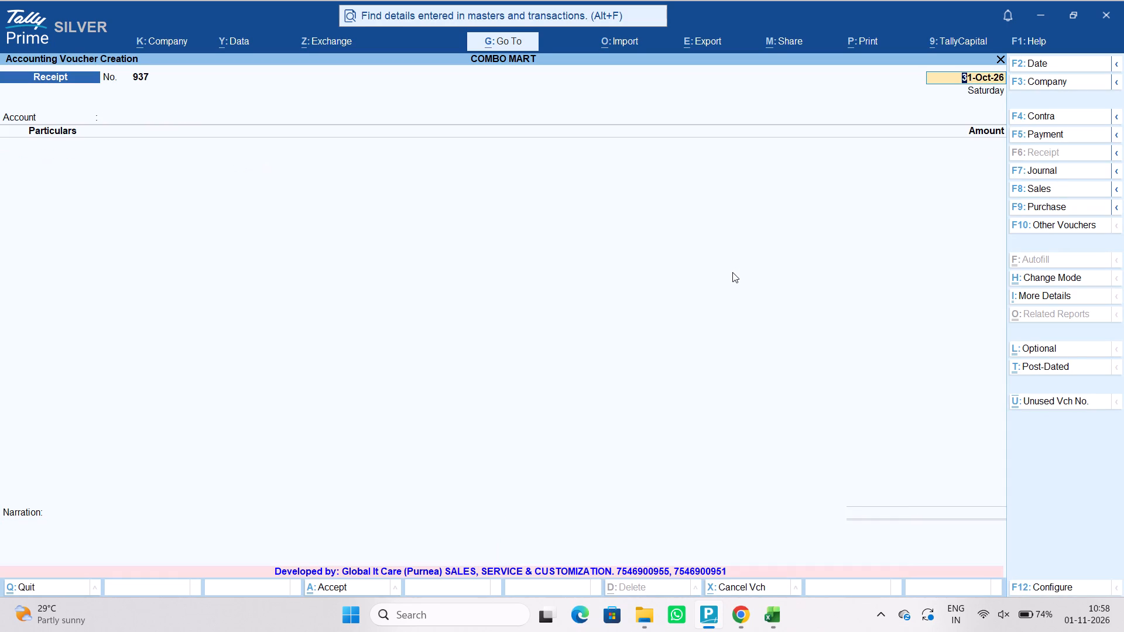
Record a Bandhan Bank 7226 receipt of 5,000 from SHAMA TELECOM dated 31-Oct-26, adjusted On Account with Cheque/DD allocation, and save the voucher.
key("Return")
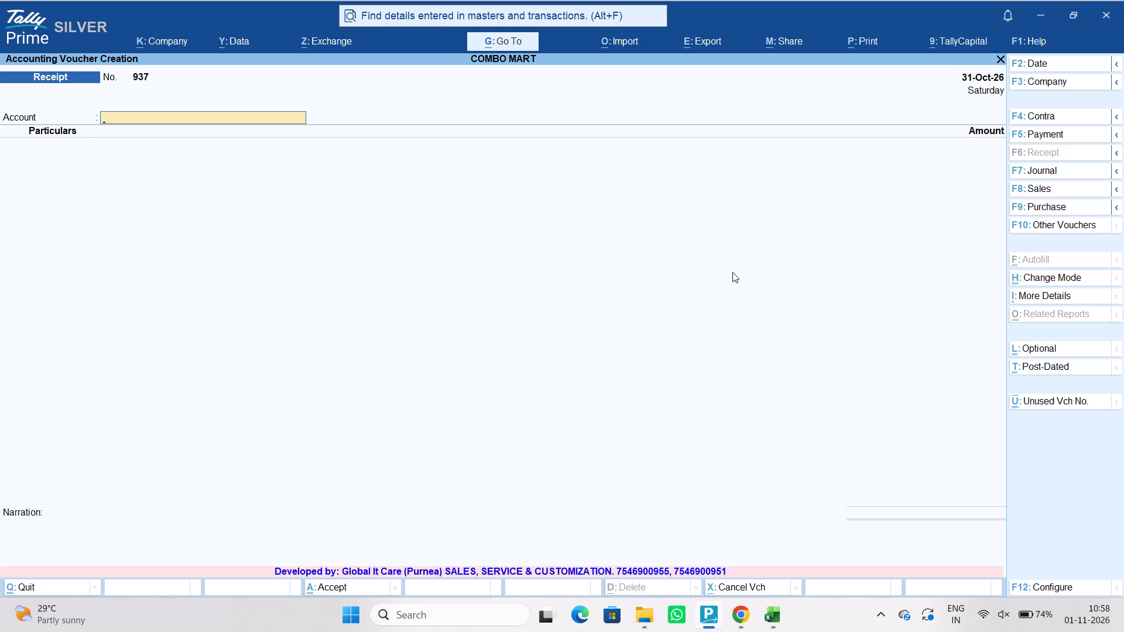
type("BAN")
key("Return")
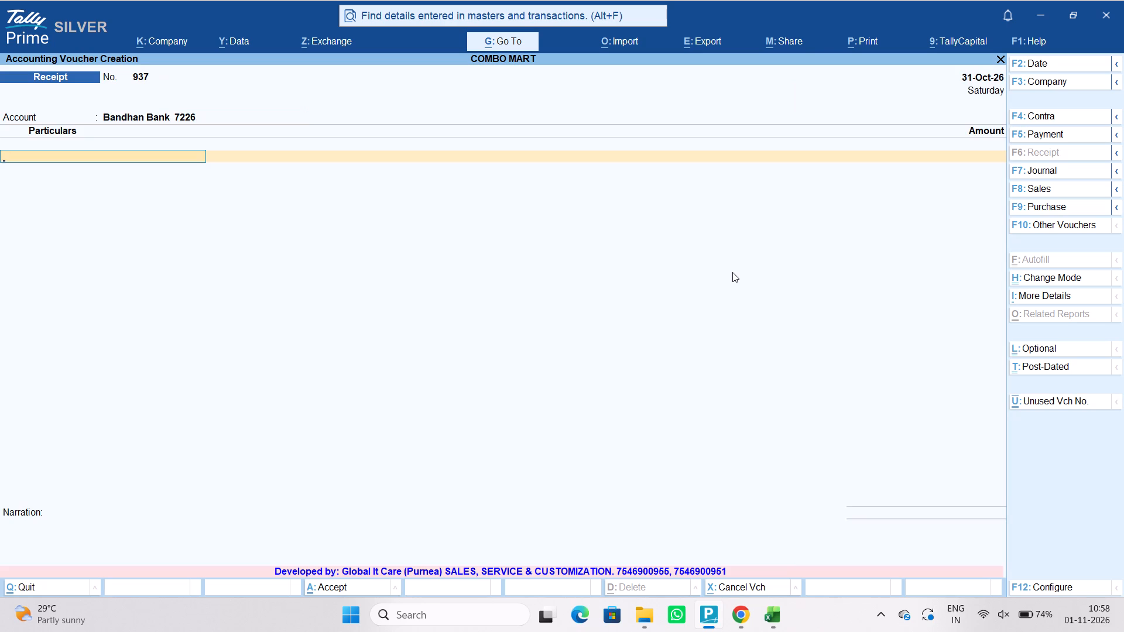
type("SHANA")
key("BackSpace")
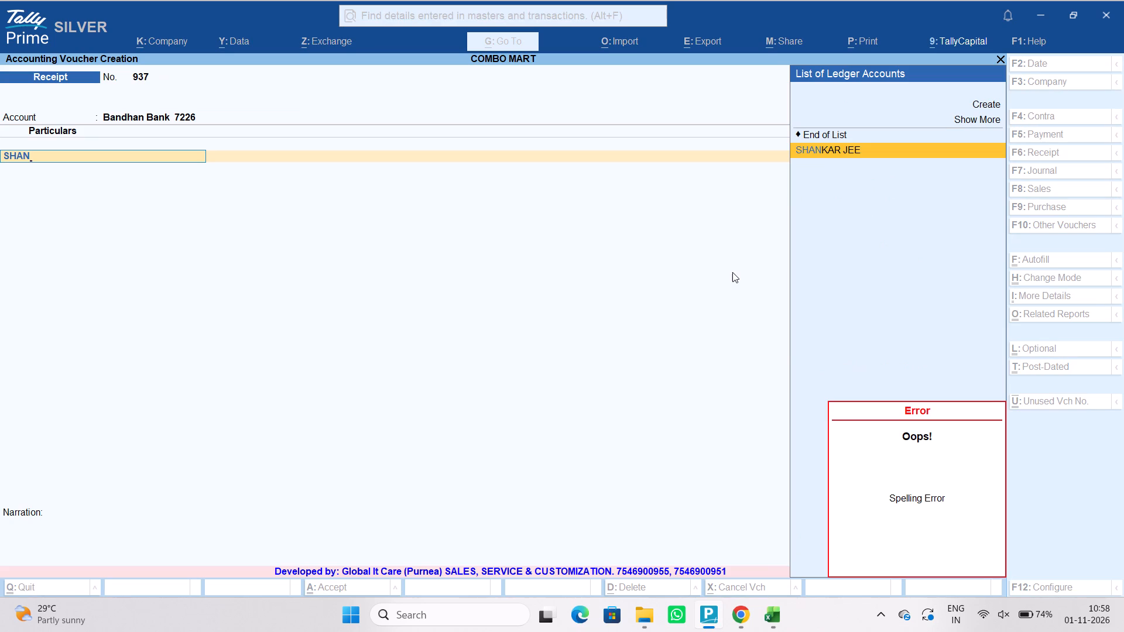
key("BackSpace")
type("MA")
key("Return")
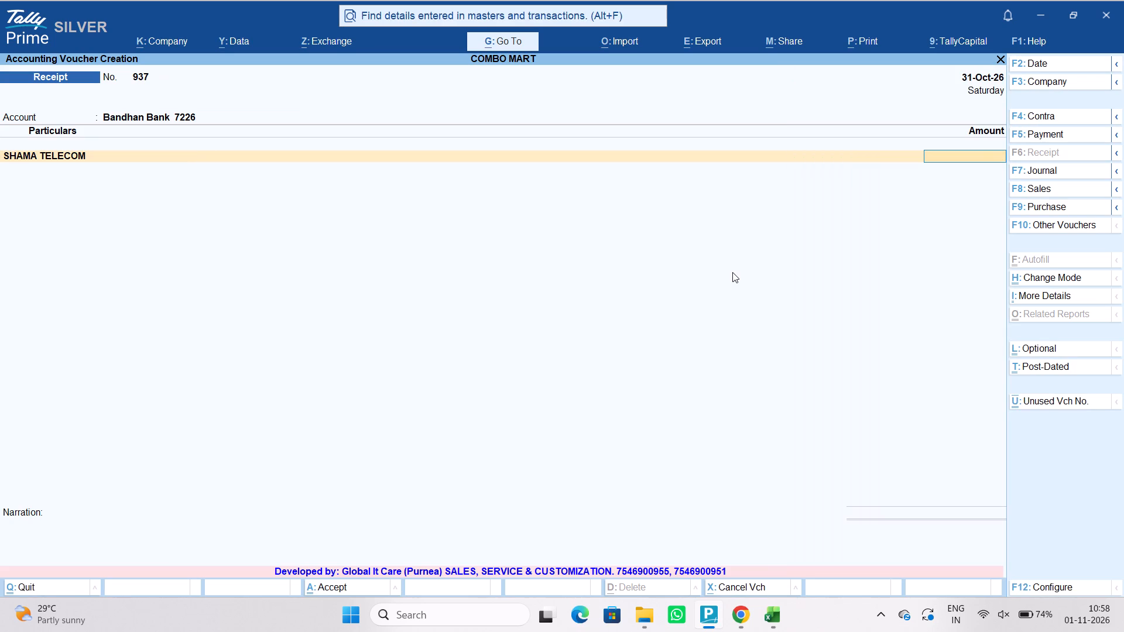
type("5000")
key("Return")
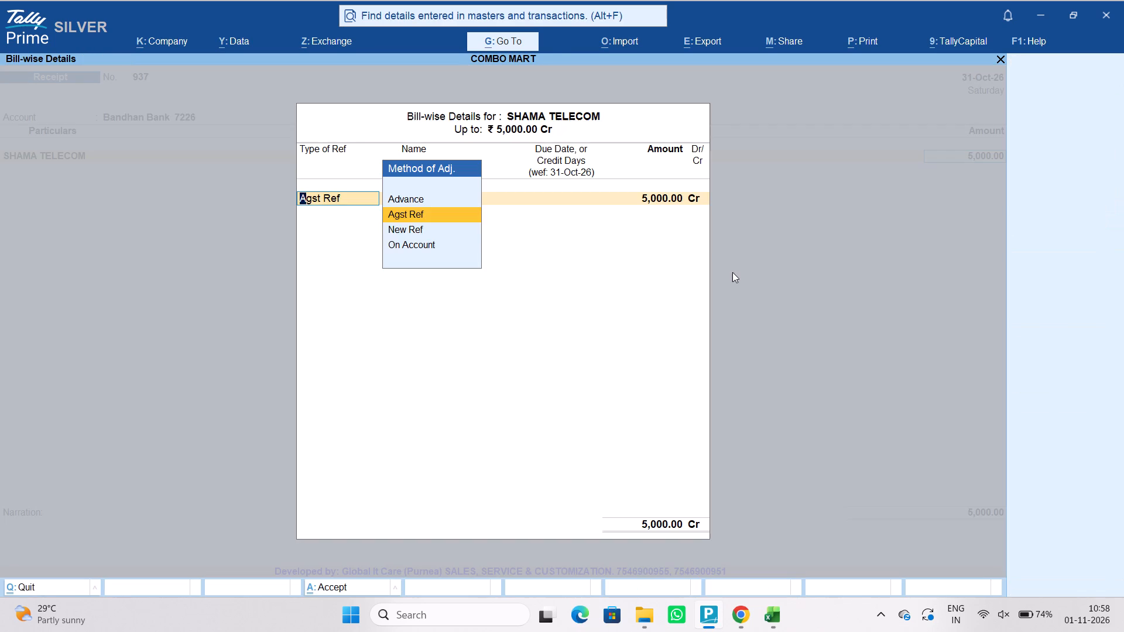
key("Down")
key("Down")
key("Down")
key("Return")
key("Return")
key("Return")
key("Return")
key("Return")
key("Return")
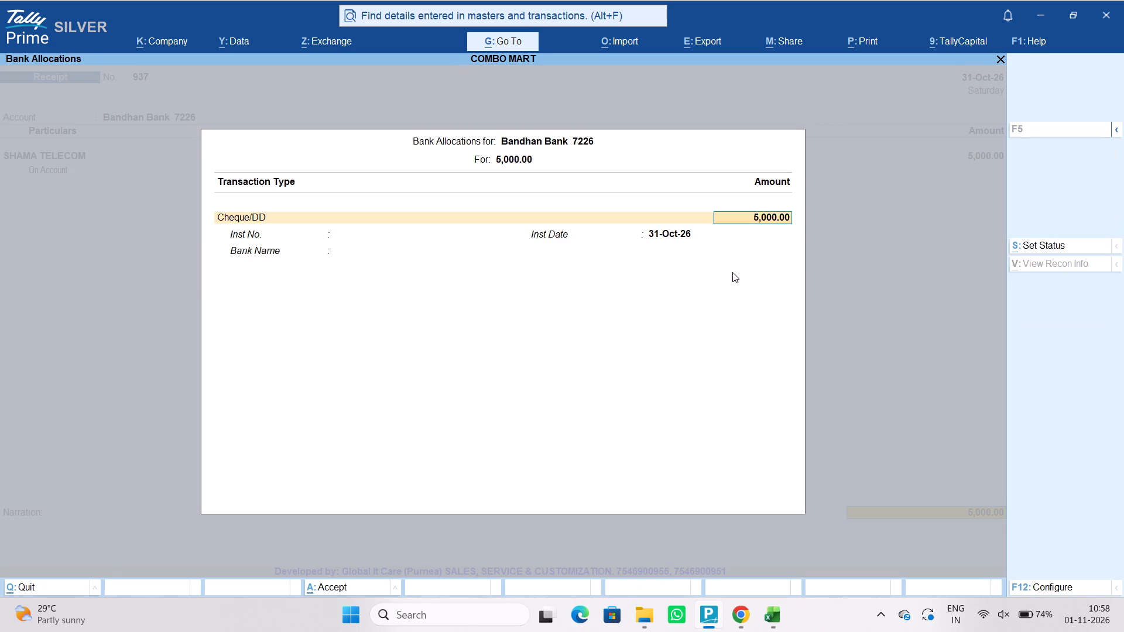
key("Return")
key("Return")
key("Return")
key("Return")
key("Return")
key("Return")
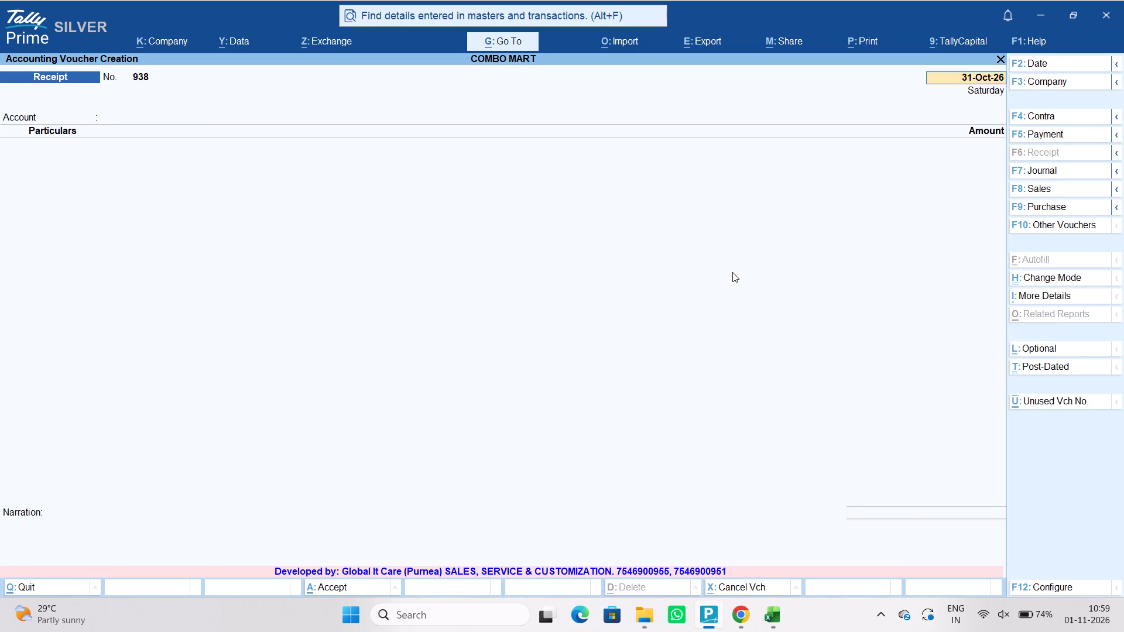
Record a Cash receipt of 600 from DEEPAK MOB dated 31-Oct-26, adjusted On Account, and save the voucher.
key("Return")
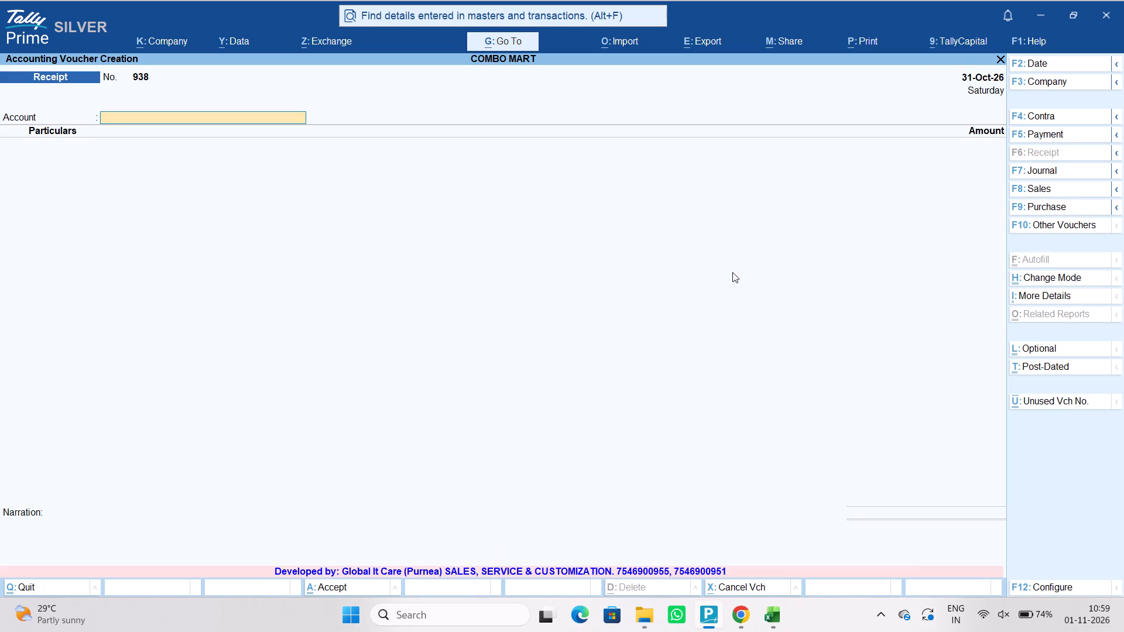
type("CASH")
key("Return")
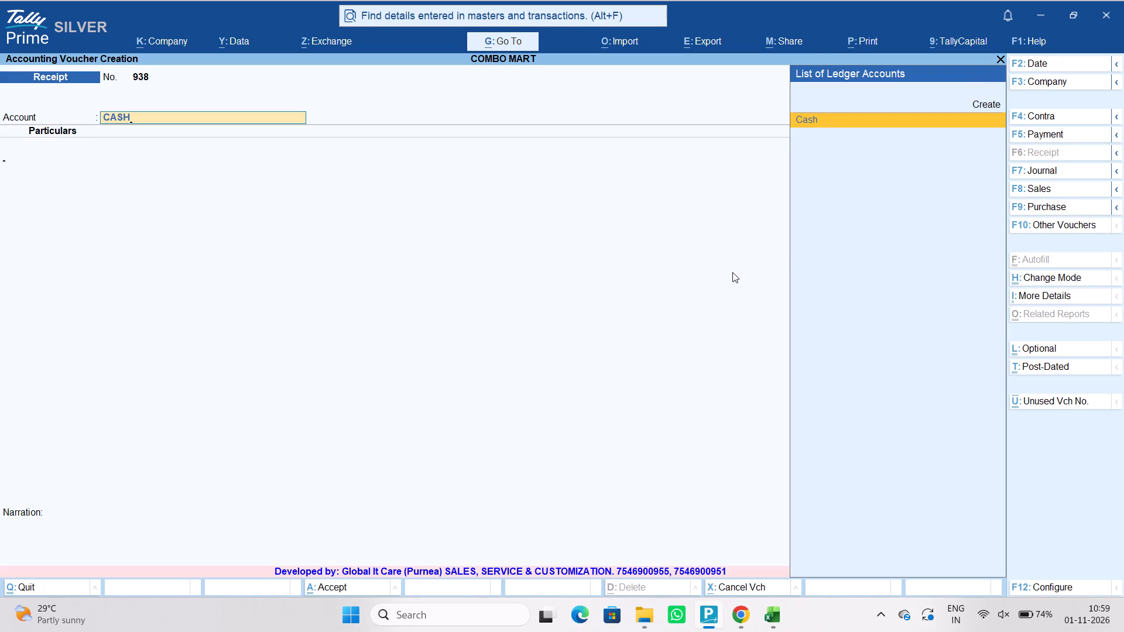
type("DEE")
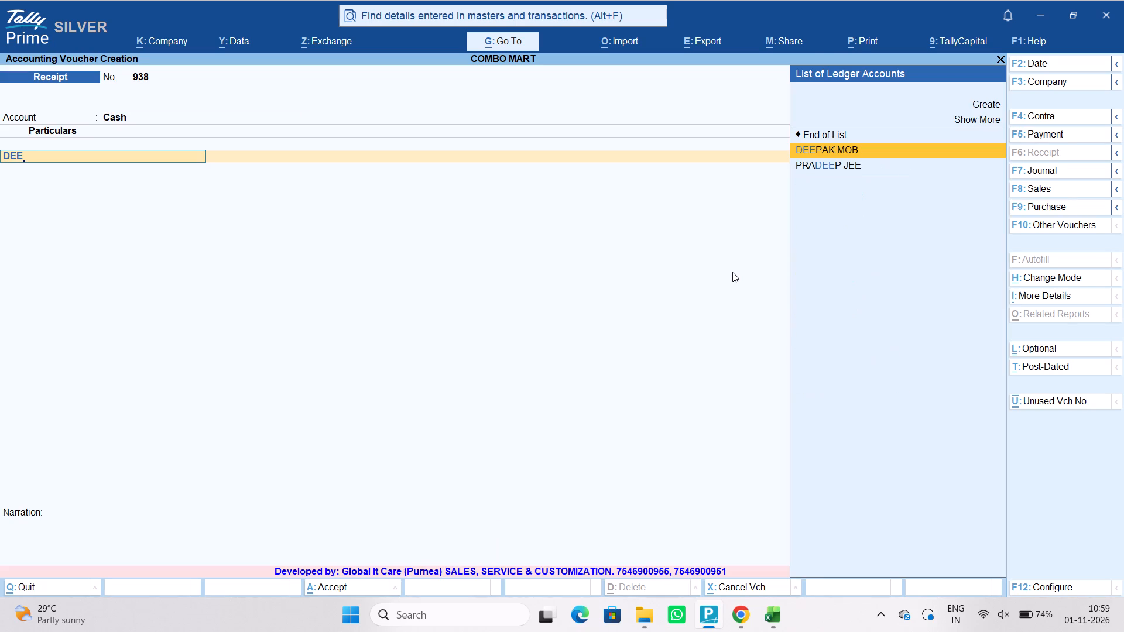
type("PAK")
key("Return")
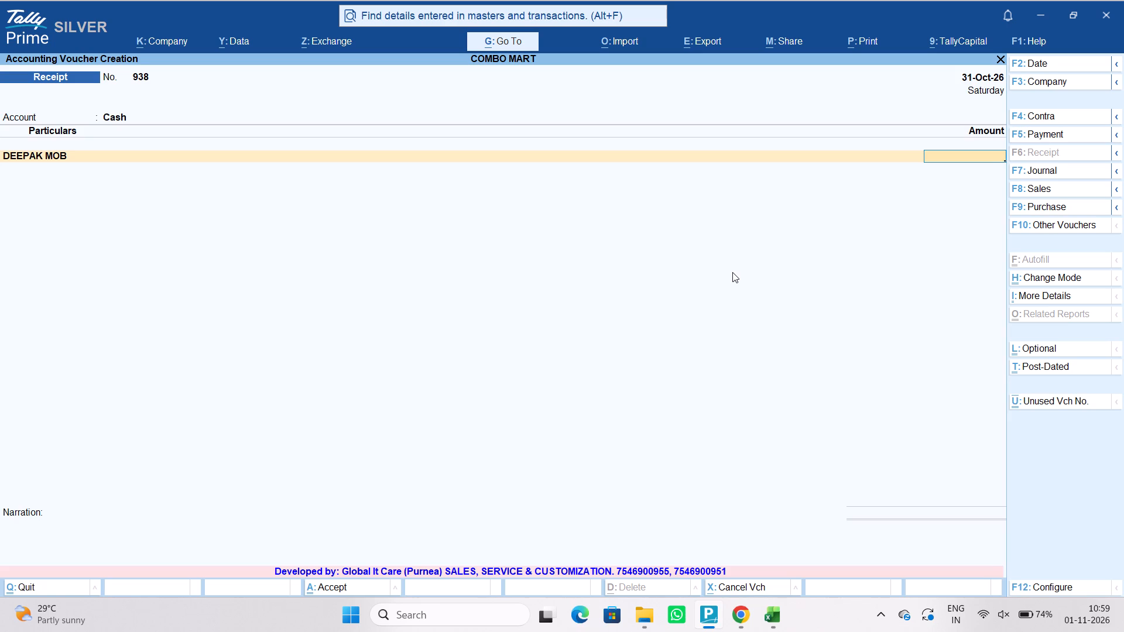
type("600")
key("Return")
key("Down")
key("Down")
key("Down")
key("Return")
key("Return")
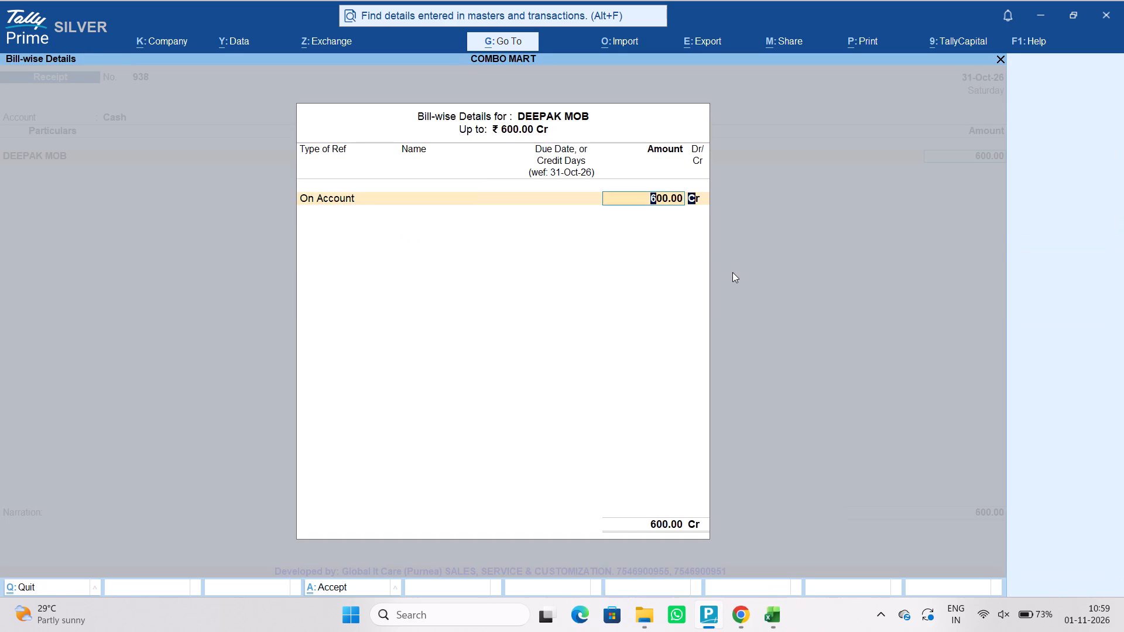
key("Return")
key("Return")
key("Return")
key("Return")
key("Return")
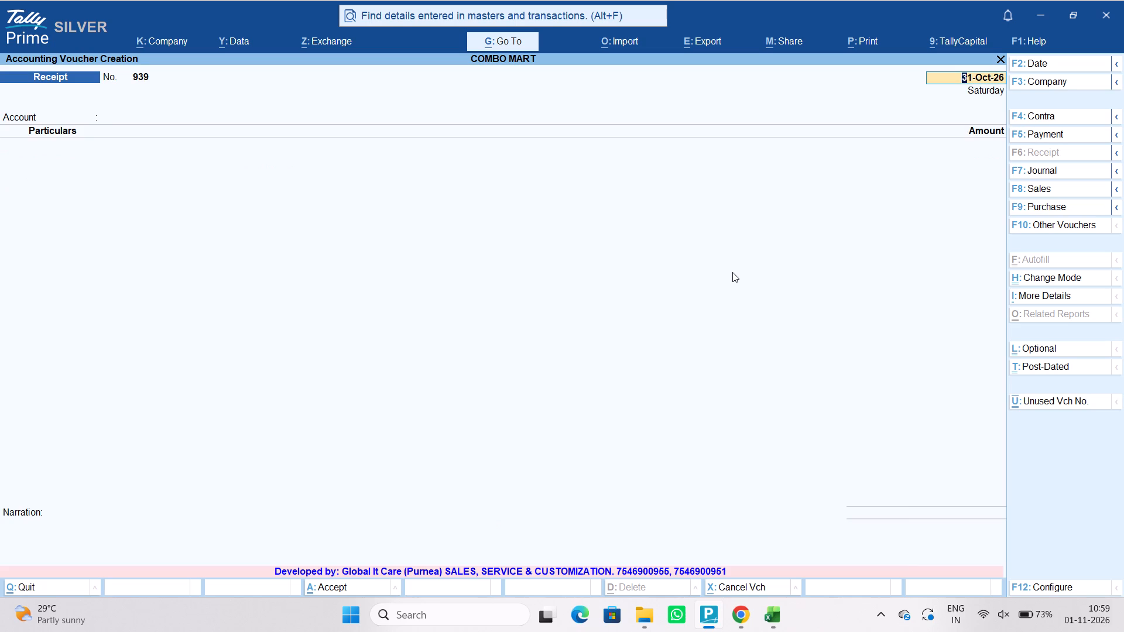
Record a Bandhan Bank 7226 receipt of 1,160 from MOBILE CARE dated 31-Oct-26 with Cheque/DD allocation, and save the voucher.
key("Return")
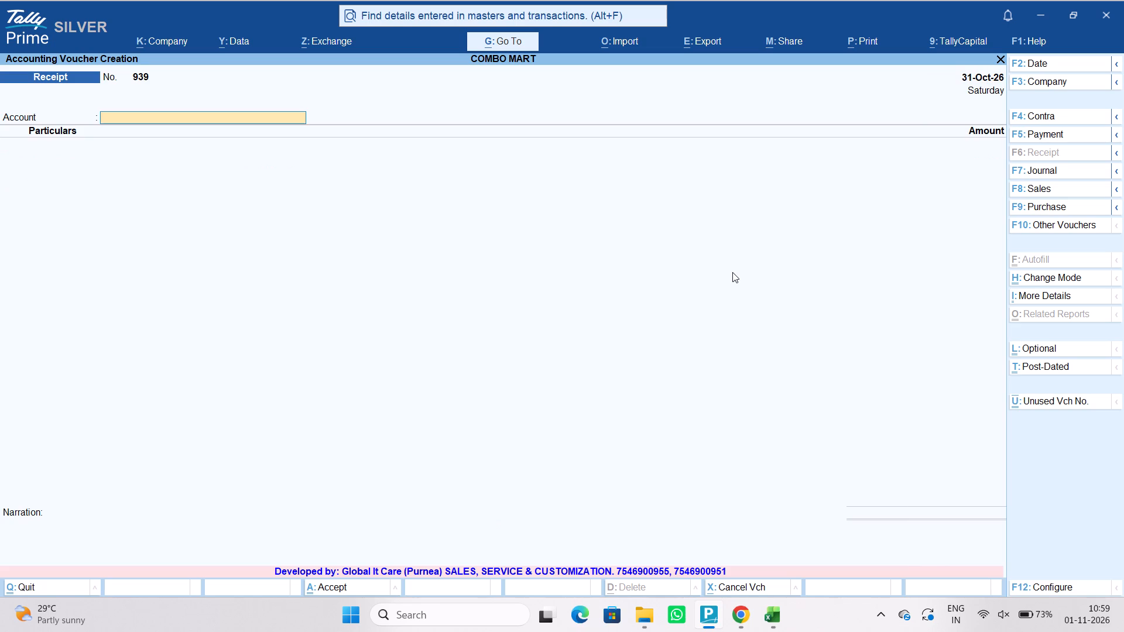
type("BAN")
key("Return")
type("MOBILE")
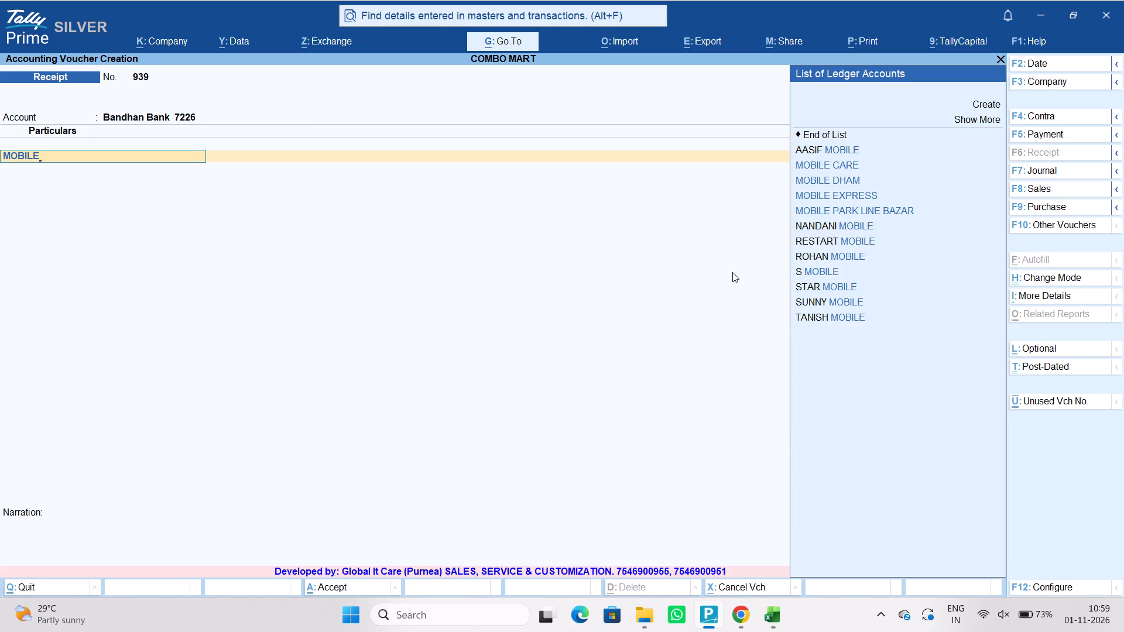
key("space")
type("CARE")
key("Return")
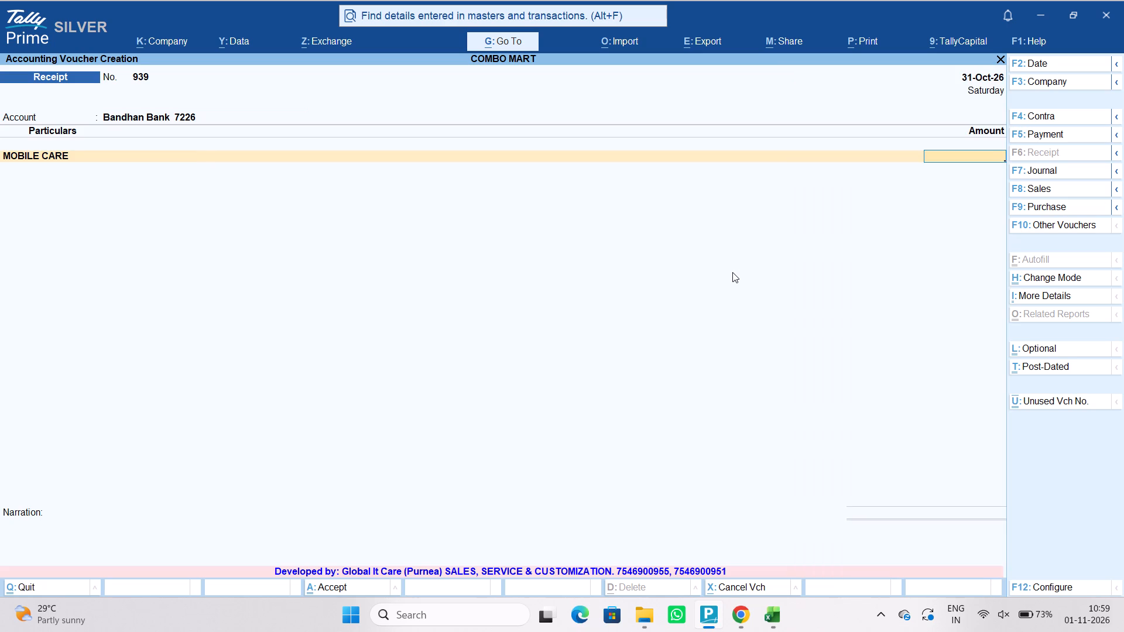
type("1160")
key("Return")
key("Return")
key("Return")
key("Return")
key("Return")
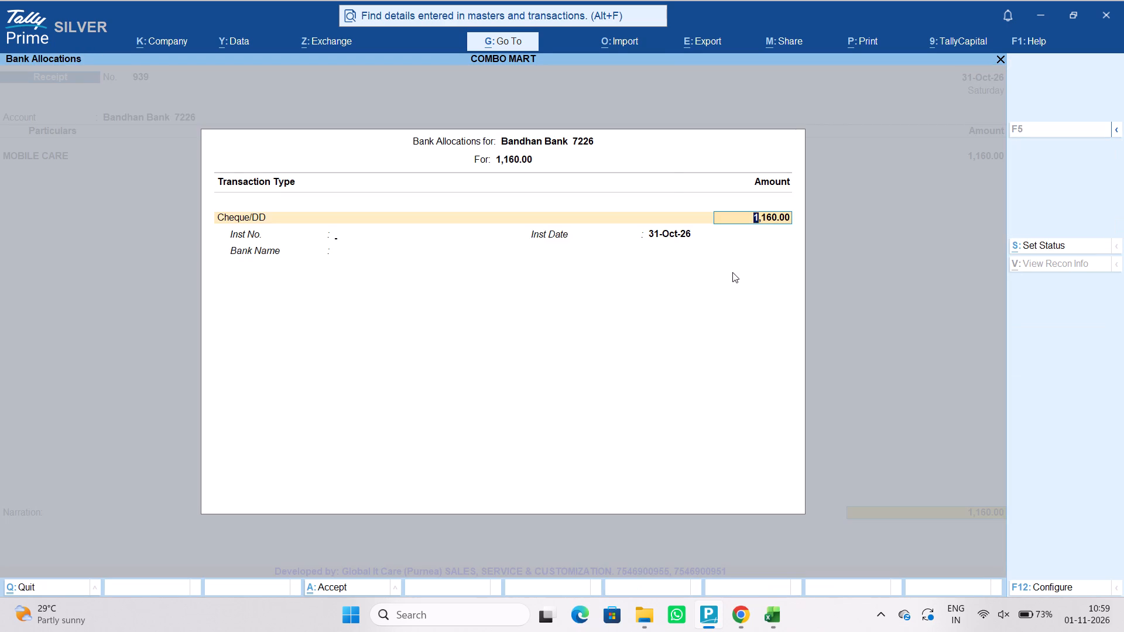
key("Return")
key("Return")
key("Return")
key("Return")
key("Return")
key("Return")
key("Return")
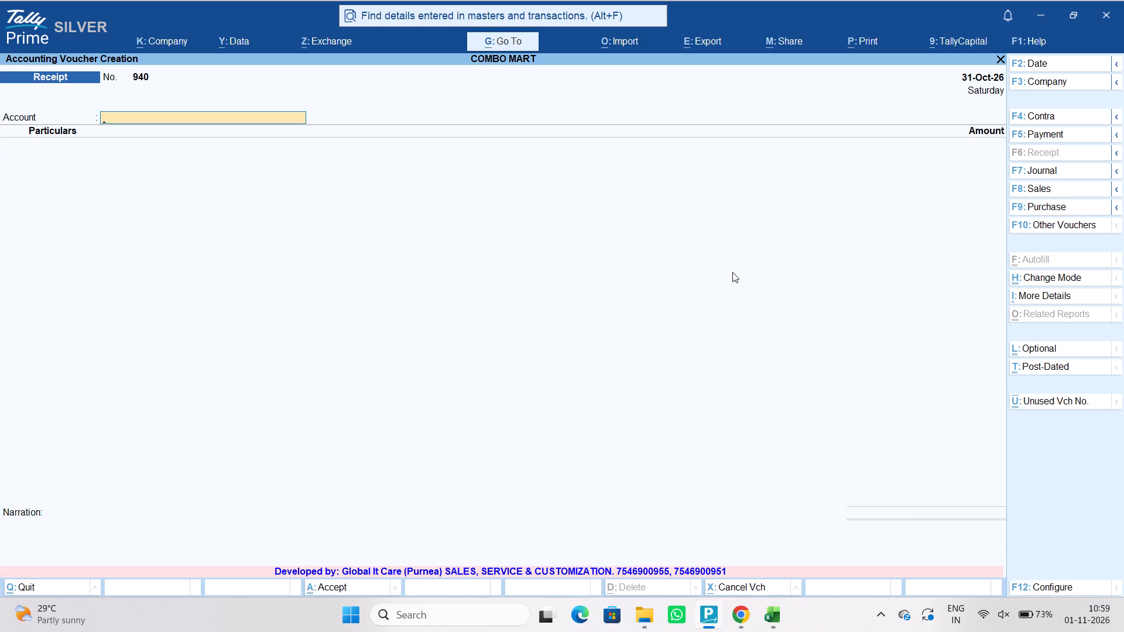
type("BA")
key("Return")
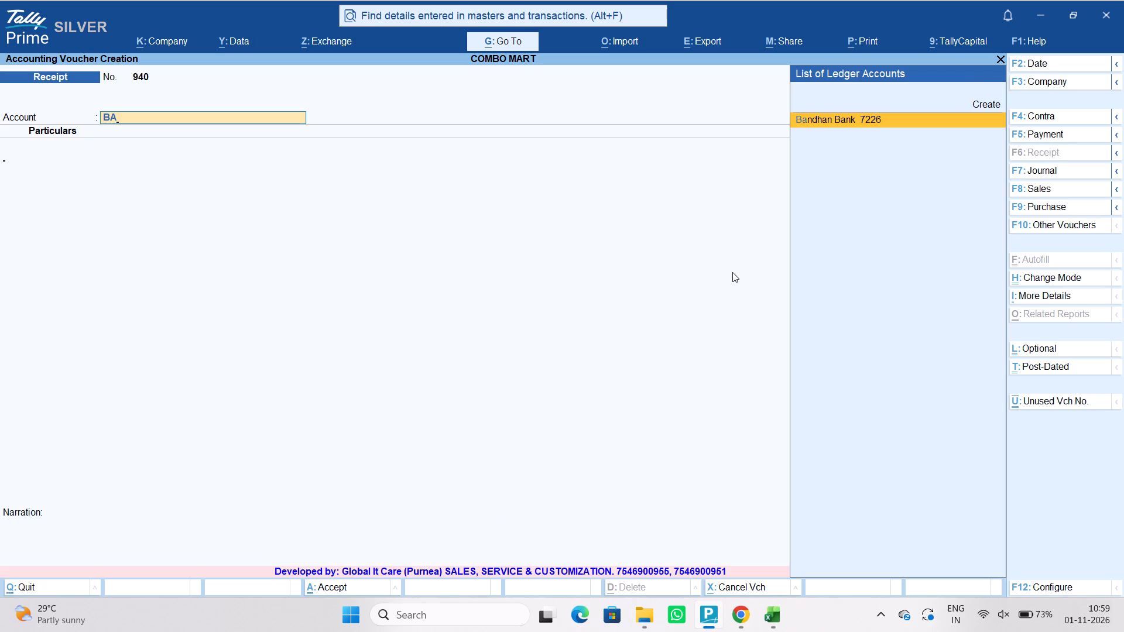
type("SANTO")
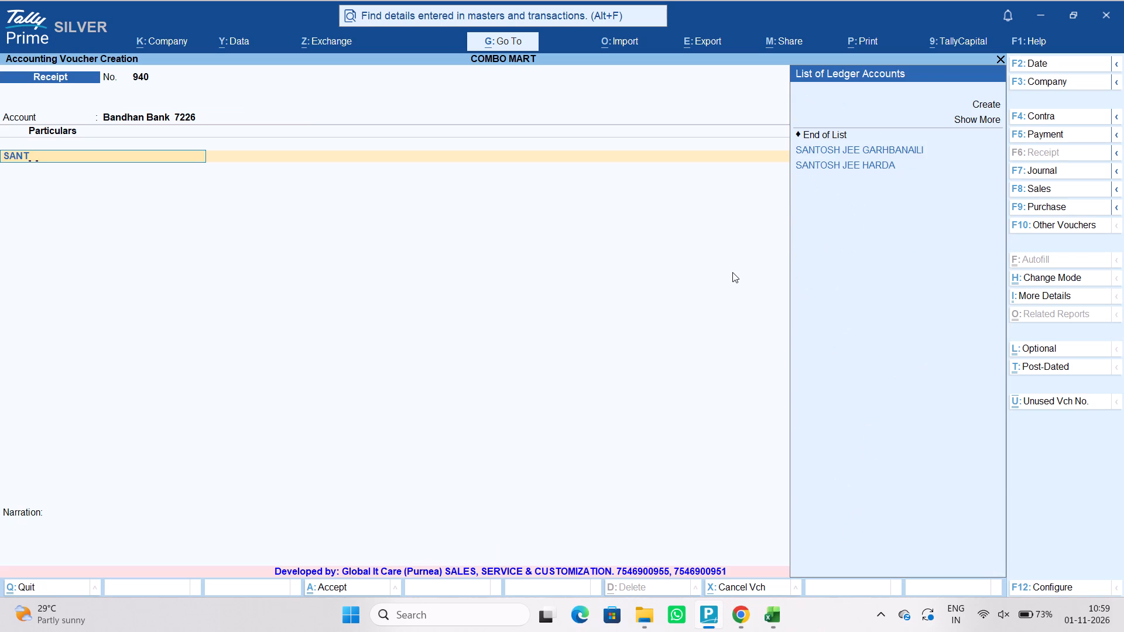
key("BackSpace")
key("BackSpace")
key("BackSpace")
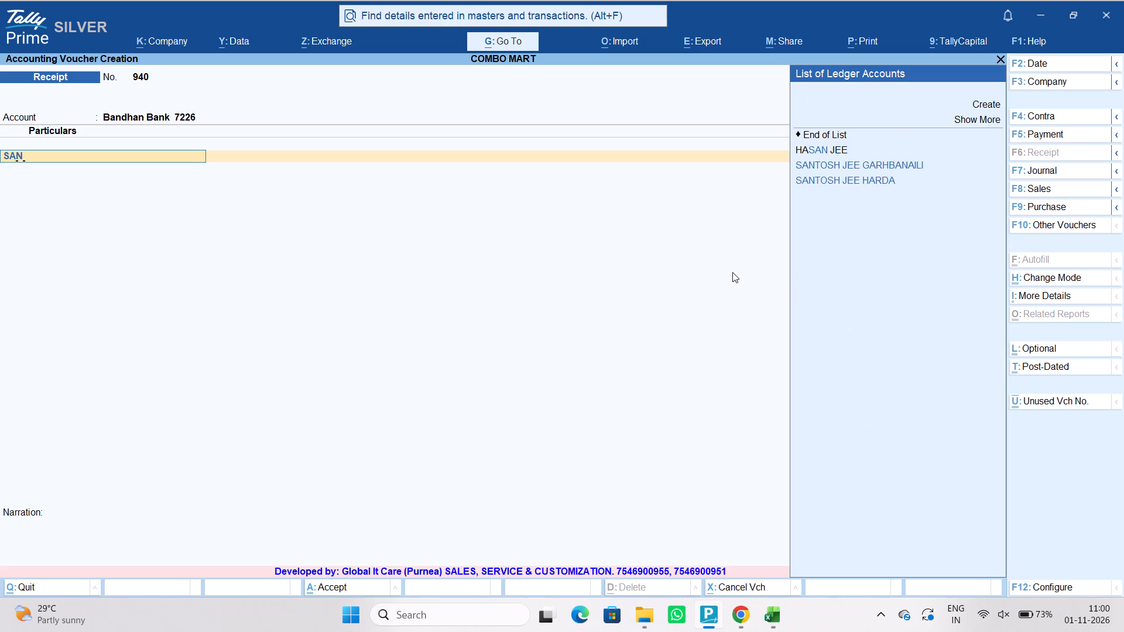
key("BackSpace")
key("BackSpace")
type("HARS")
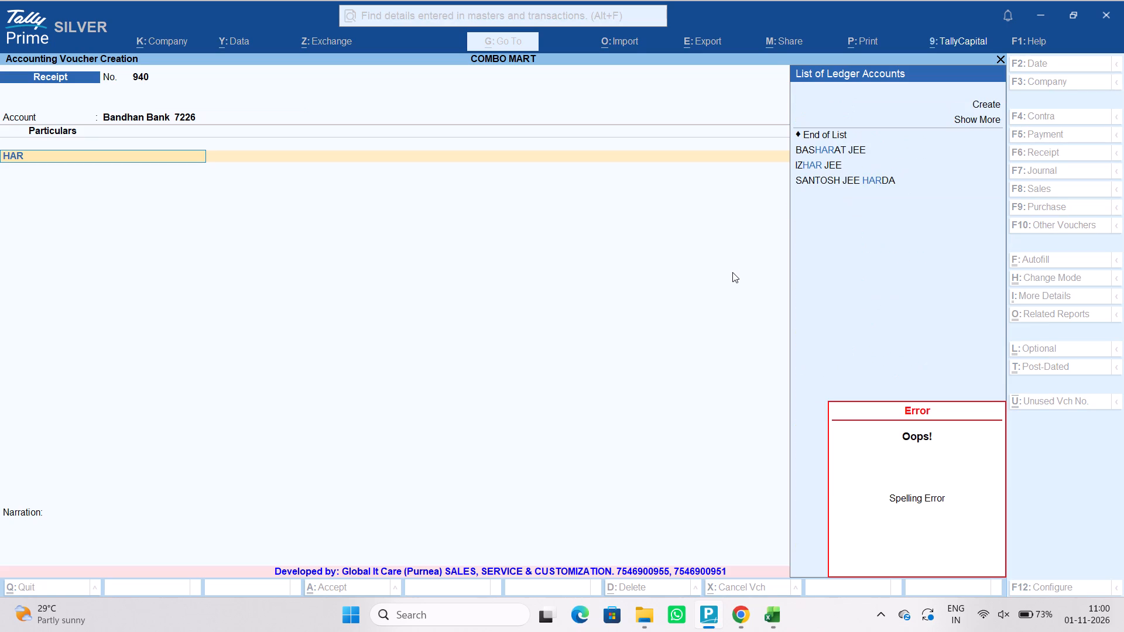
key("BackSpace")
type("DA")
key("Return")
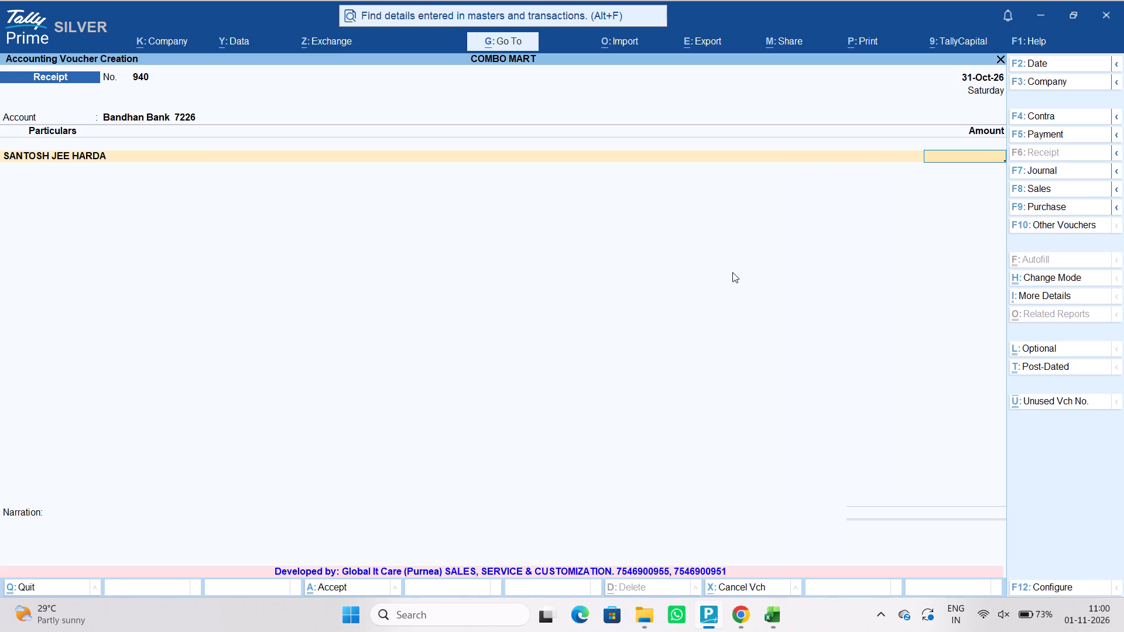
type("10000")
key("Return")
key("Down")
key("Down")
key("Down")
key("Return")
key("Return")
key("Return")
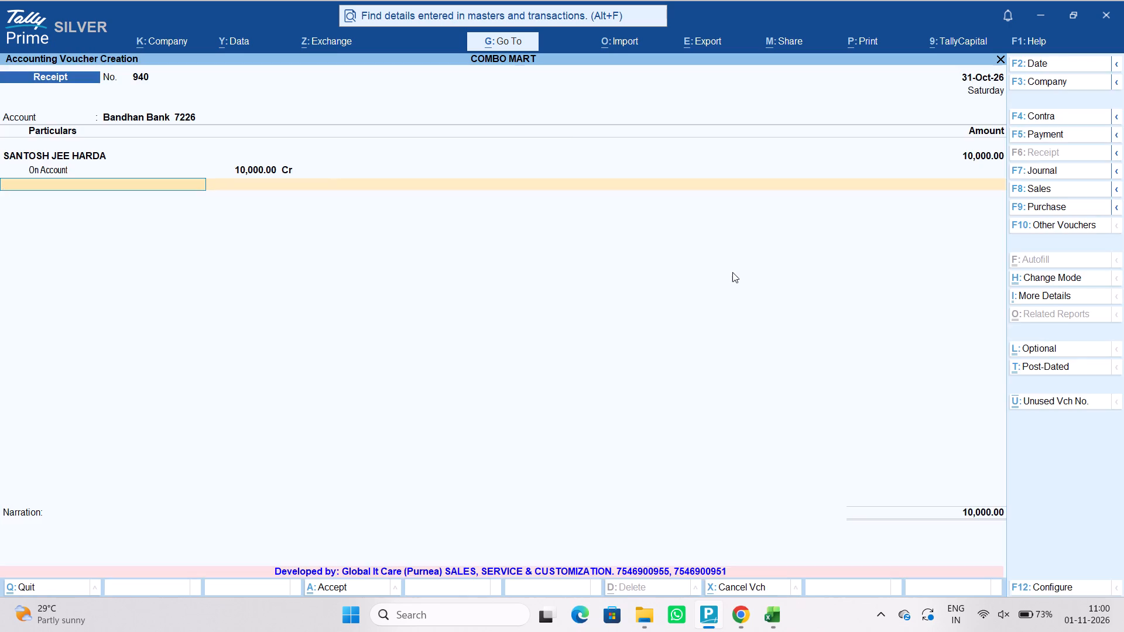
key("Return")
key("Return")
key("Return")
key("Return")
key("Return")
key("Return")
key("Return")
key("Return")
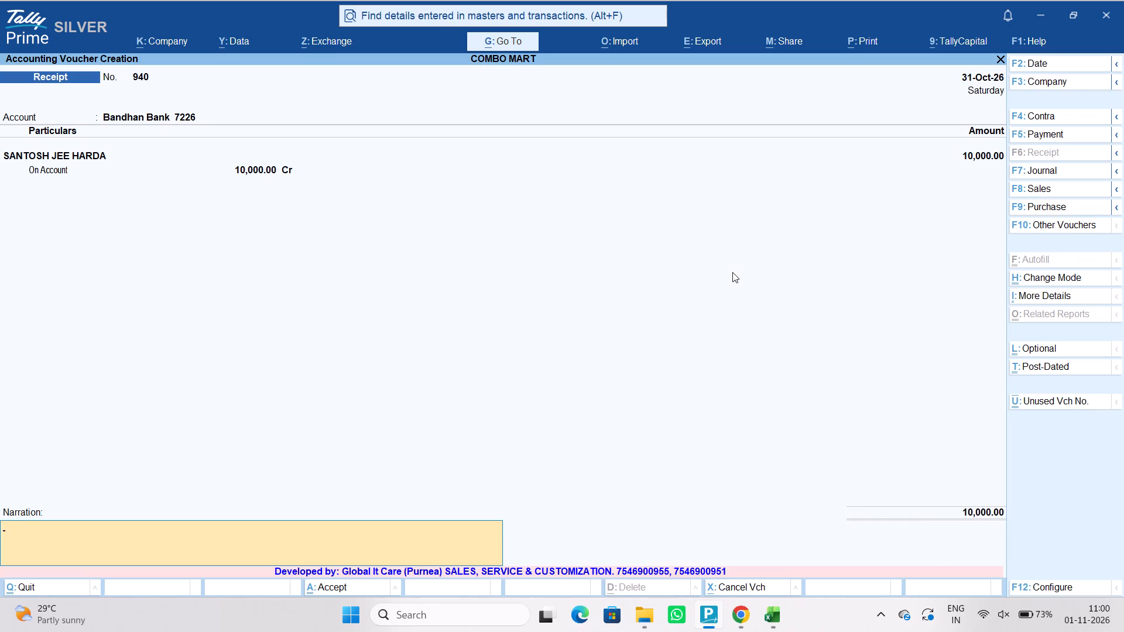
key("Return")
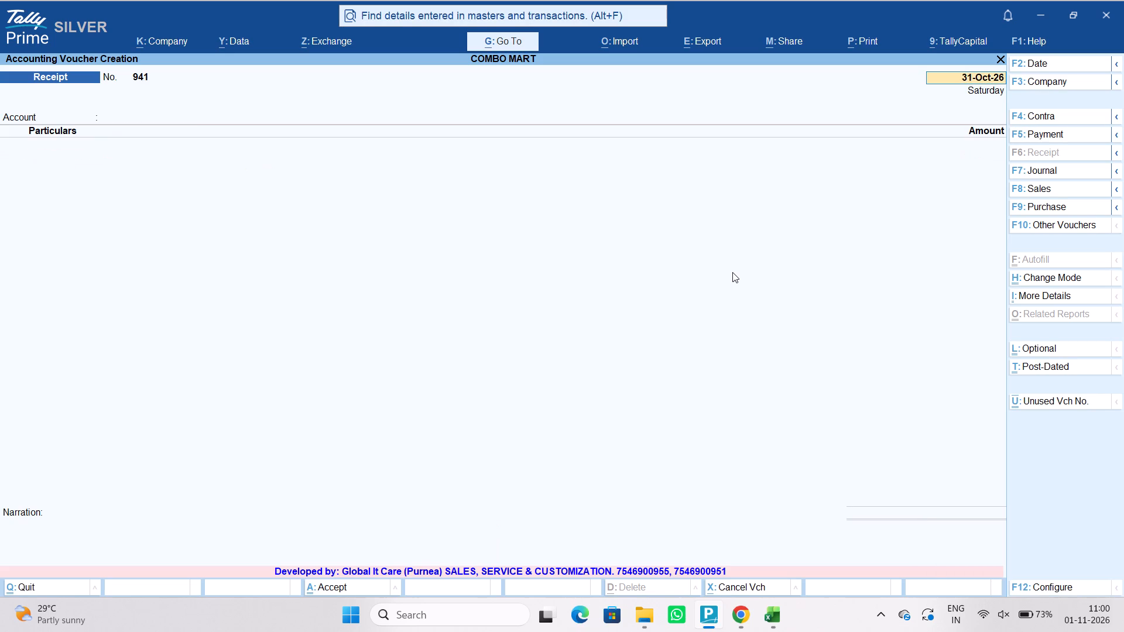
key("Return")
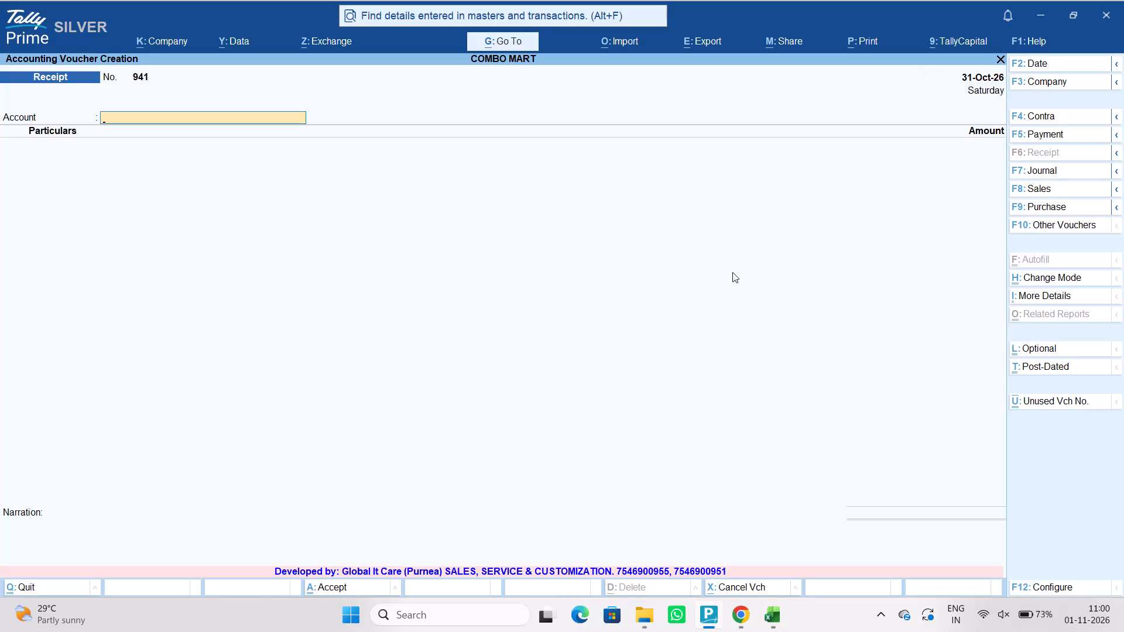
type("BAND")
key("Return")
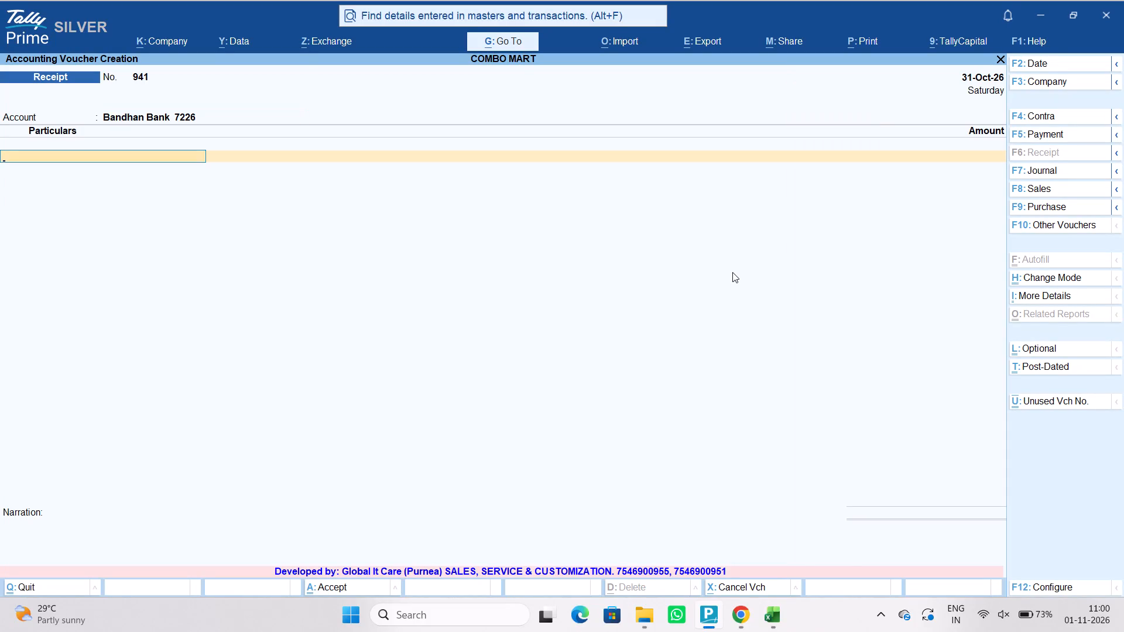
type("VIKASH")
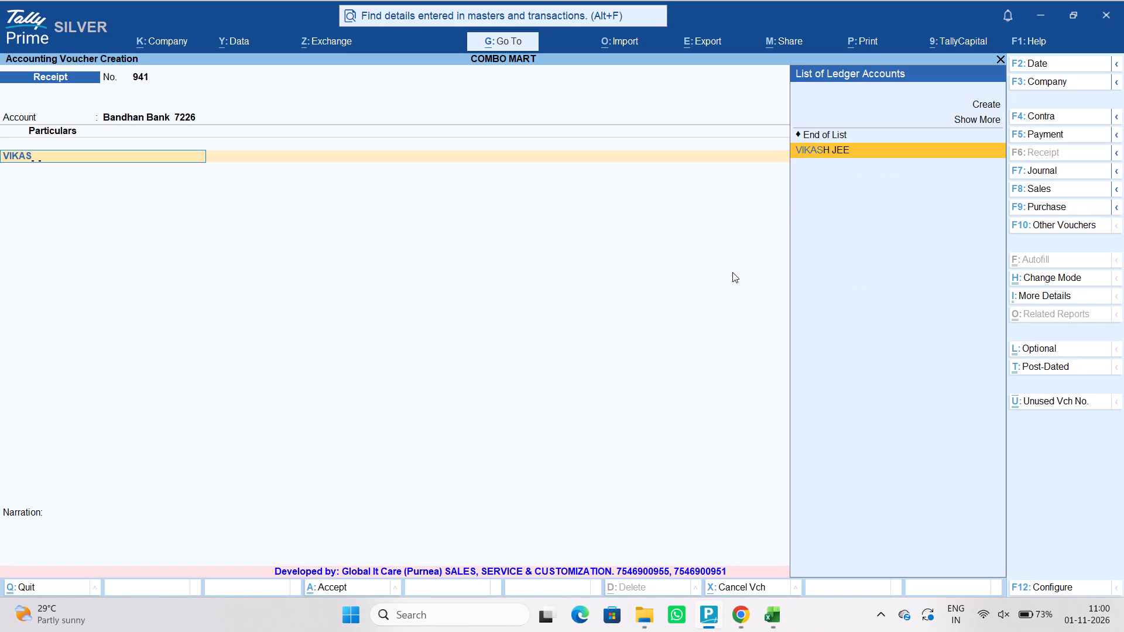
key("Return")
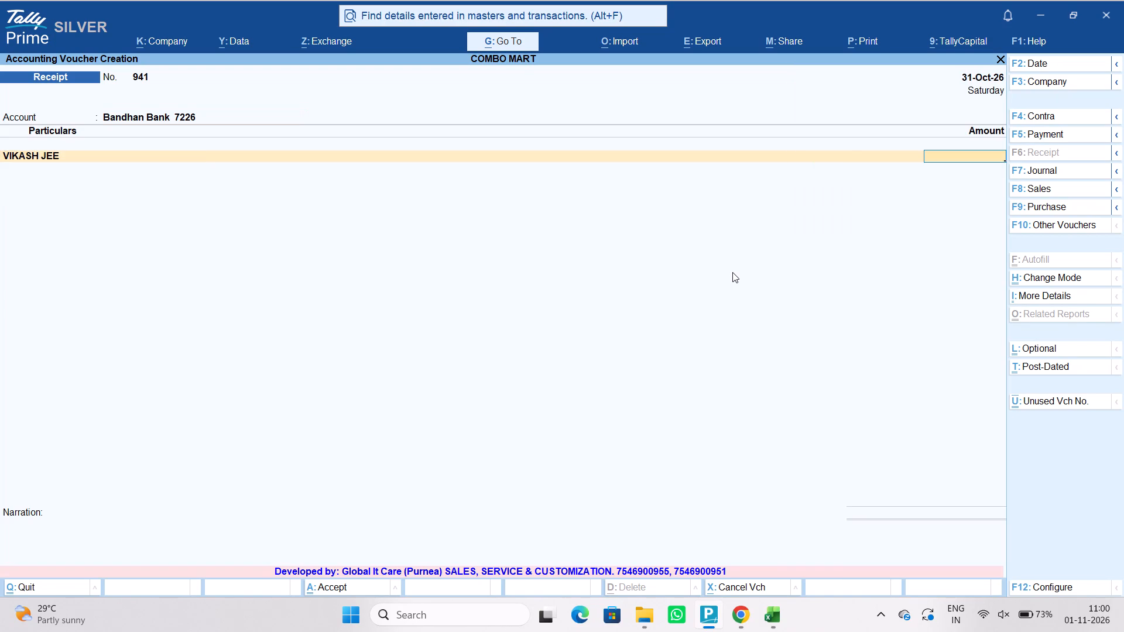
type("10000")
key("Return")
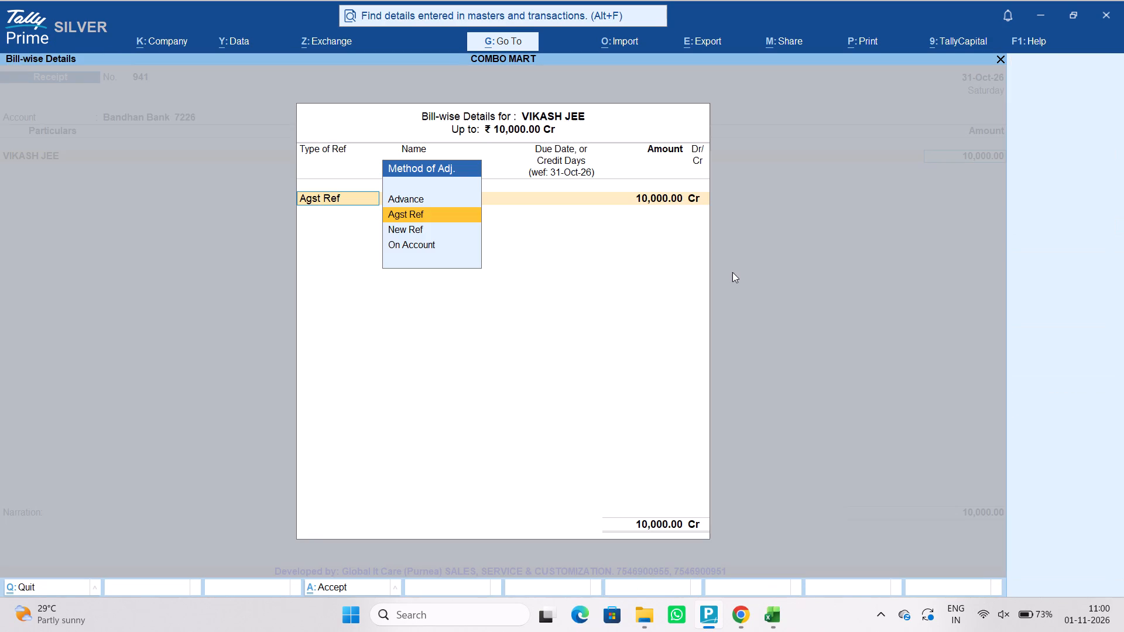
key("Down")
key("Down")
key("Down")
key("Return")
key("Return")
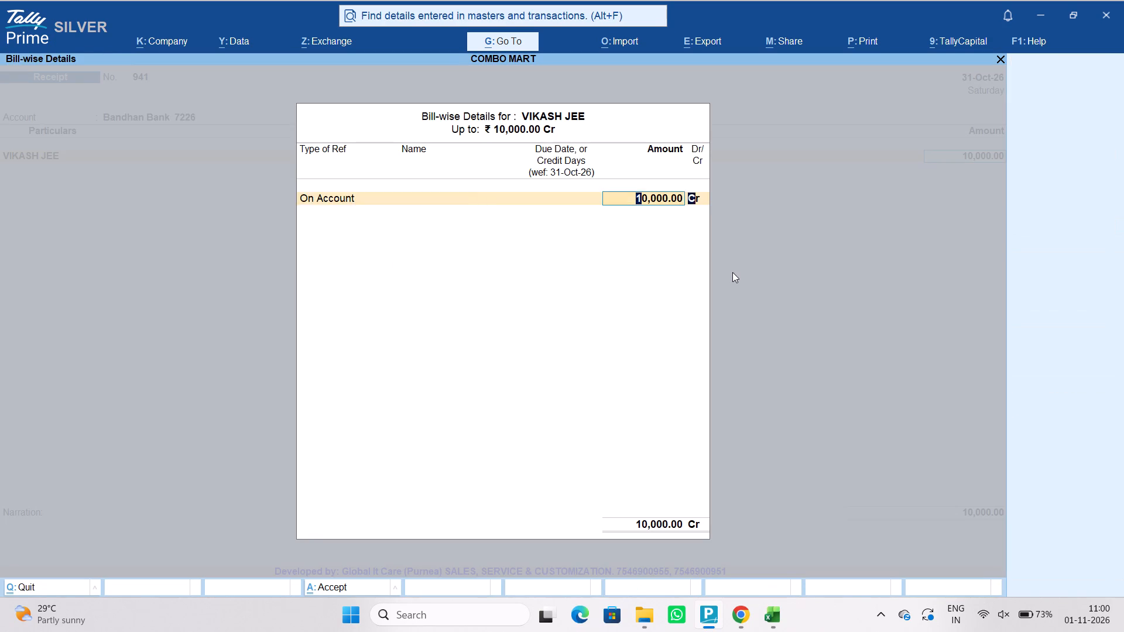
key("Return")
key("Return")
key("Return")
key("Return")
key("Return")
key("Return")
key("Return")
key("Return")
key("Return")
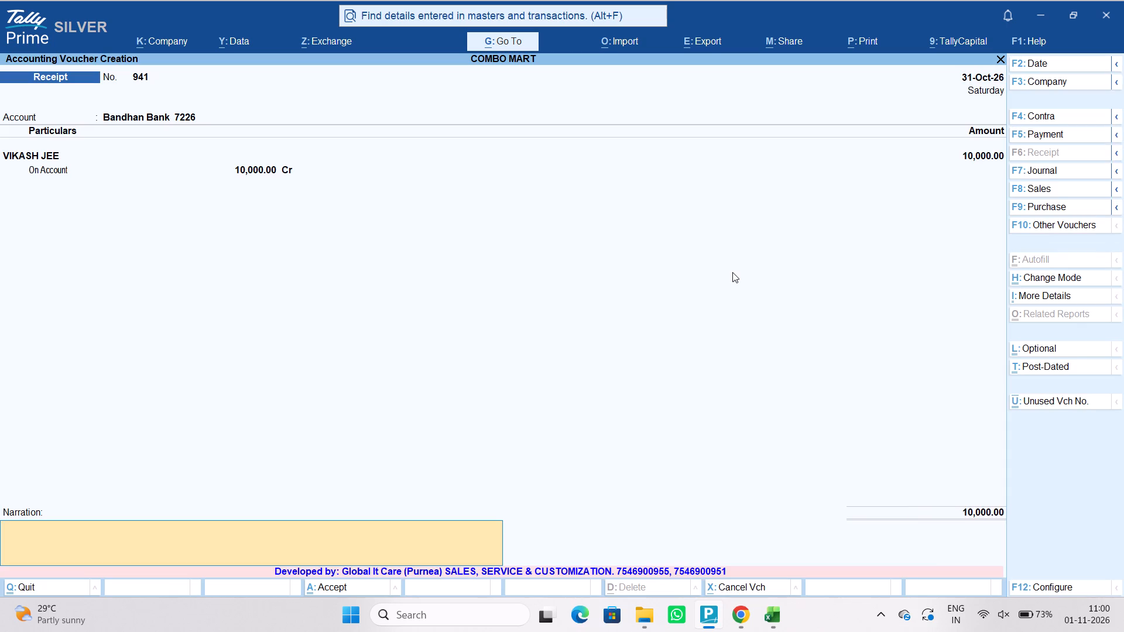
key("Return")
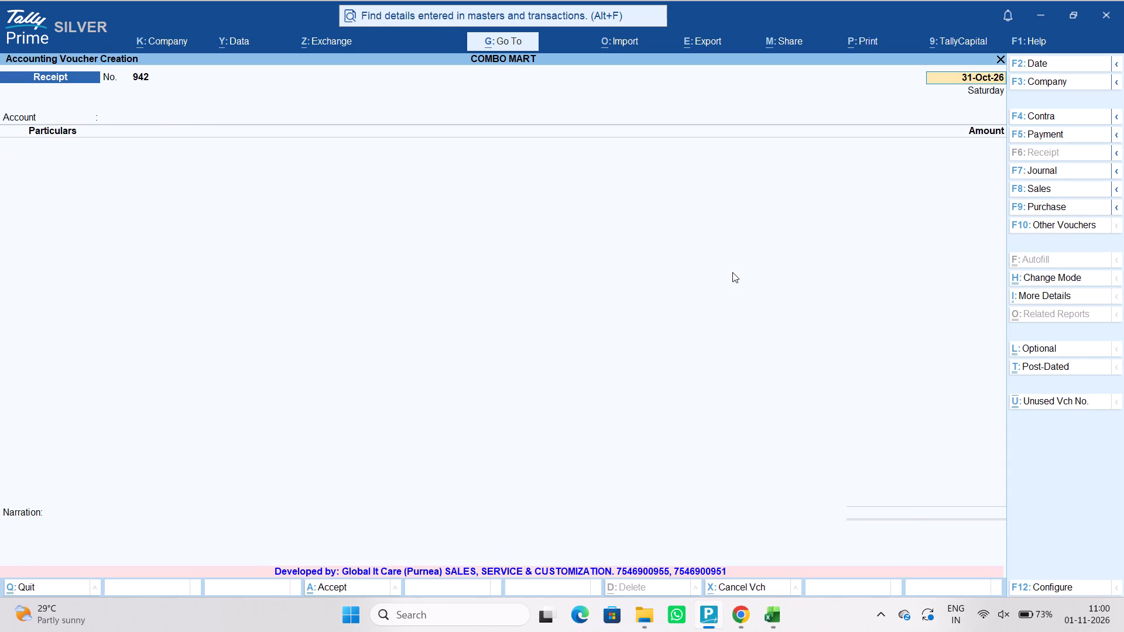
Look up VIKASH JEE's ledger closing balance in TallyPrime and set his dues in the Excel 31-10-2026 list to 281960.
left_click(768, 618)
scroll(335, 445, "down", 4)
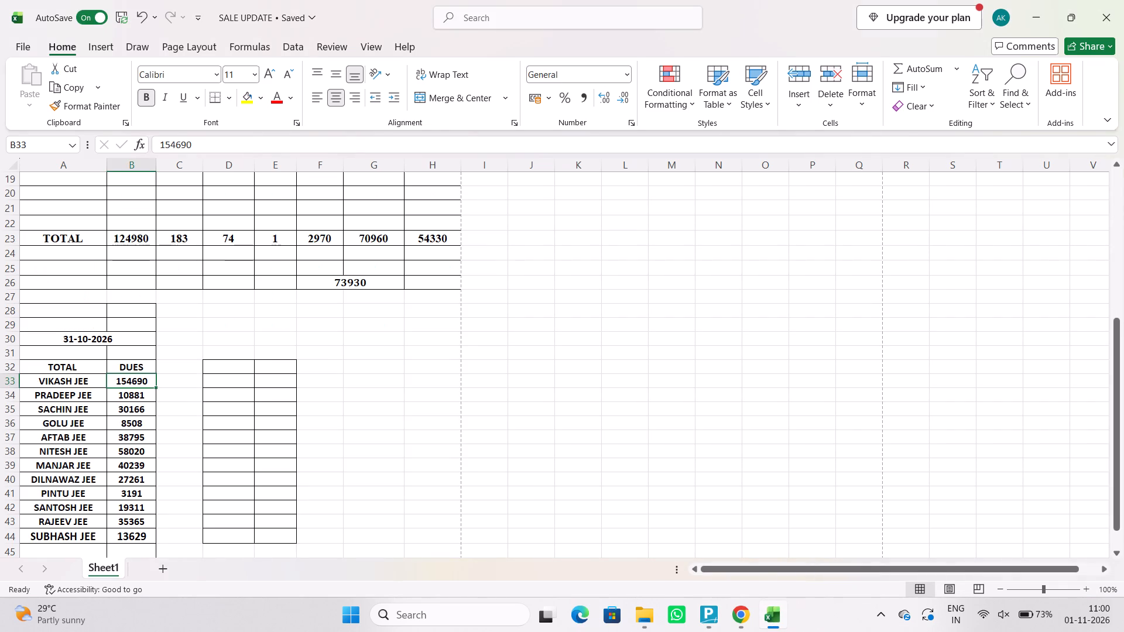
left_click(133, 382)
left_click(713, 619)
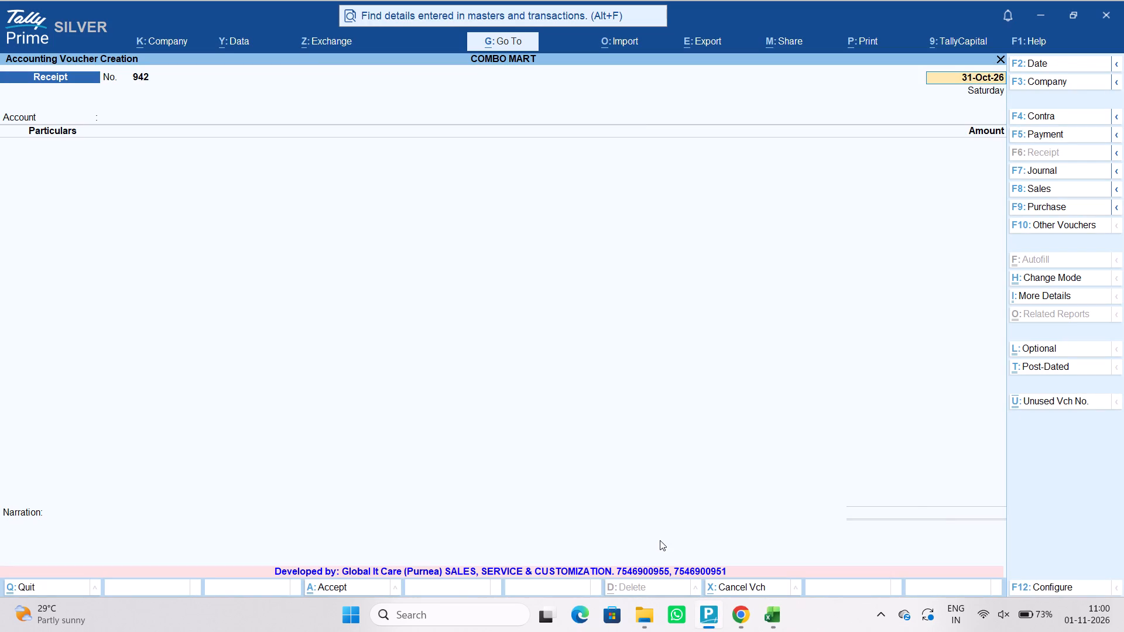
key("Escape")
key("Escape")
key("Escape")
left_click(755, 438)
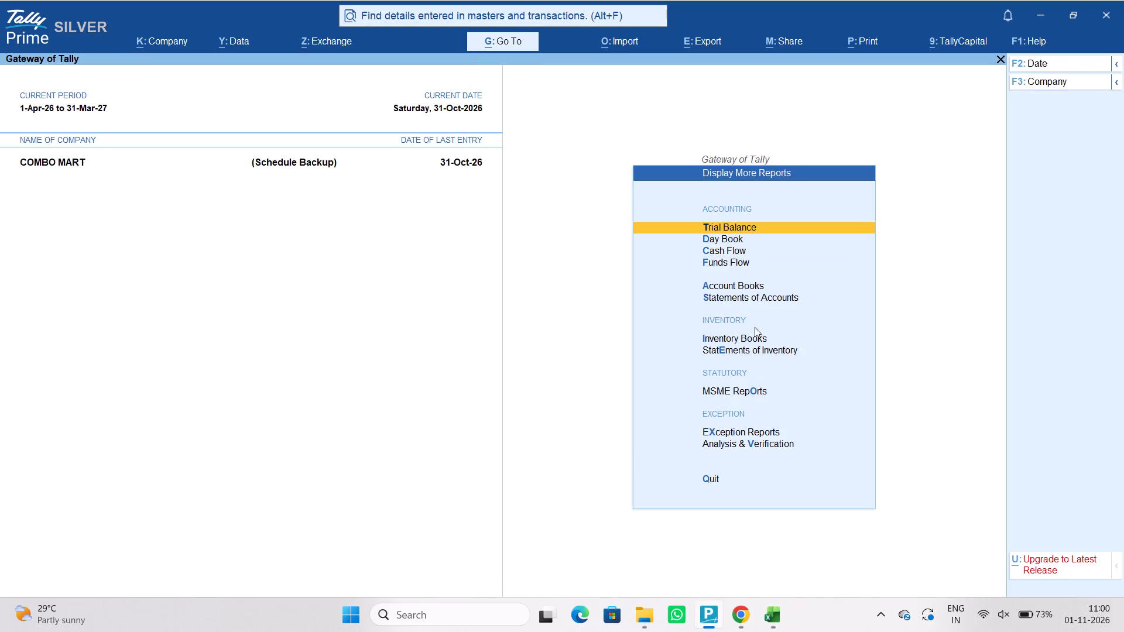
left_click(751, 285)
left_click(732, 247)
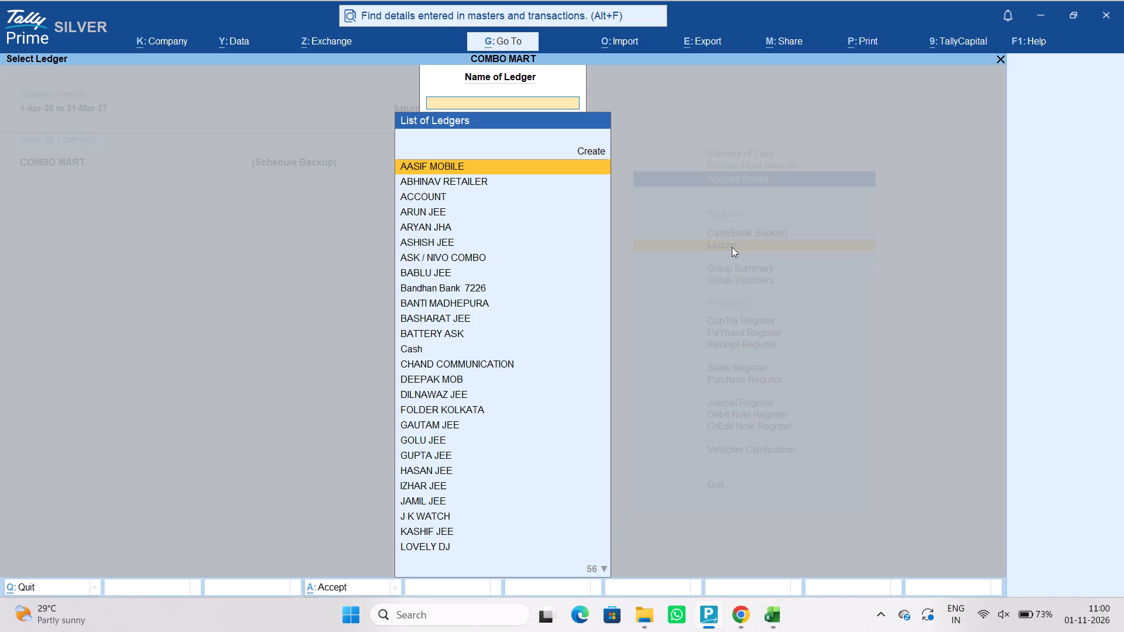
type("VIKASH")
key("Return")
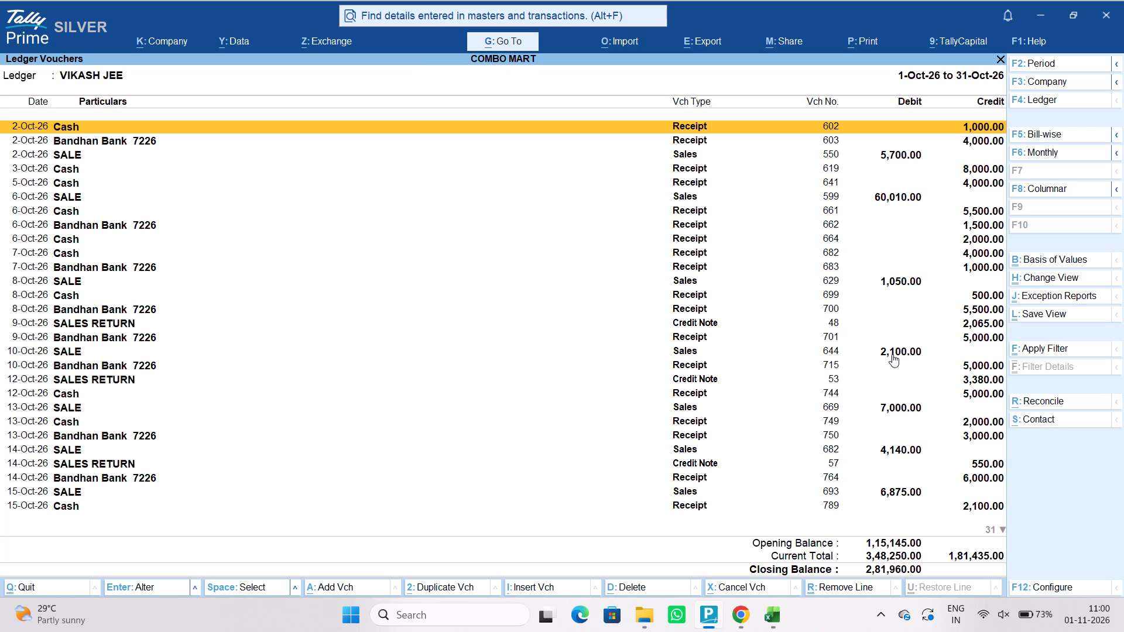
scroll(877, 400, "down", 20)
scroll(877, 400, "down", 12)
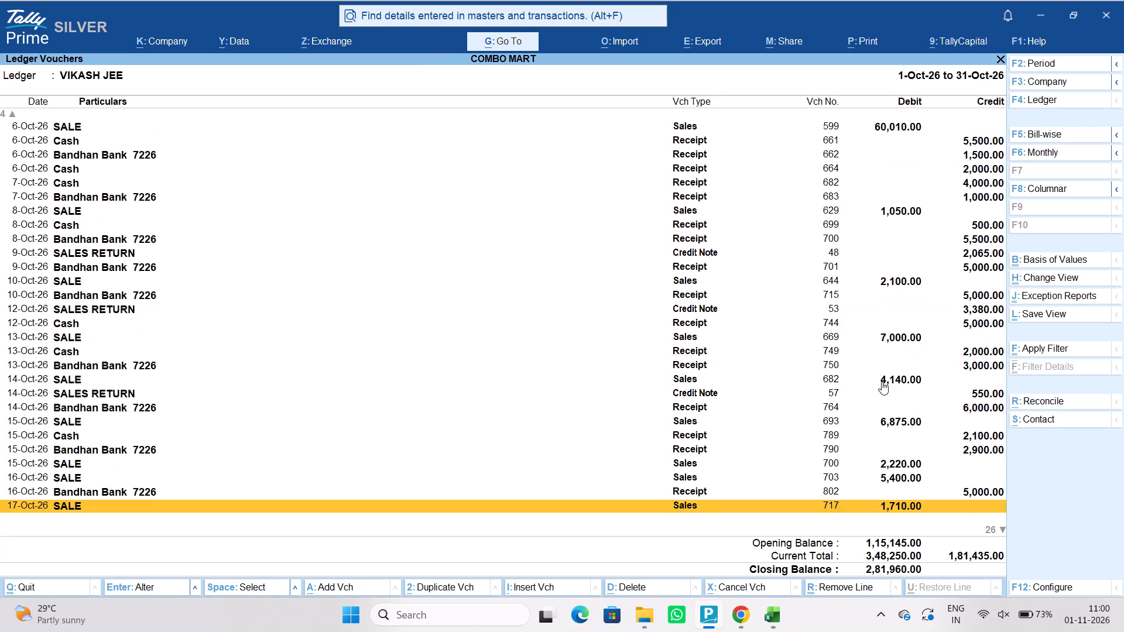
scroll(882, 382, "down", 20)
scroll(882, 382, "down", 20)
scroll(882, 382, "down", 3)
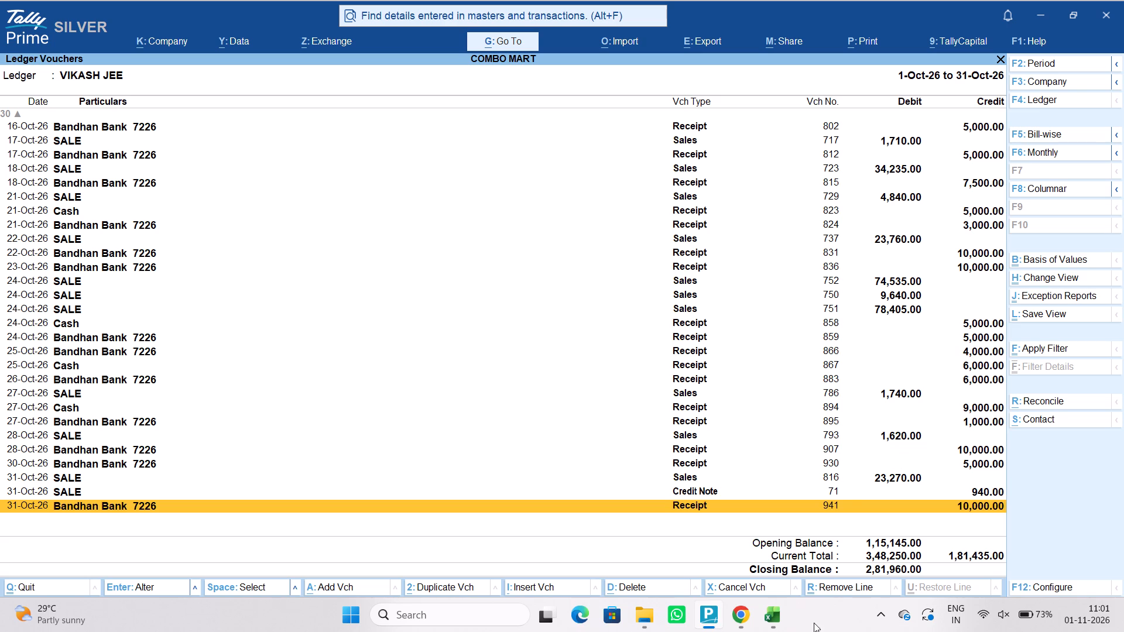
left_click(782, 611)
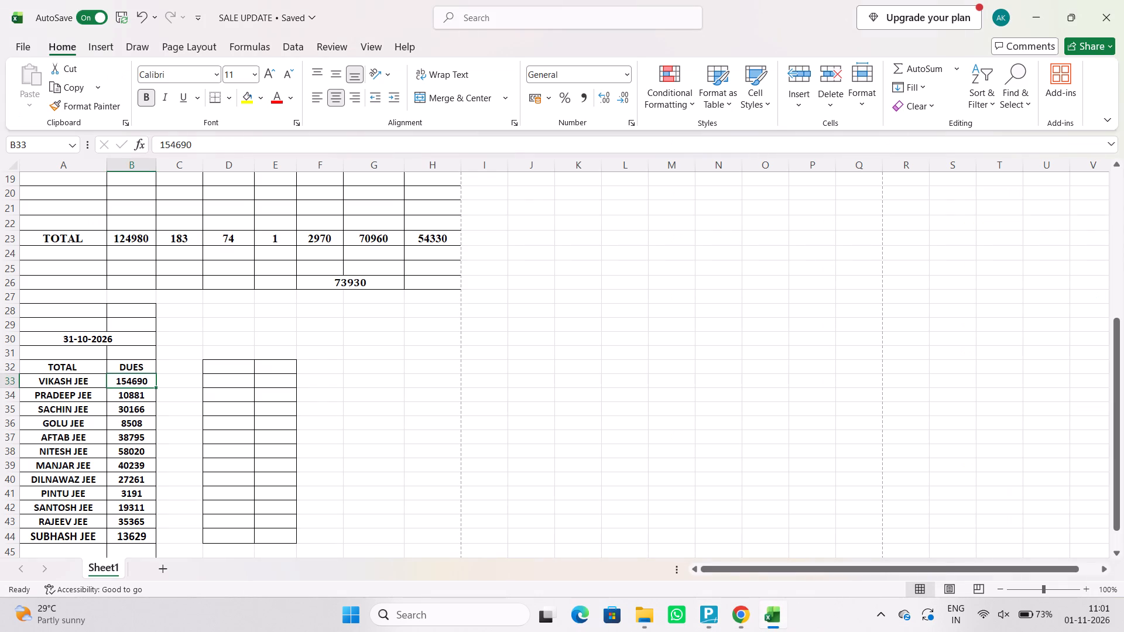
key("BackSpace")
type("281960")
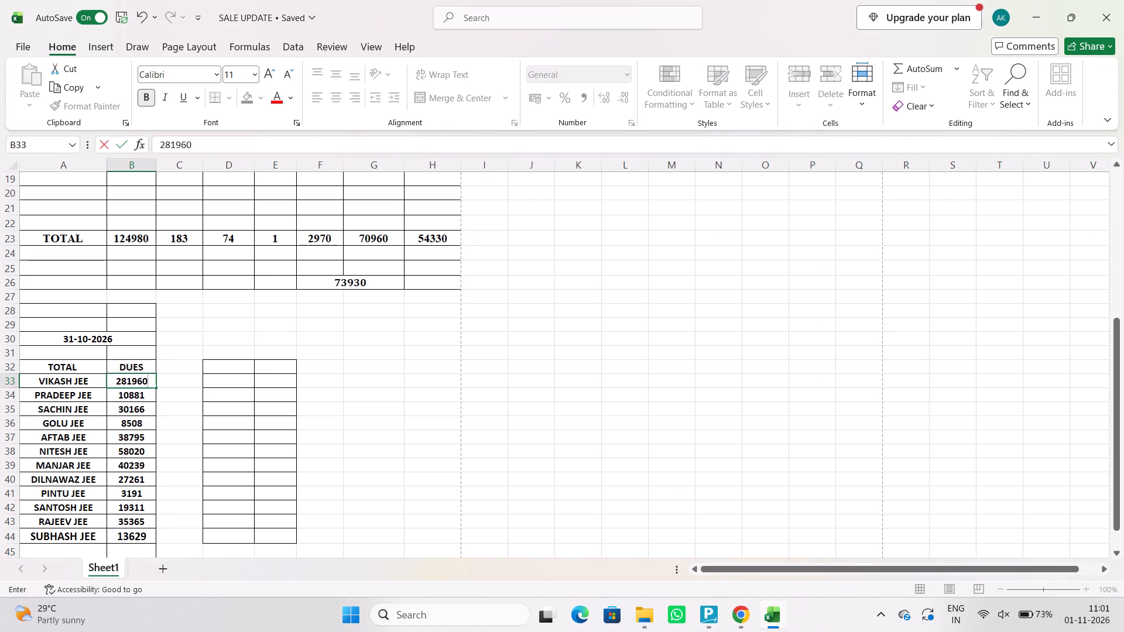
left_click(120, 399)
left_click(124, 412)
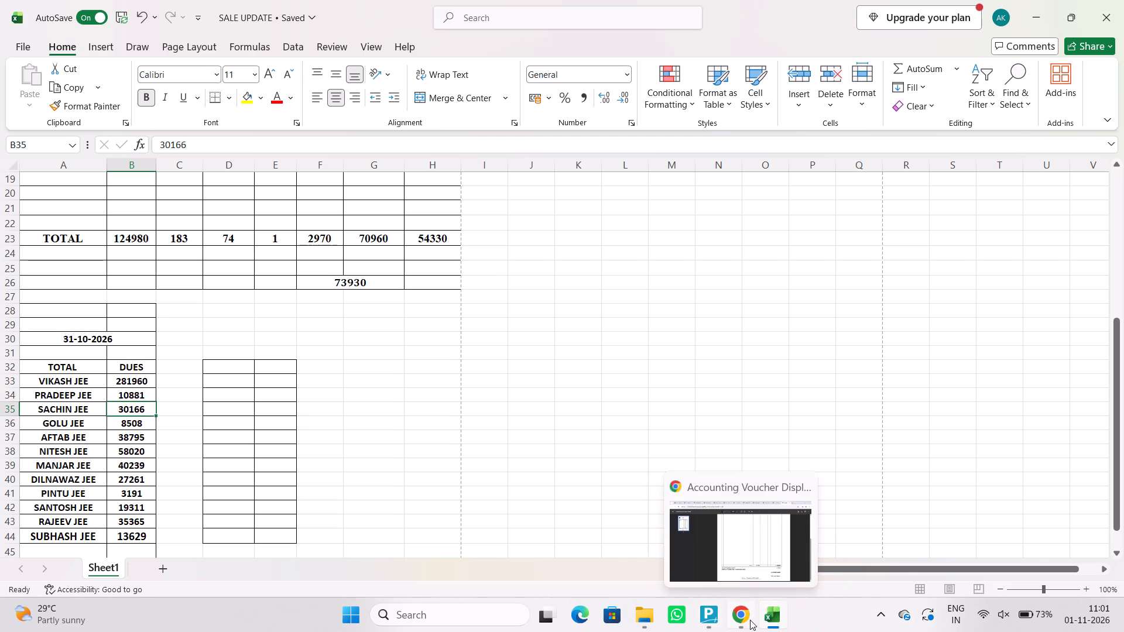
left_click(717, 620)
key("Escape")
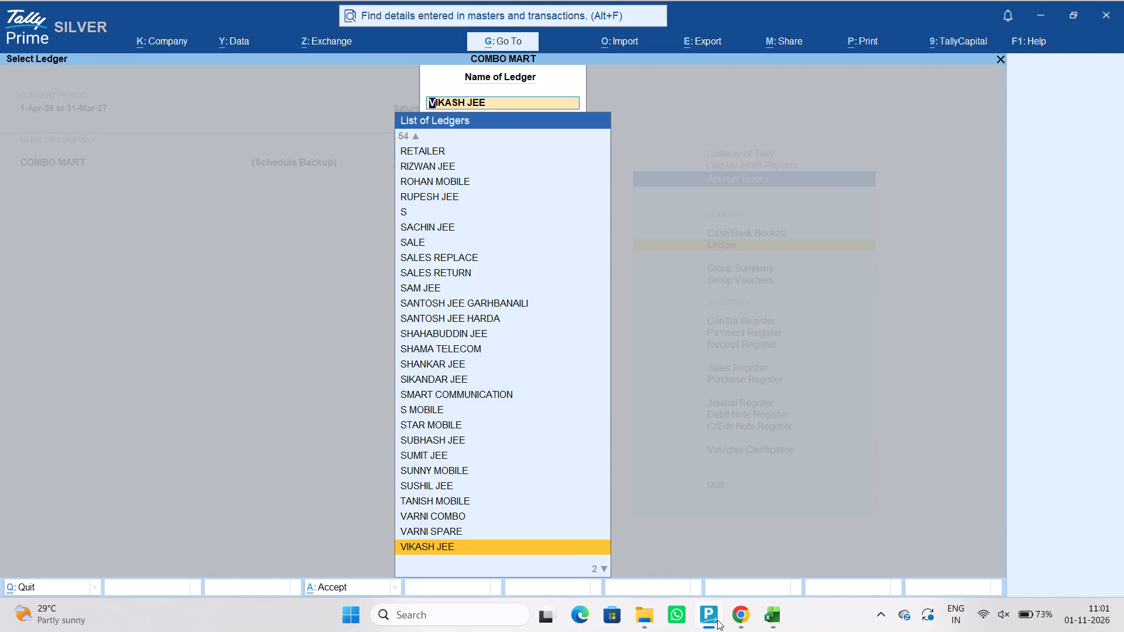
type("SACHIN")
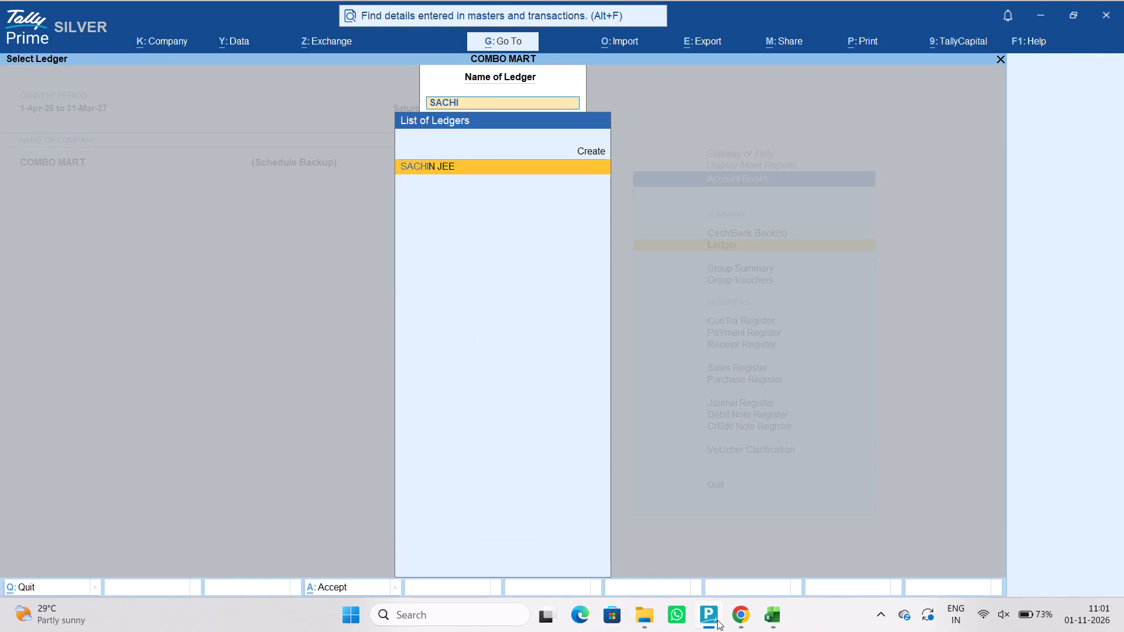
key("Return")
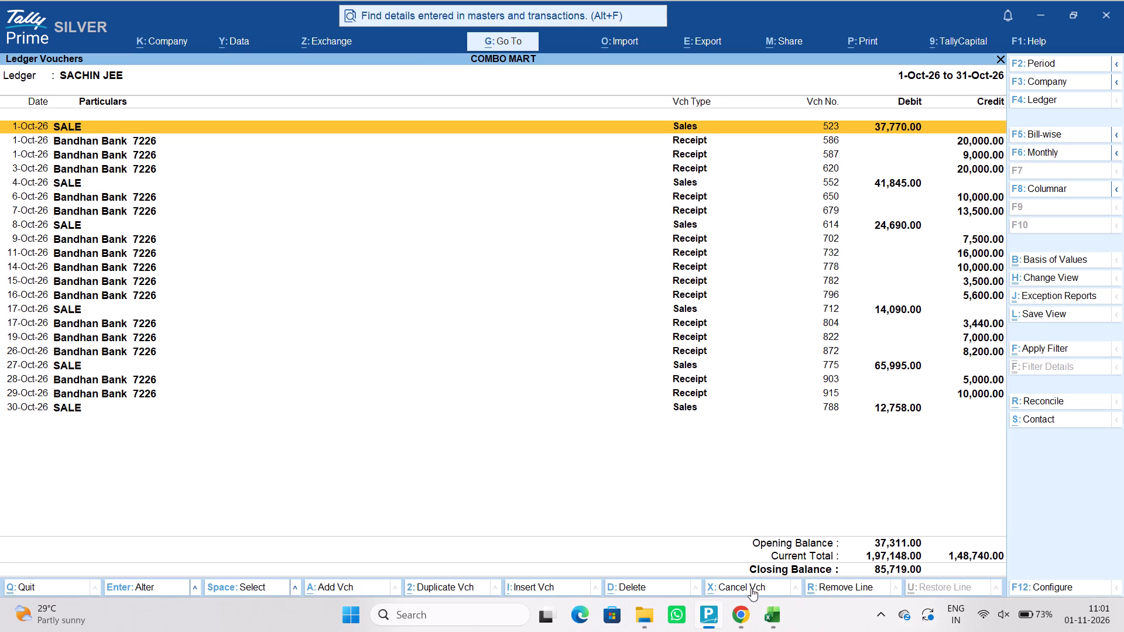
left_click(766, 615)
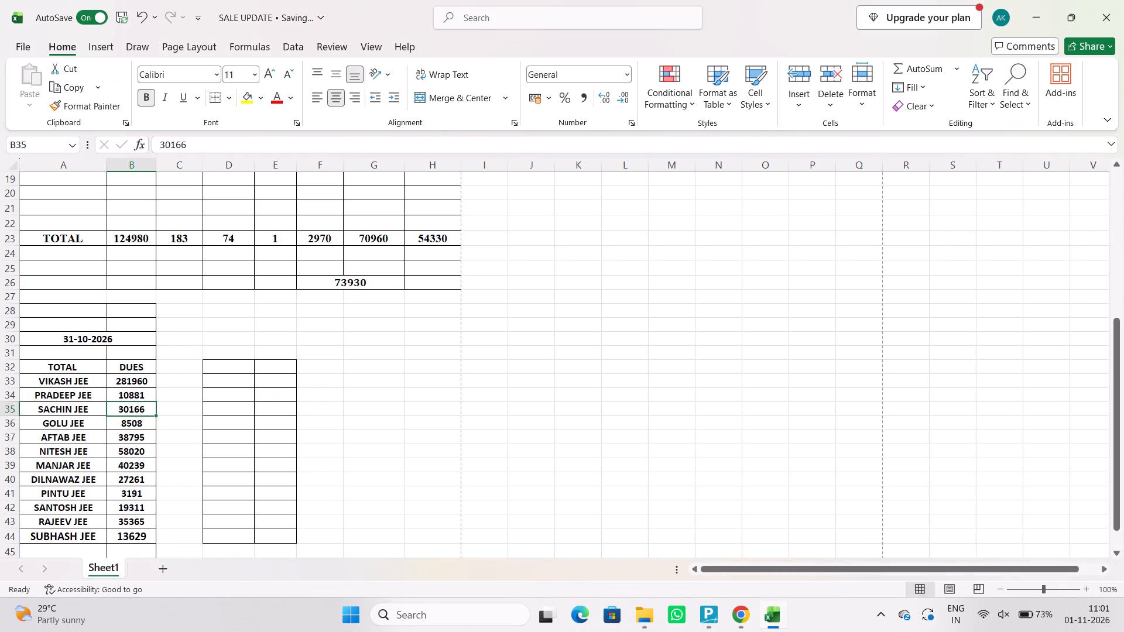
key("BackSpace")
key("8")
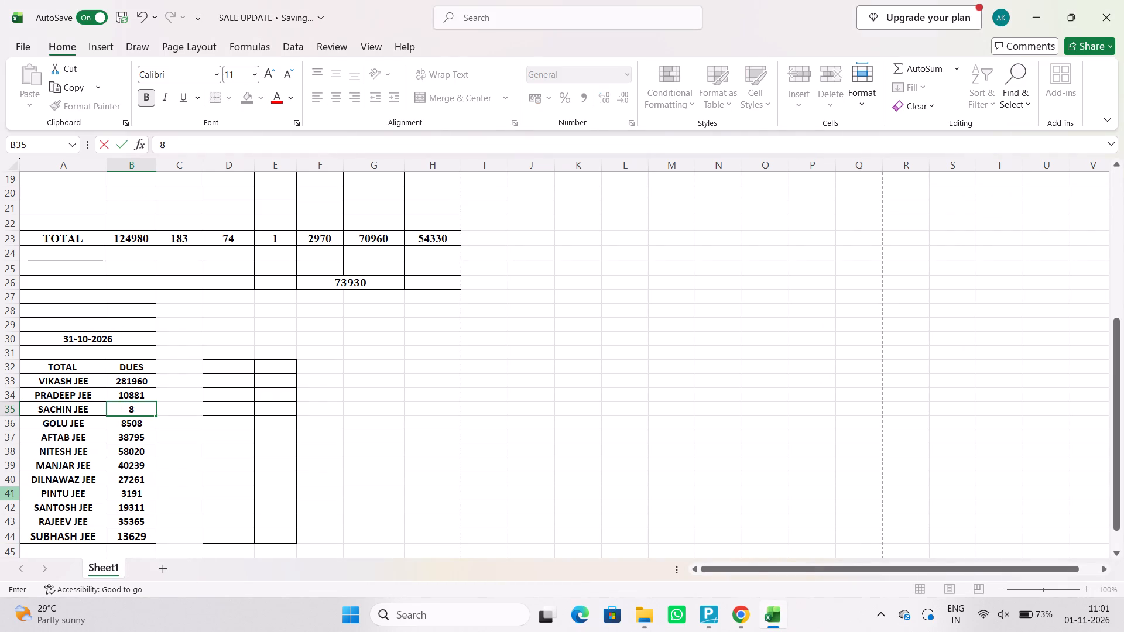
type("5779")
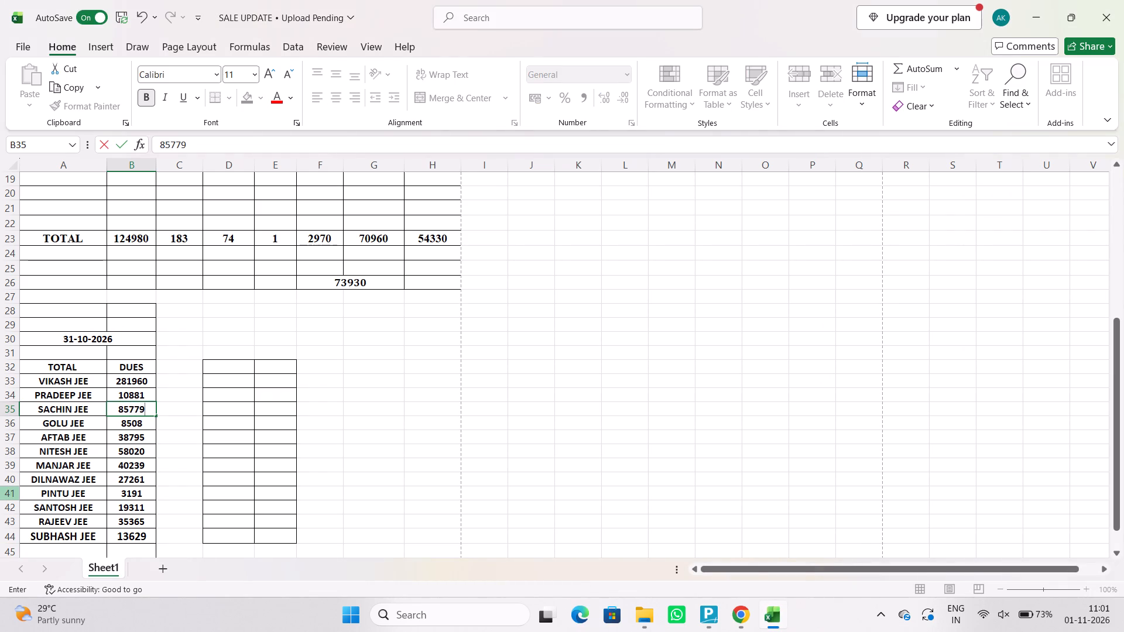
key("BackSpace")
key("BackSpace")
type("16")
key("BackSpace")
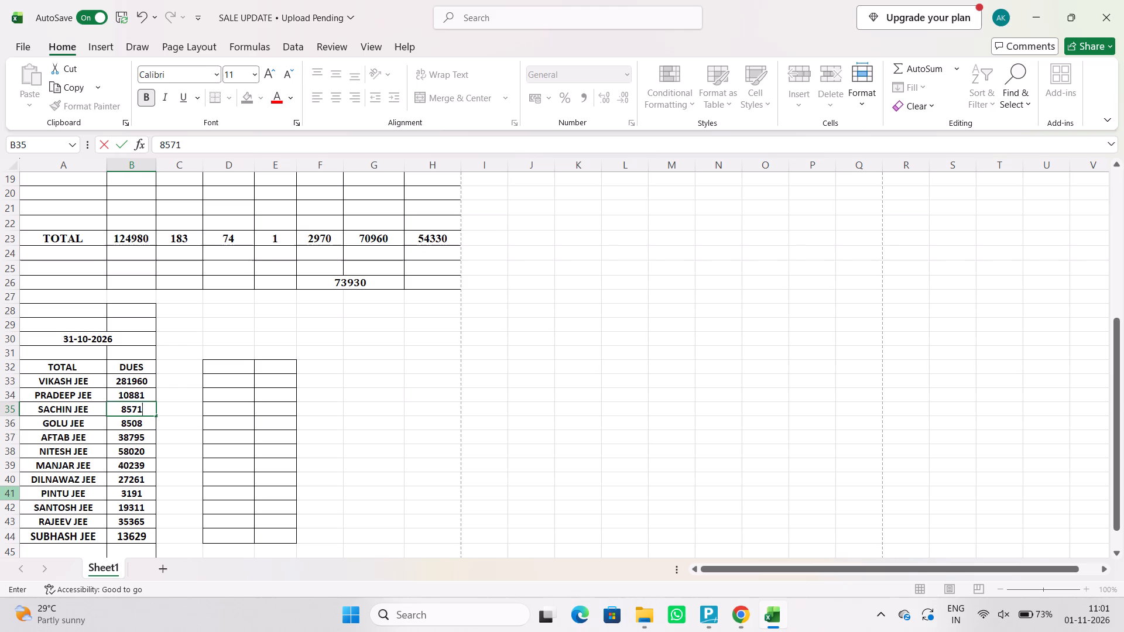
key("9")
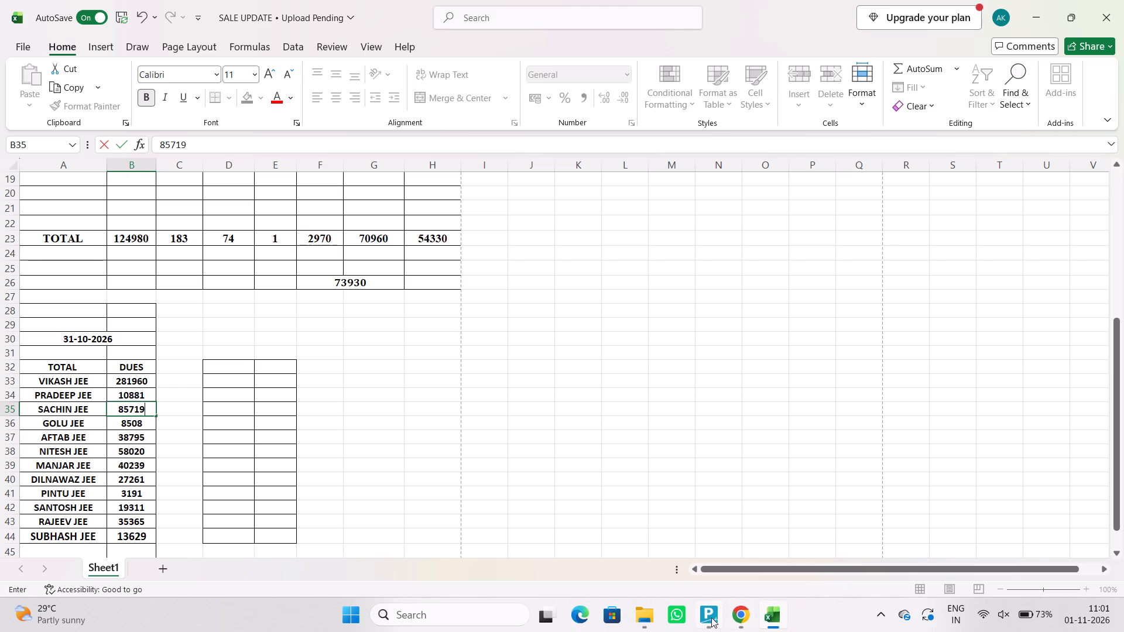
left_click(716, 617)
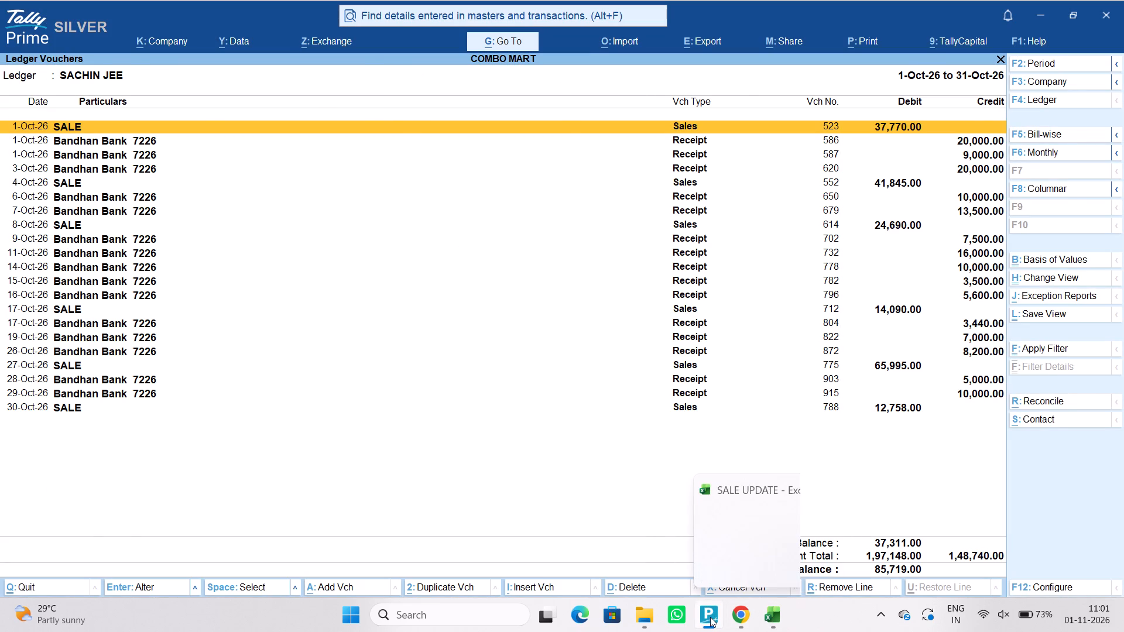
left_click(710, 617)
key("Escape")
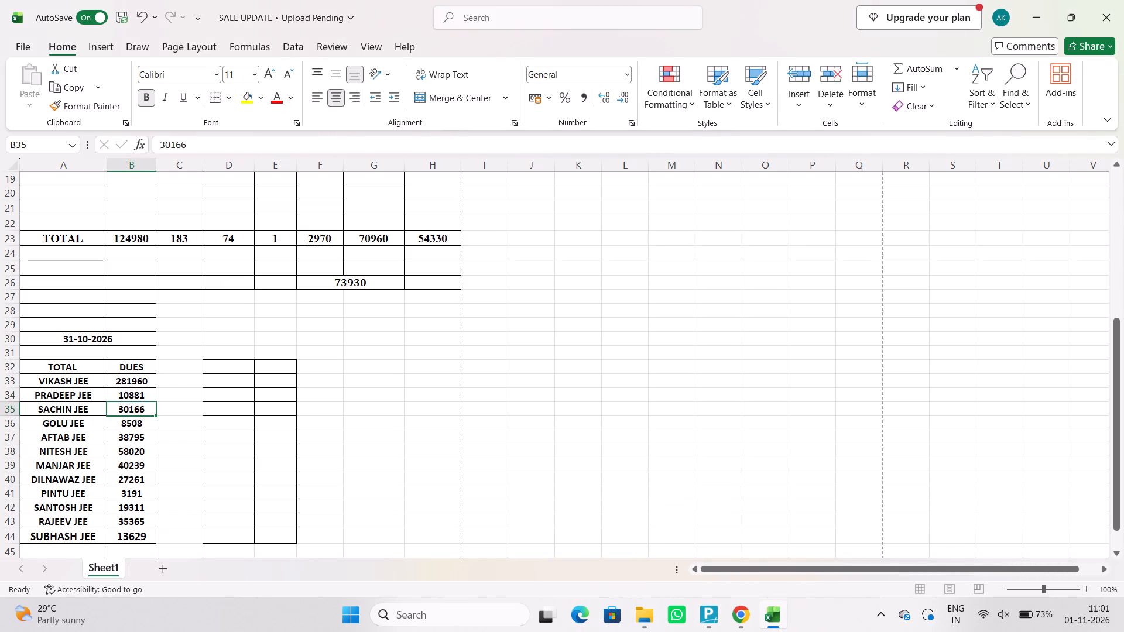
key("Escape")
Set SACHIN JEE's dues in the Excel 31-10-2026 list to 85719.
left_click(131, 408)
key("BackSpace")
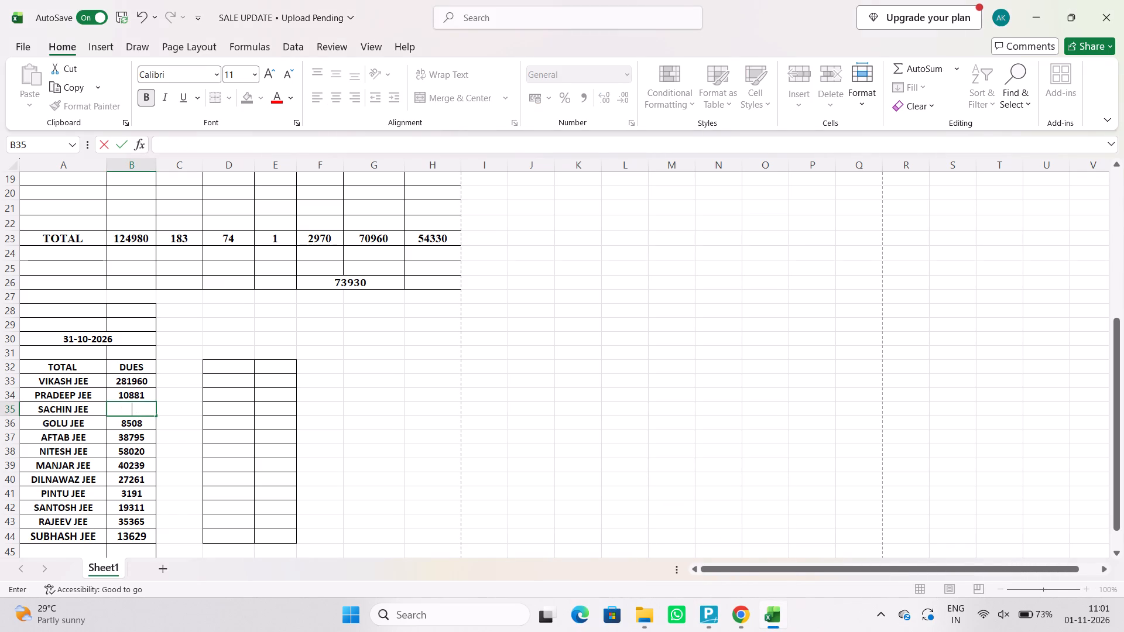
type("85719")
left_click(132, 430)
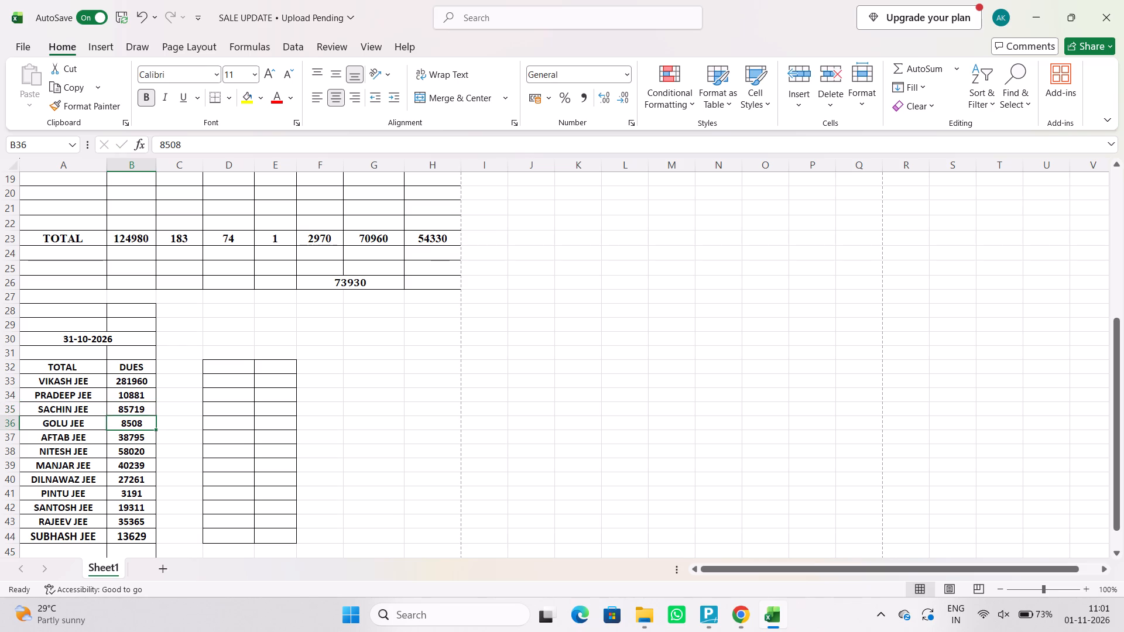
left_click(134, 439)
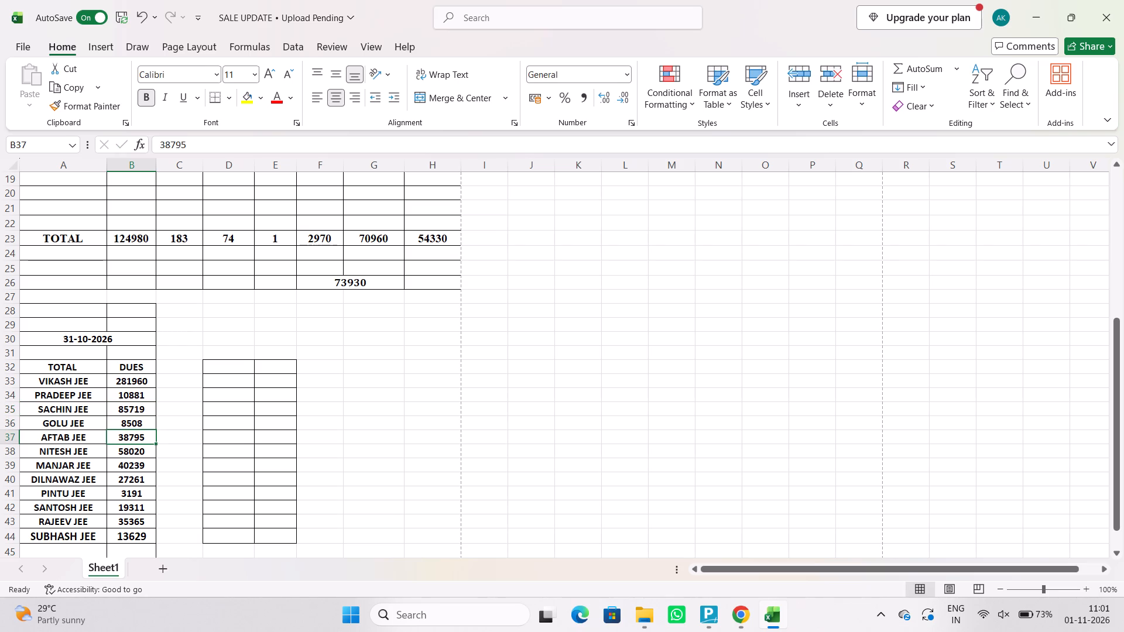
left_click(710, 619)
key("Escape")
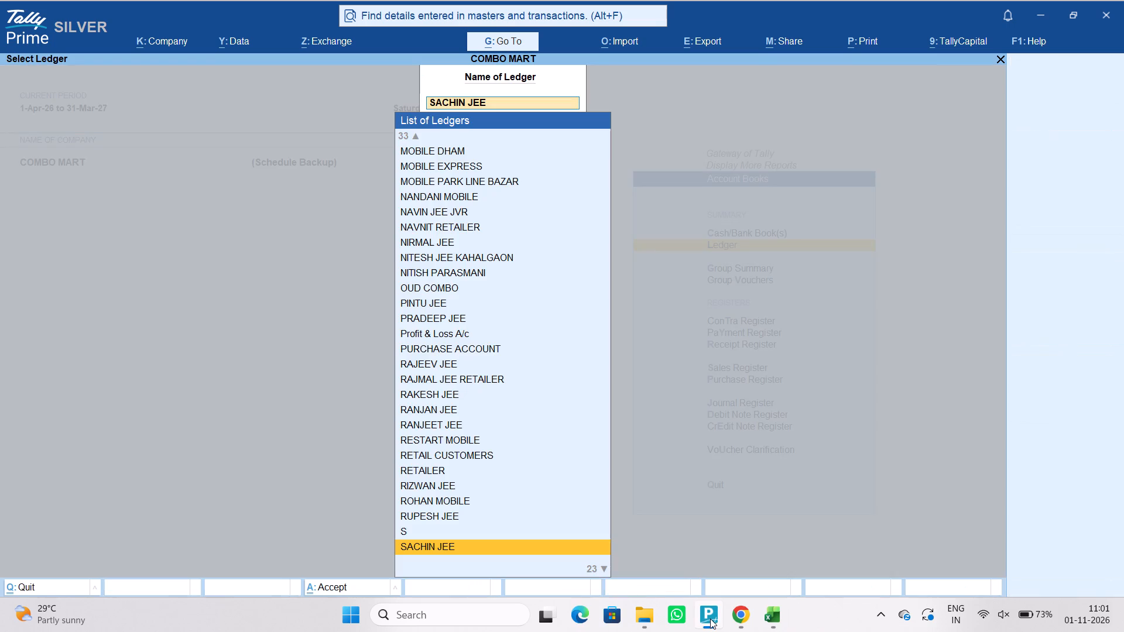
type("AFTA")
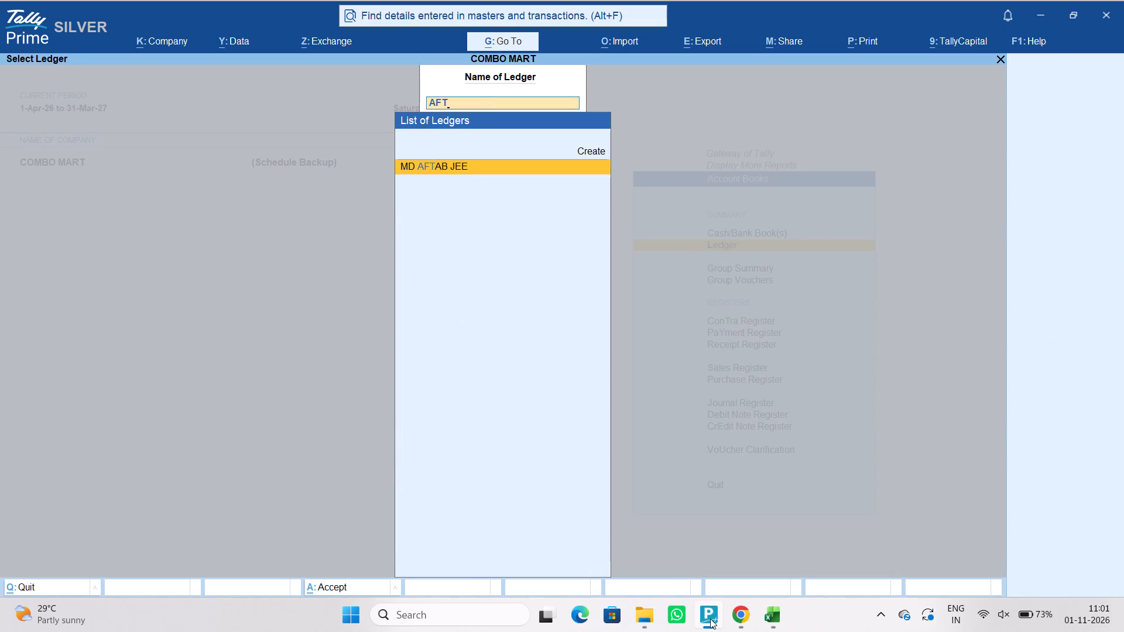
key("Return")
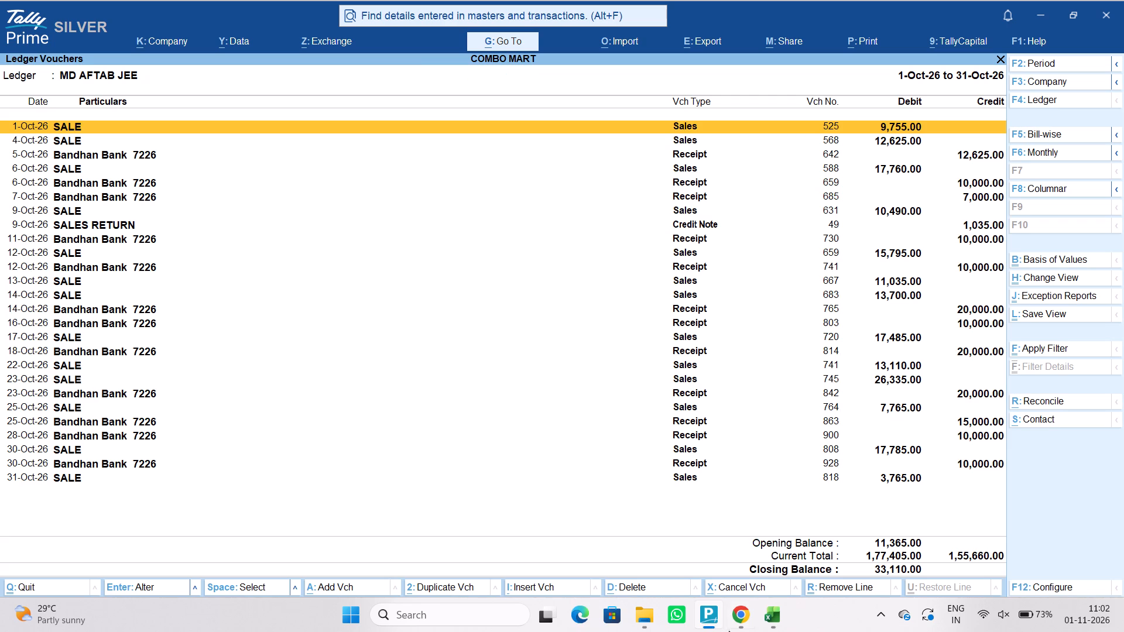
left_click(775, 616)
key("BackSpace")
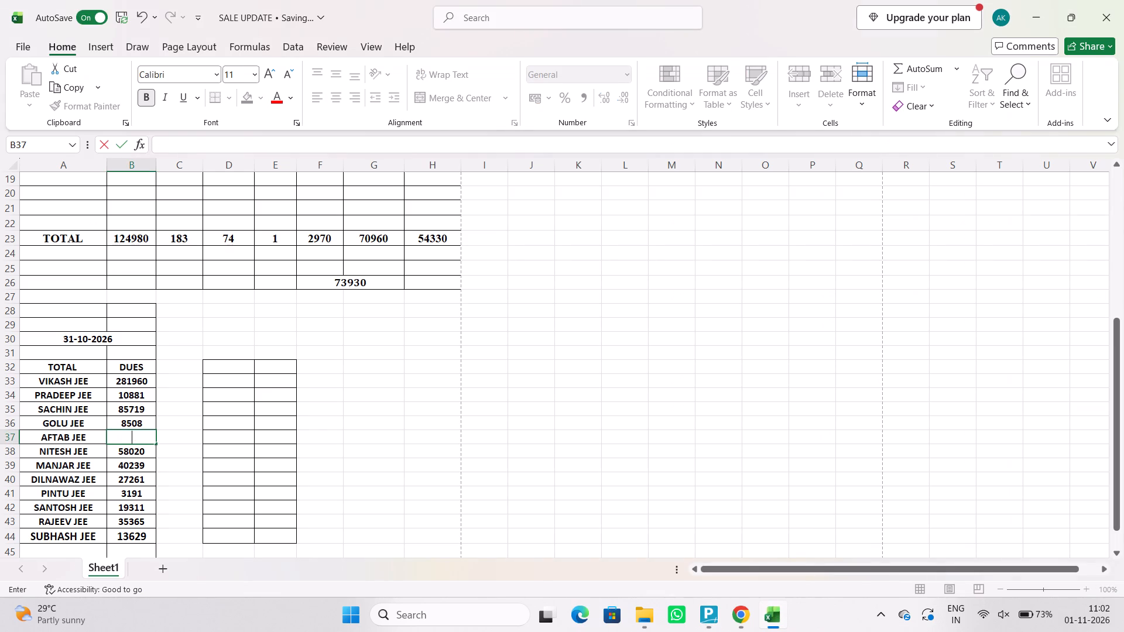
type("33110")
left_click(133, 451)
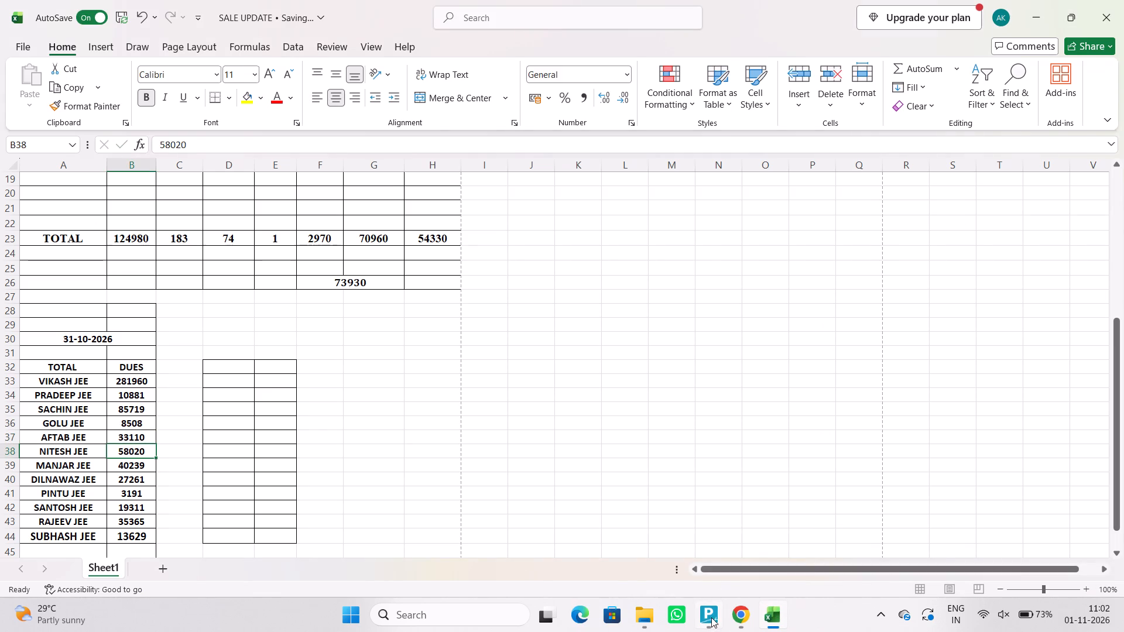
left_click(711, 622)
key("Escape")
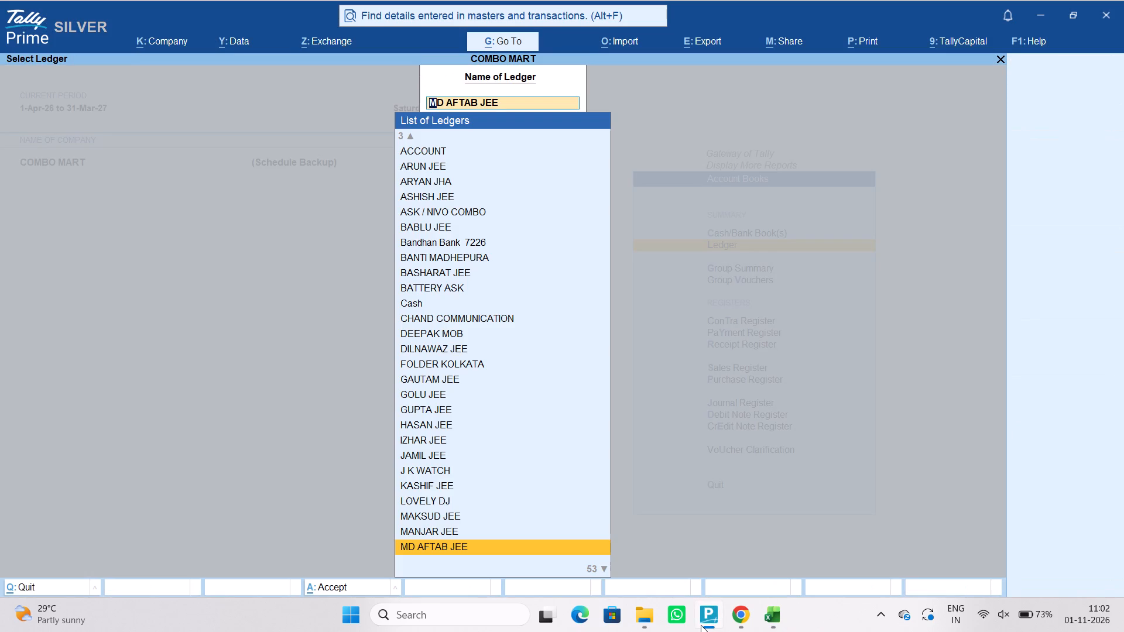
type("NITESH")
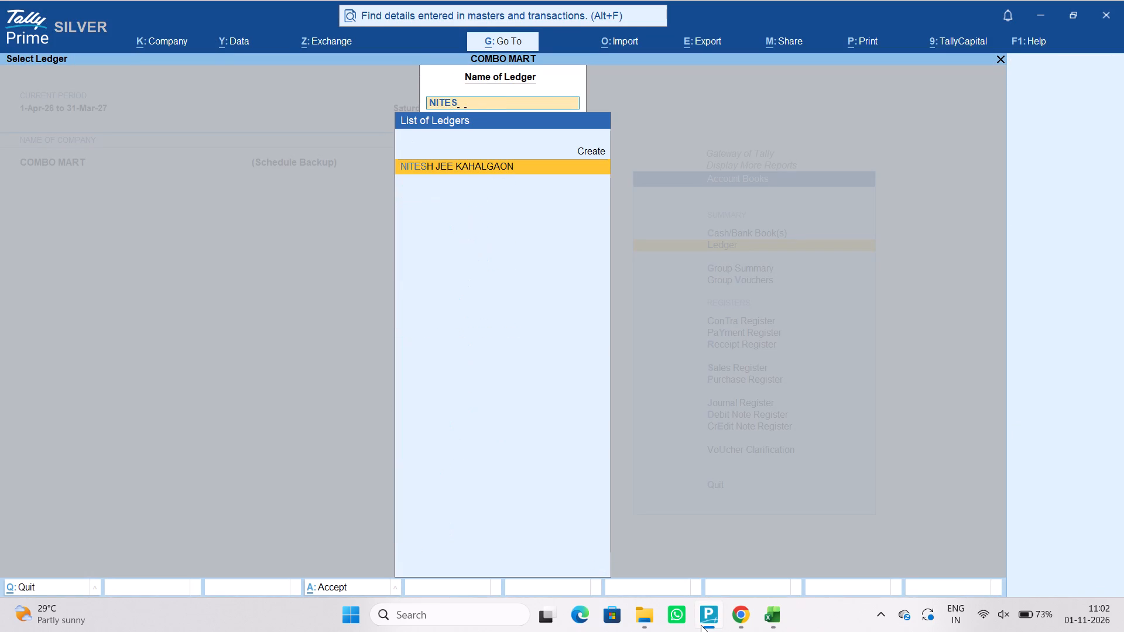
key("Return")
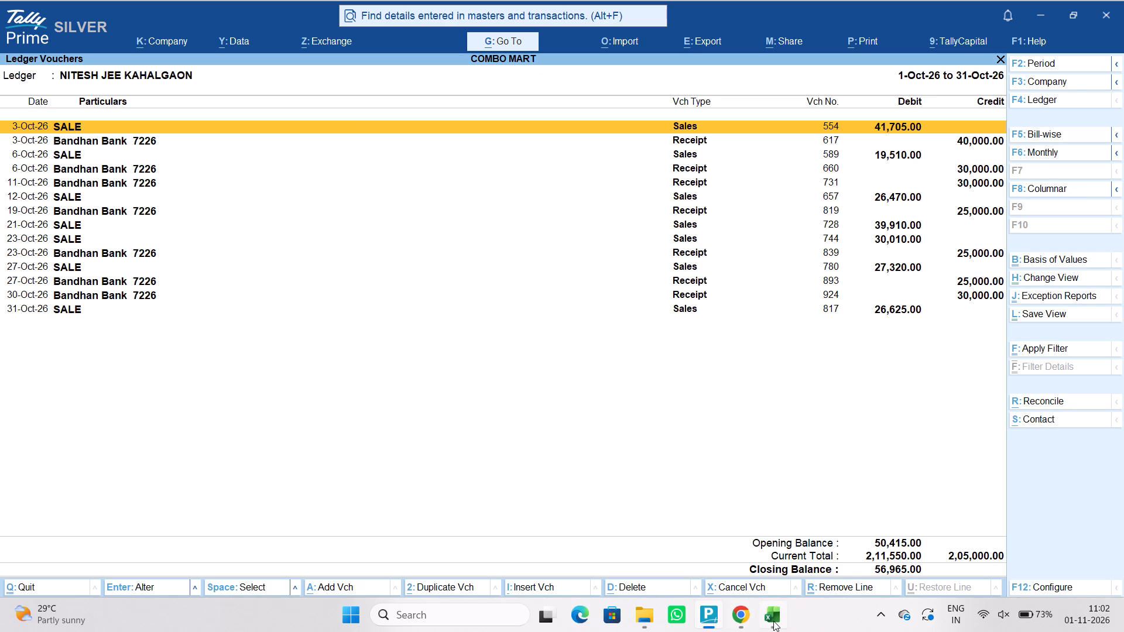
left_click(773, 621)
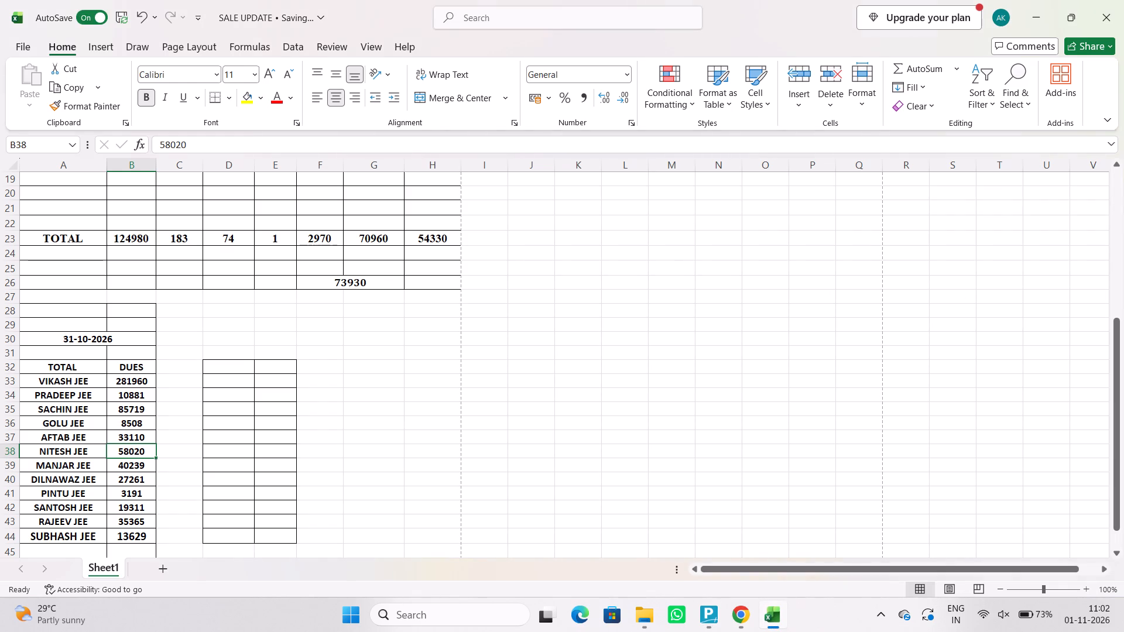
key("BackSpace")
type("56965")
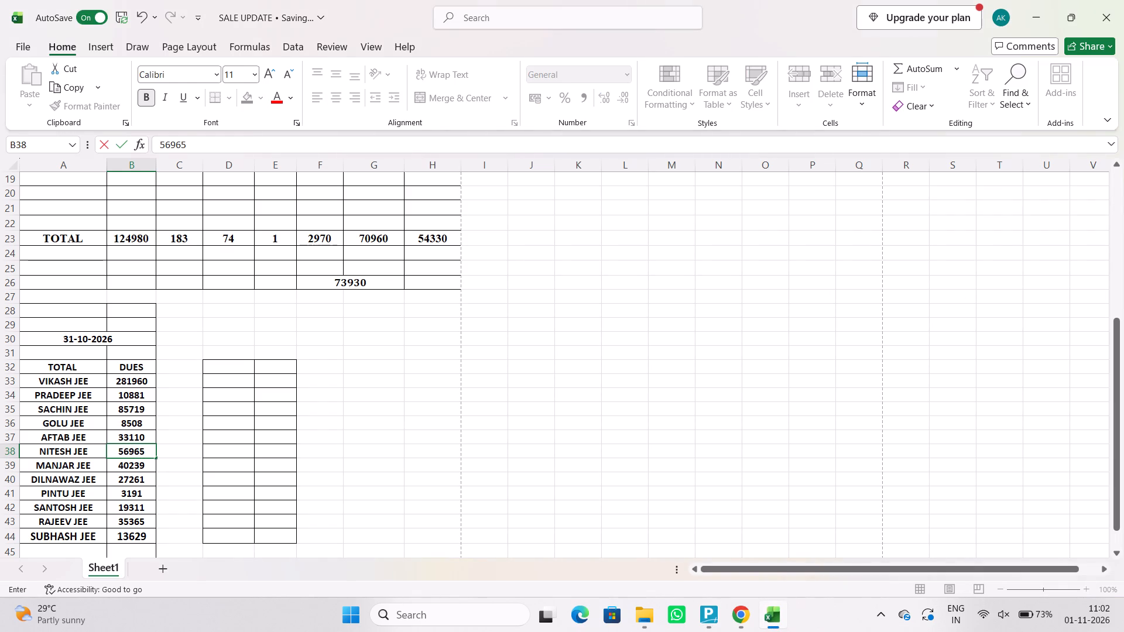
left_click(119, 470)
left_click(704, 608)
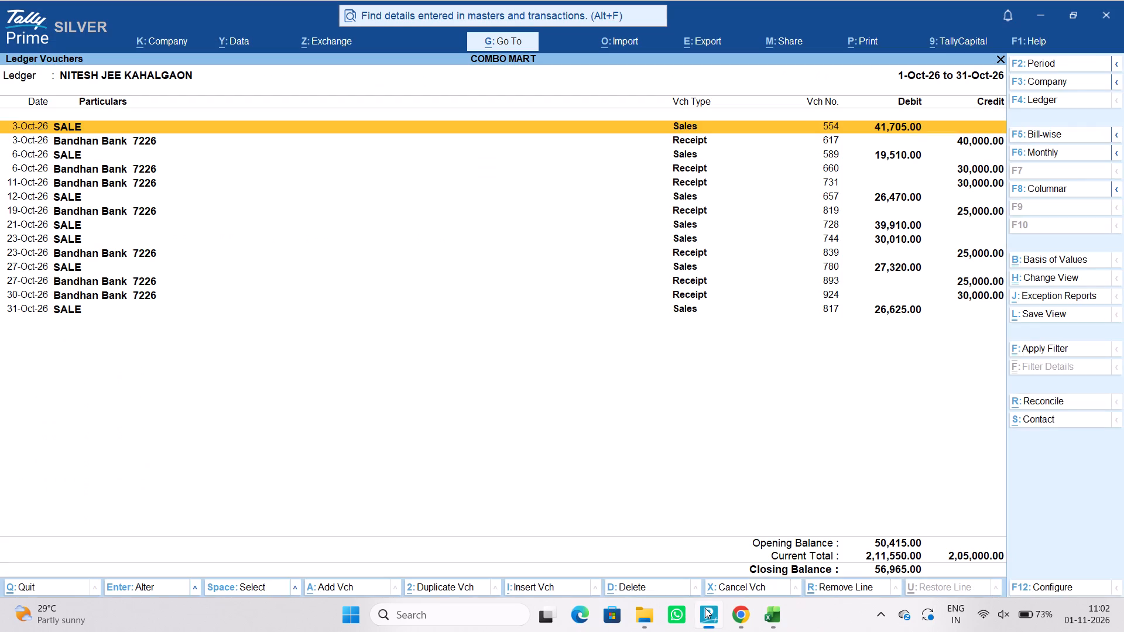
key("Escape")
type("MANJAR")
key("Return")
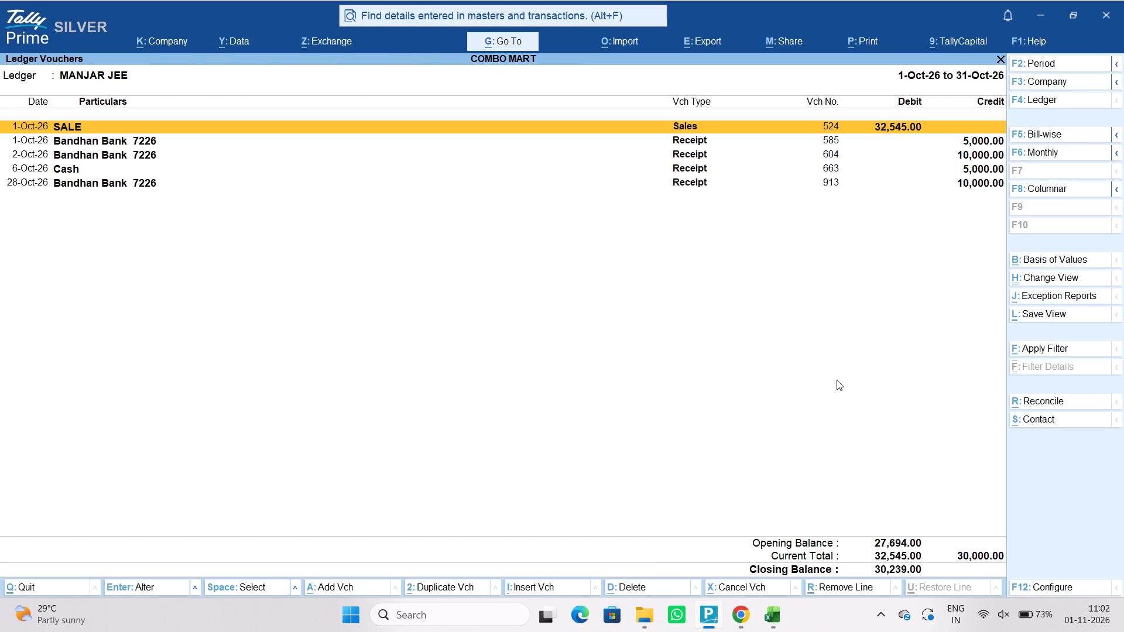
left_click(777, 608)
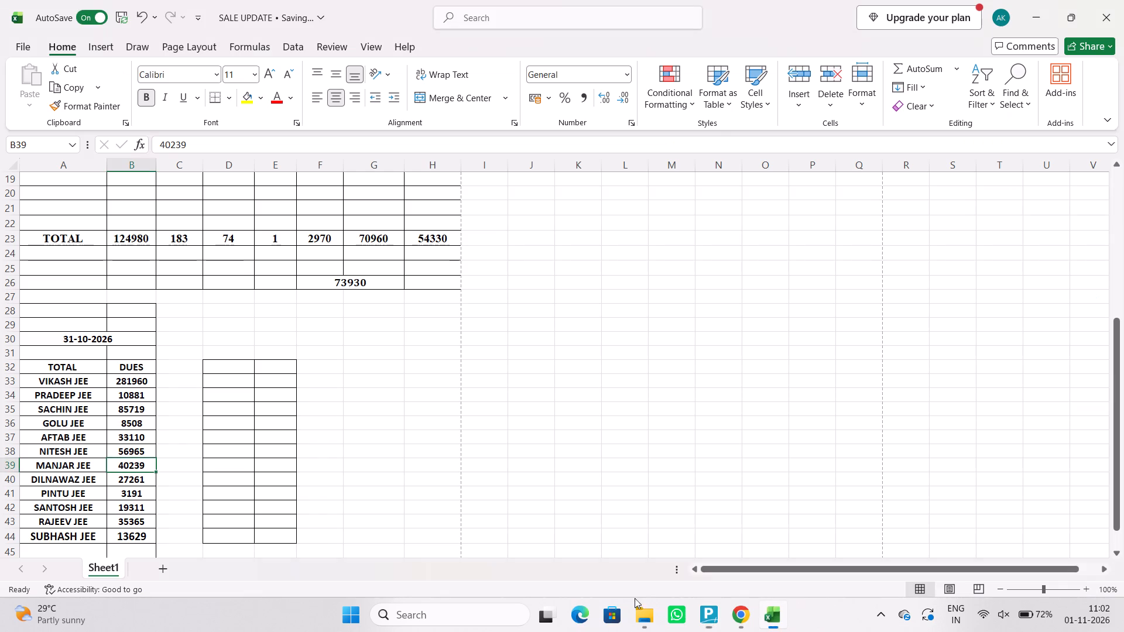
key("BackSpace")
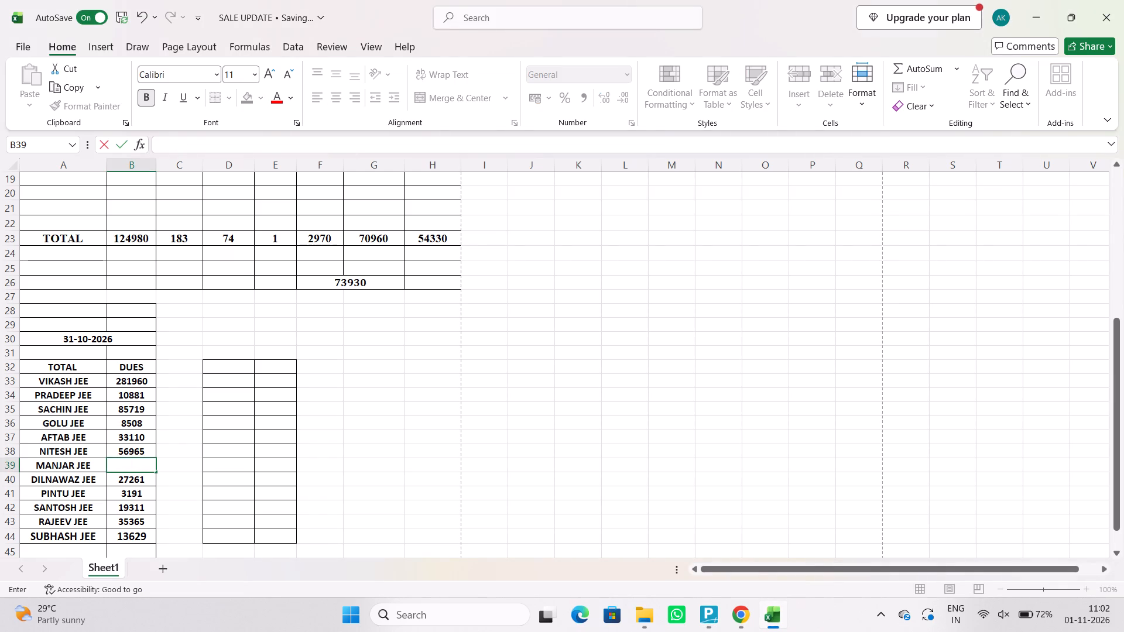
type("3029")
key("BackSpace")
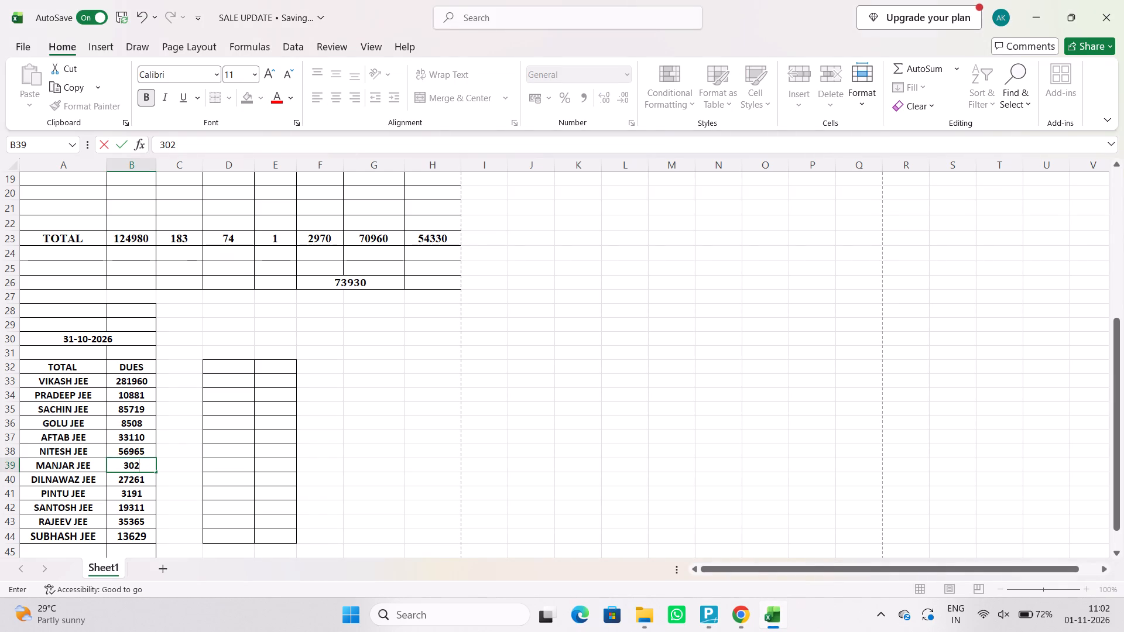
type("39")
left_click(135, 480)
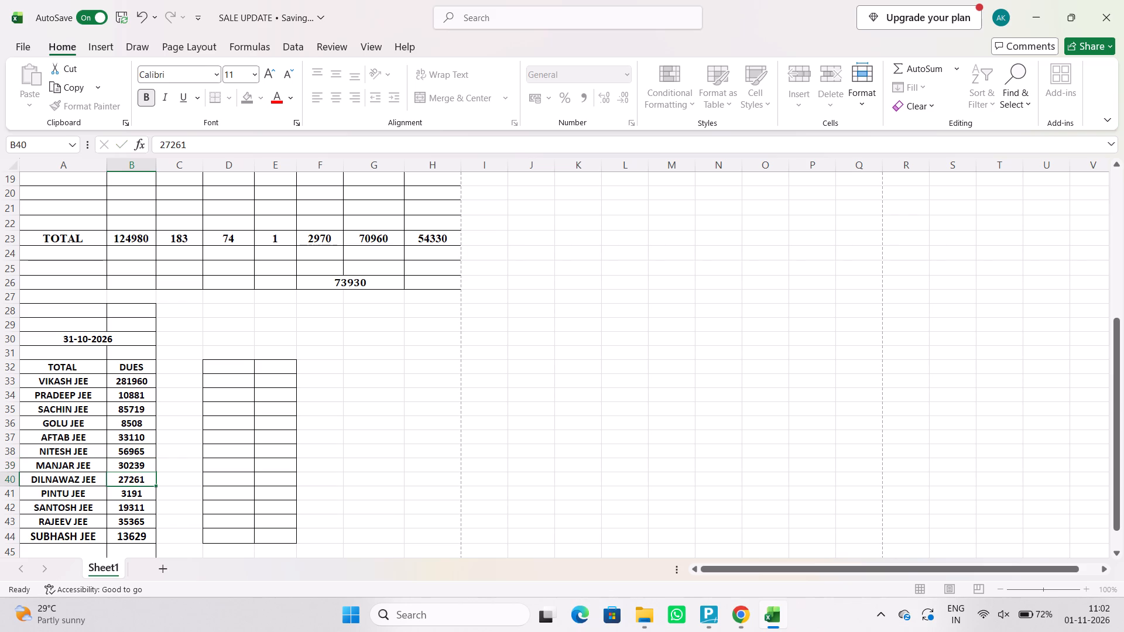
left_click(705, 624)
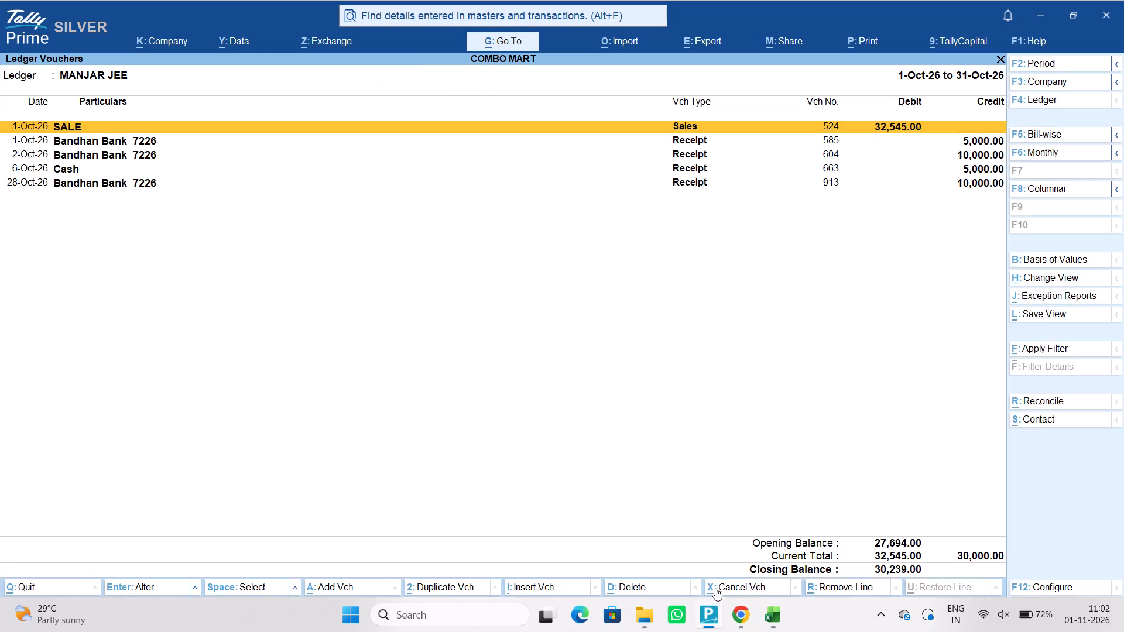
key("Escape")
type("DILNA")
key("Return")
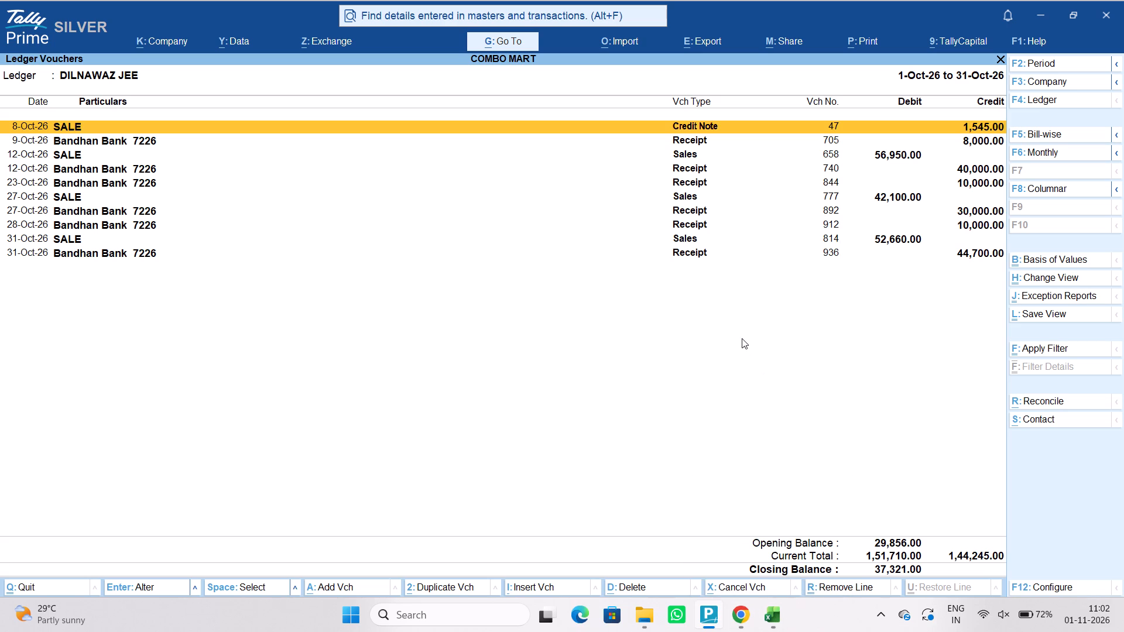
left_click(772, 617)
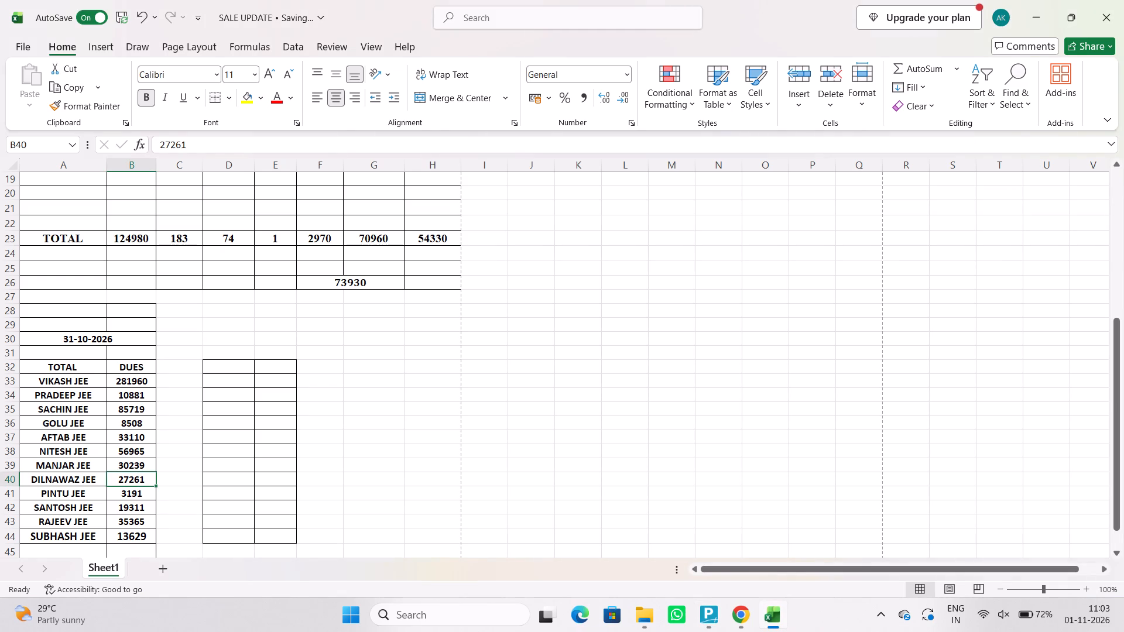
key("BackSpace")
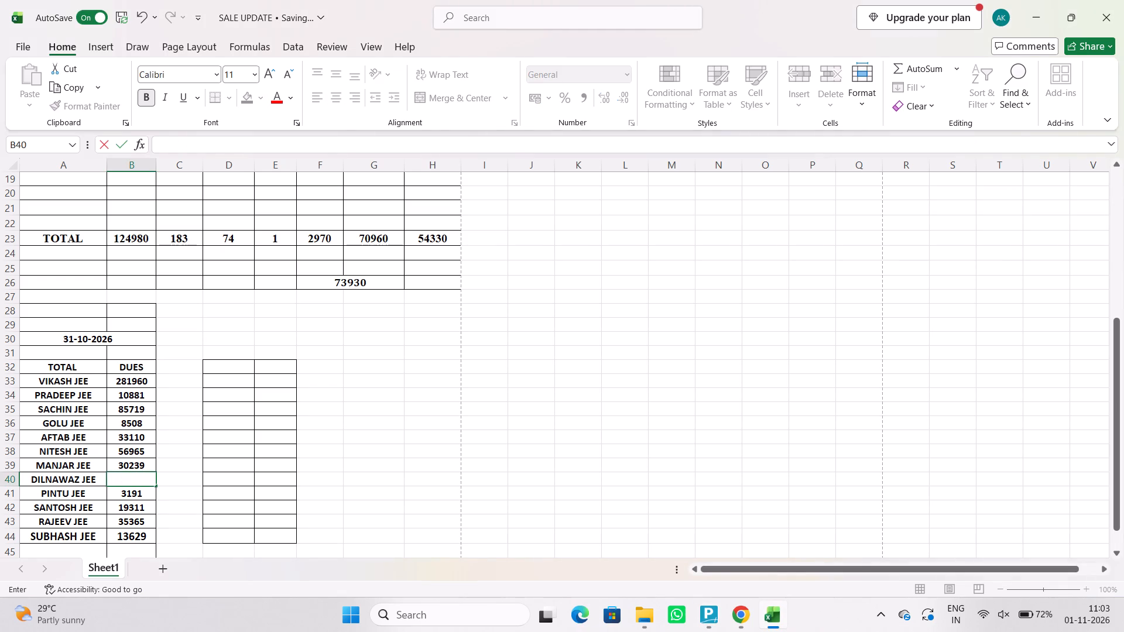
type("37321")
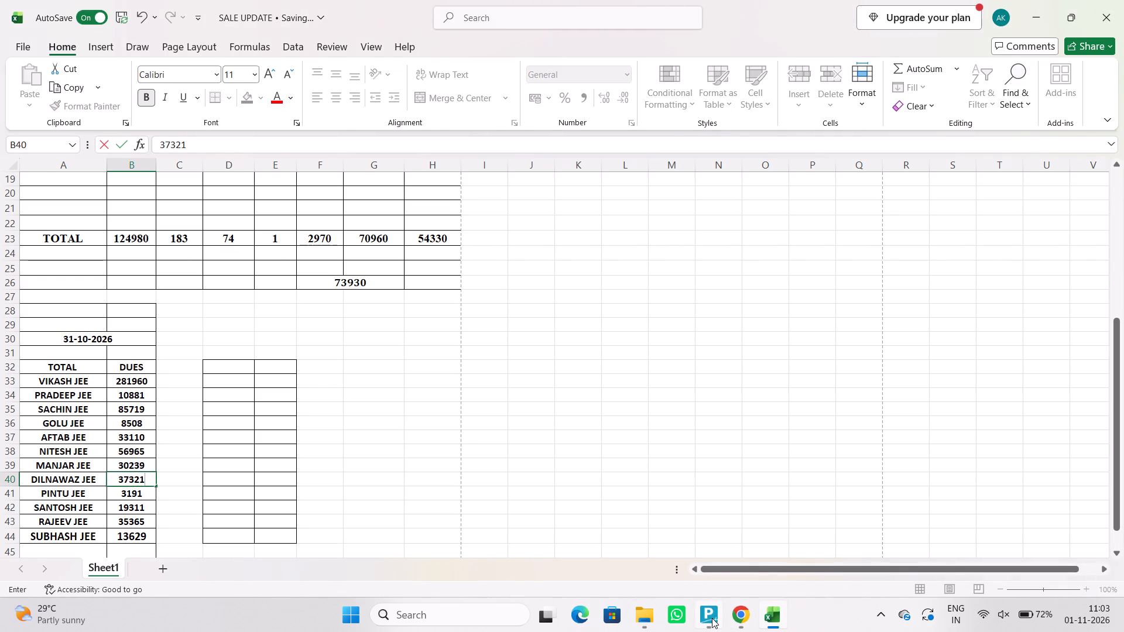
left_click(712, 618)
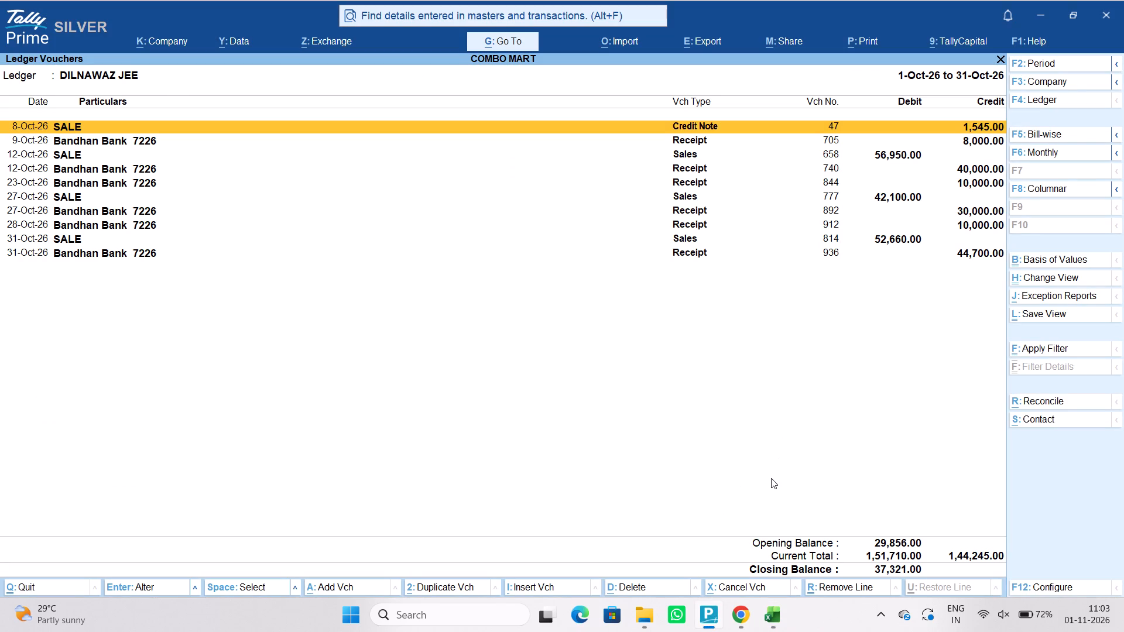
left_click(775, 617)
left_click(134, 497)
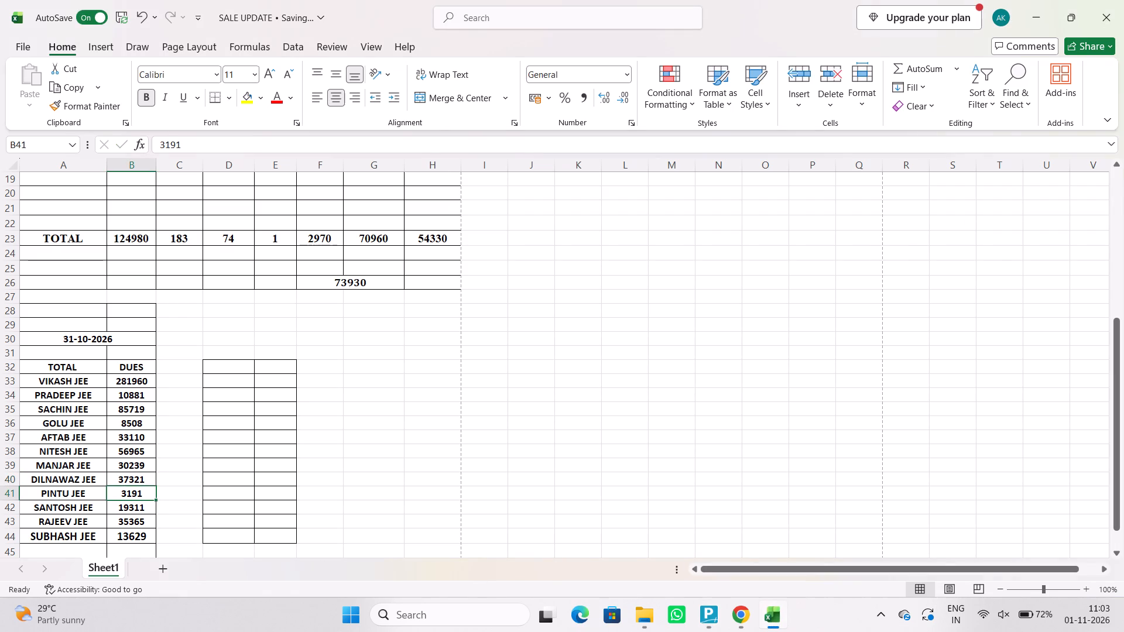
left_click(704, 614)
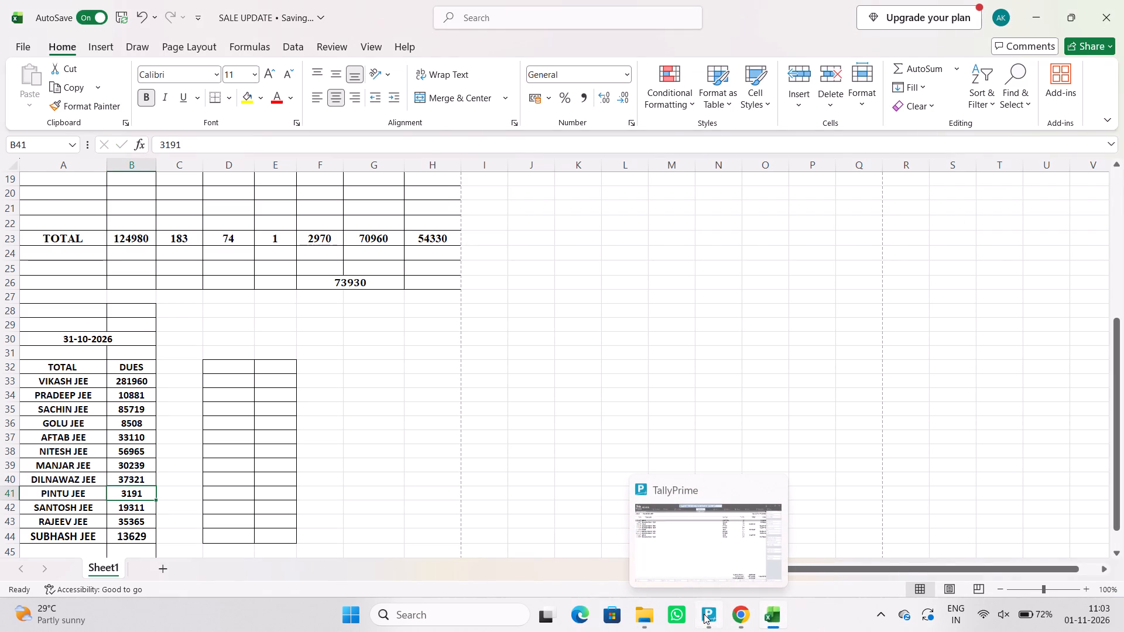
key("Escape")
type("PINTU")
key("Return")
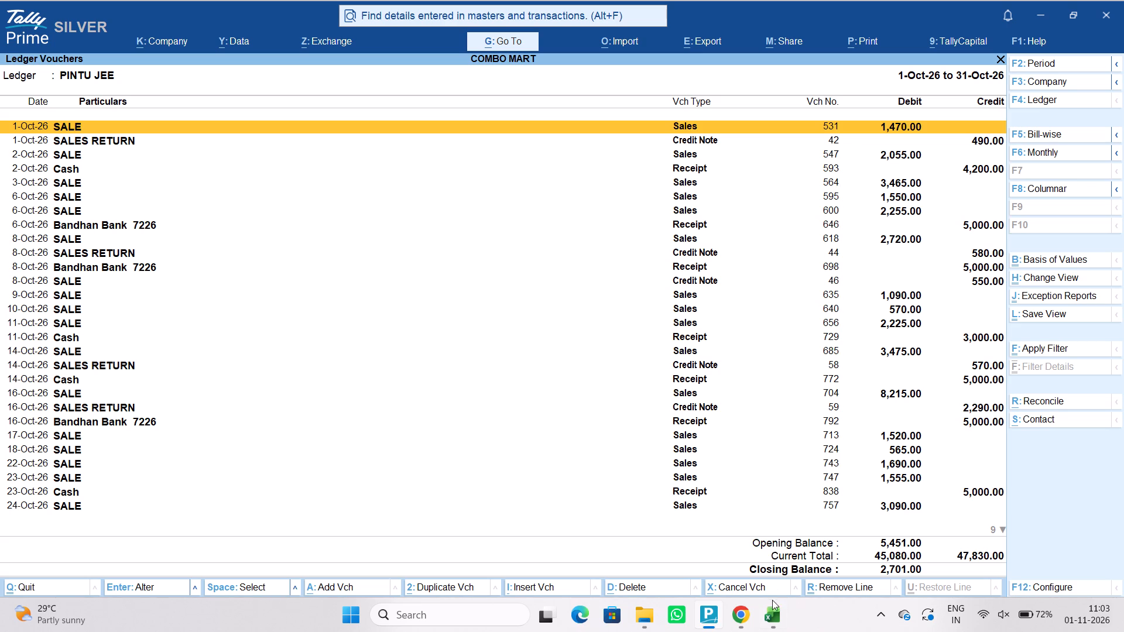
left_click(772, 617)
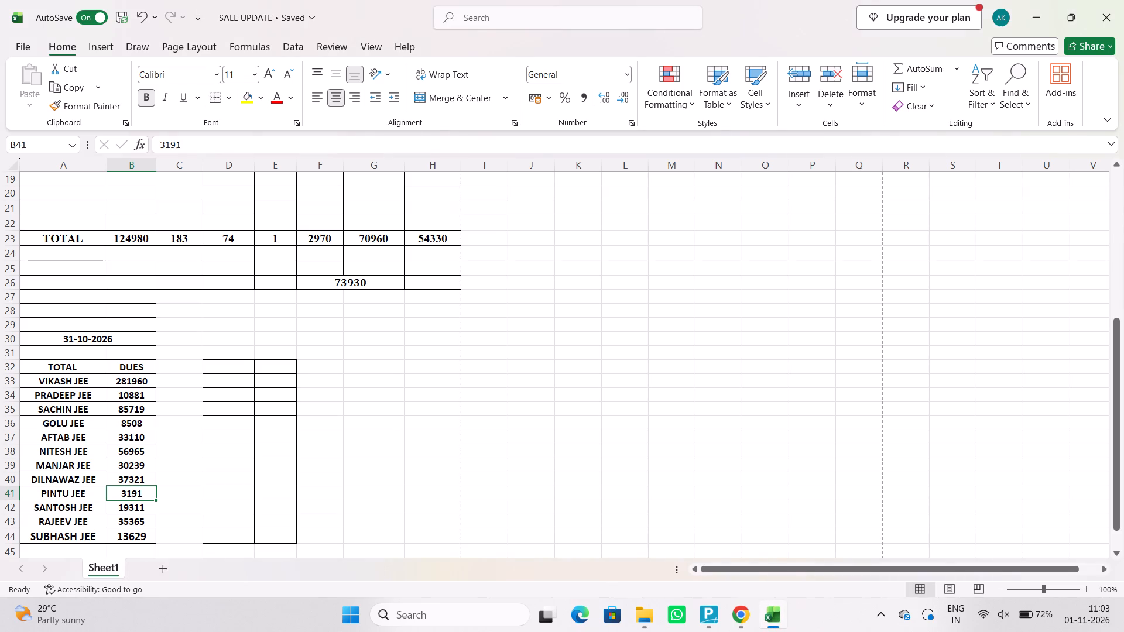
left_click(710, 617)
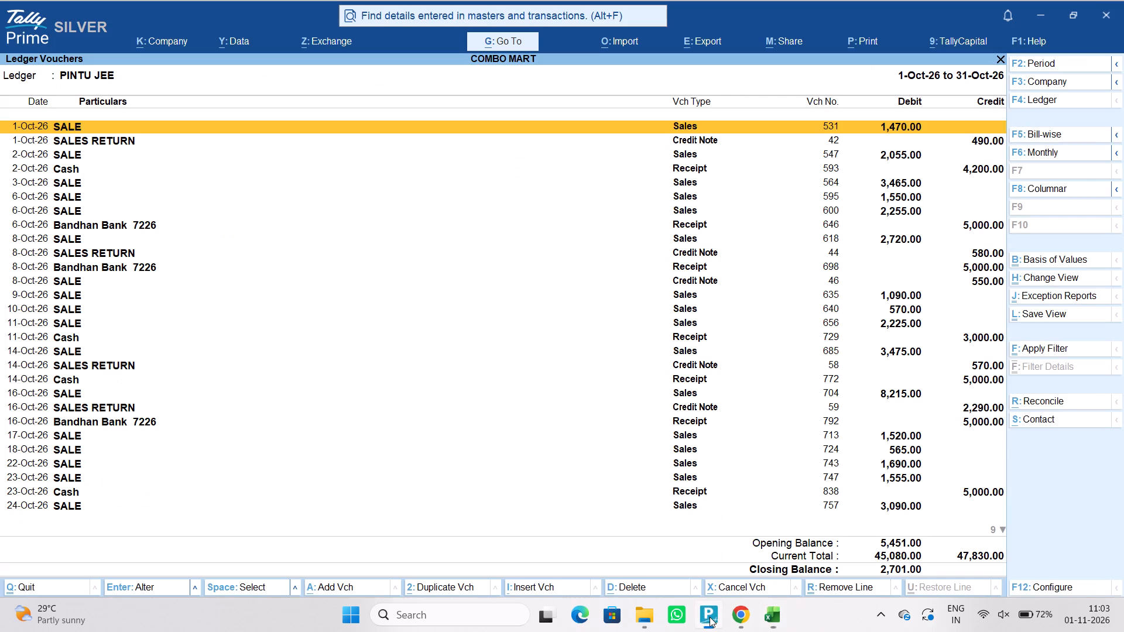
Examine the late-October vouchers in PINTU JEE's ledger for missing sale or receipt entries.
scroll(889, 459, "down", 20)
scroll(889, 459, "down", 9)
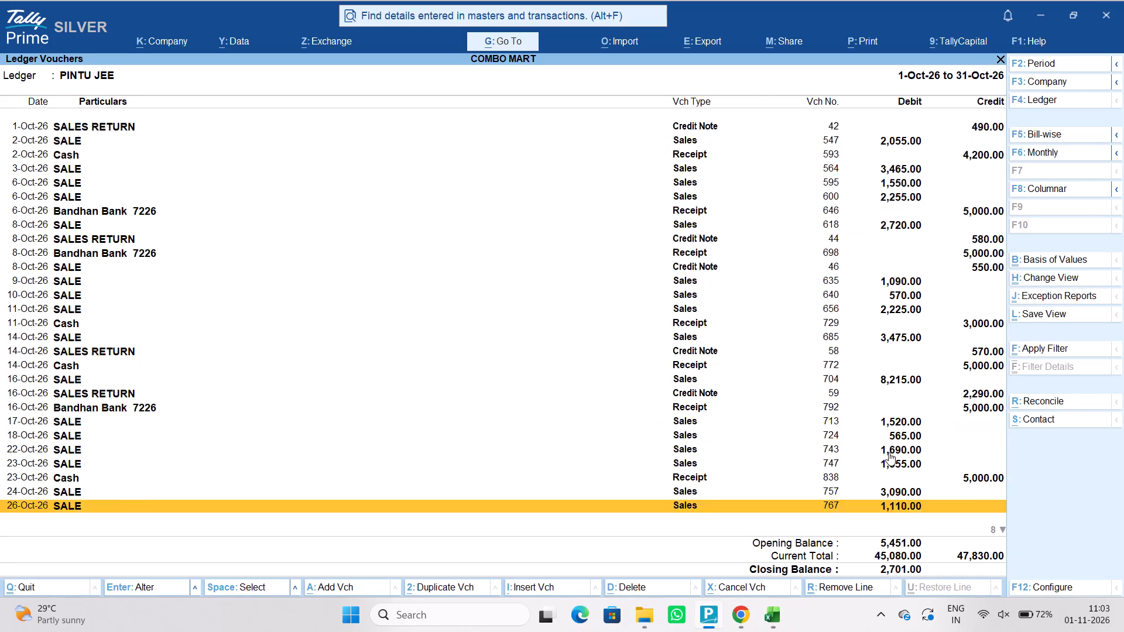
scroll(889, 452, "down", 20)
scroll(889, 452, "down", 3)
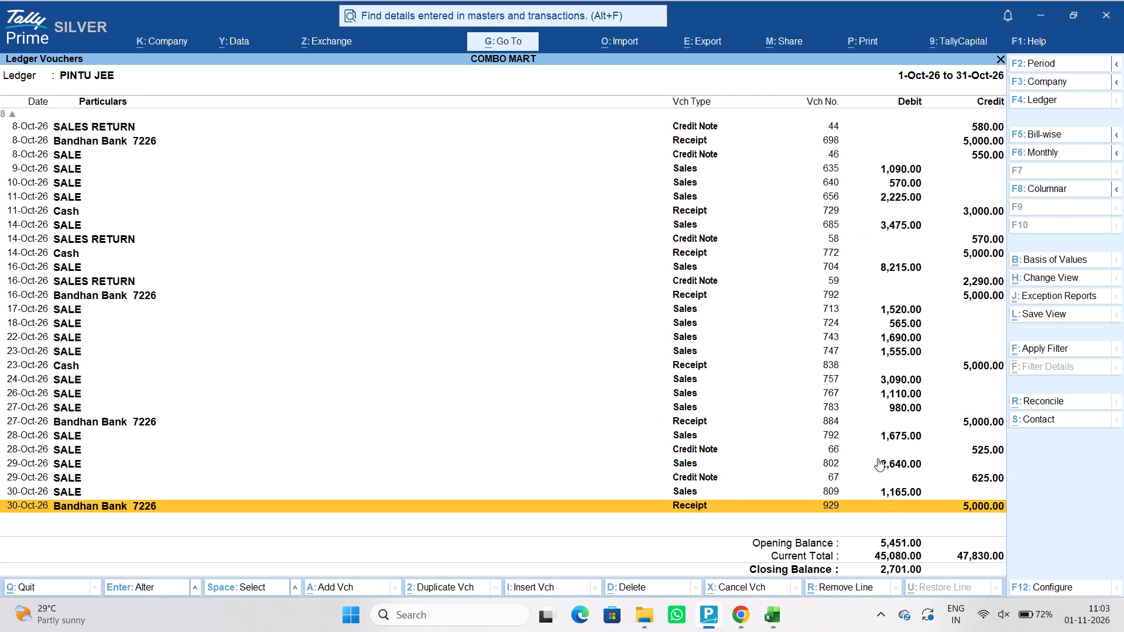
scroll(800, 454, "down", 6)
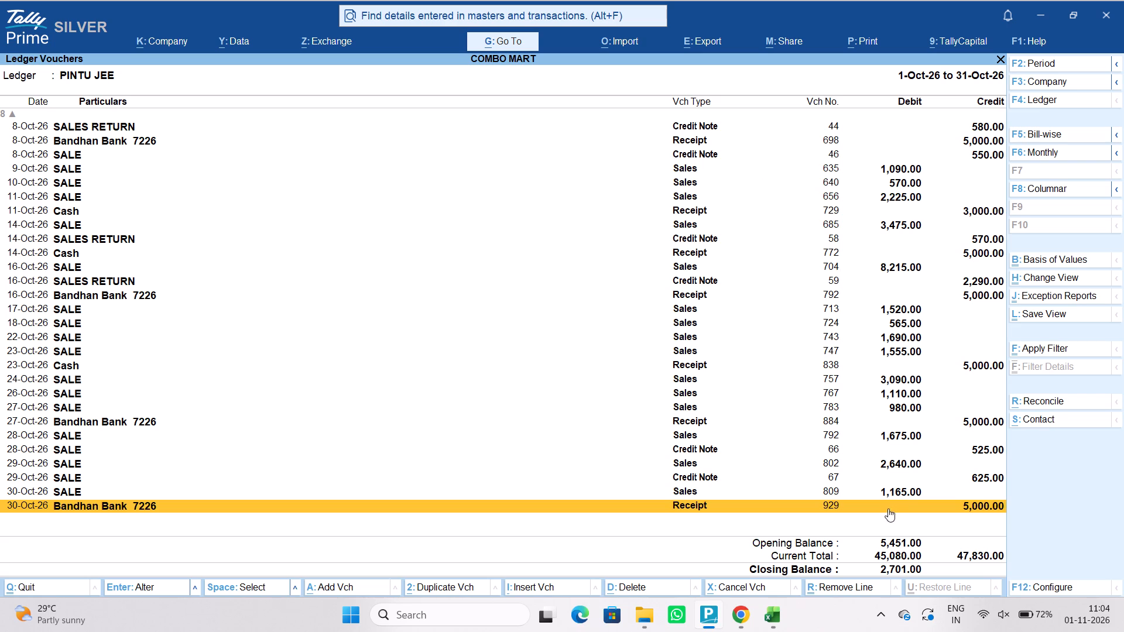
scroll(814, 427, "down", 5)
scroll(814, 413, "up", 5)
scroll(814, 413, "down", 9)
scroll(804, 411, "up", 3)
scroll(804, 411, "down", 1)
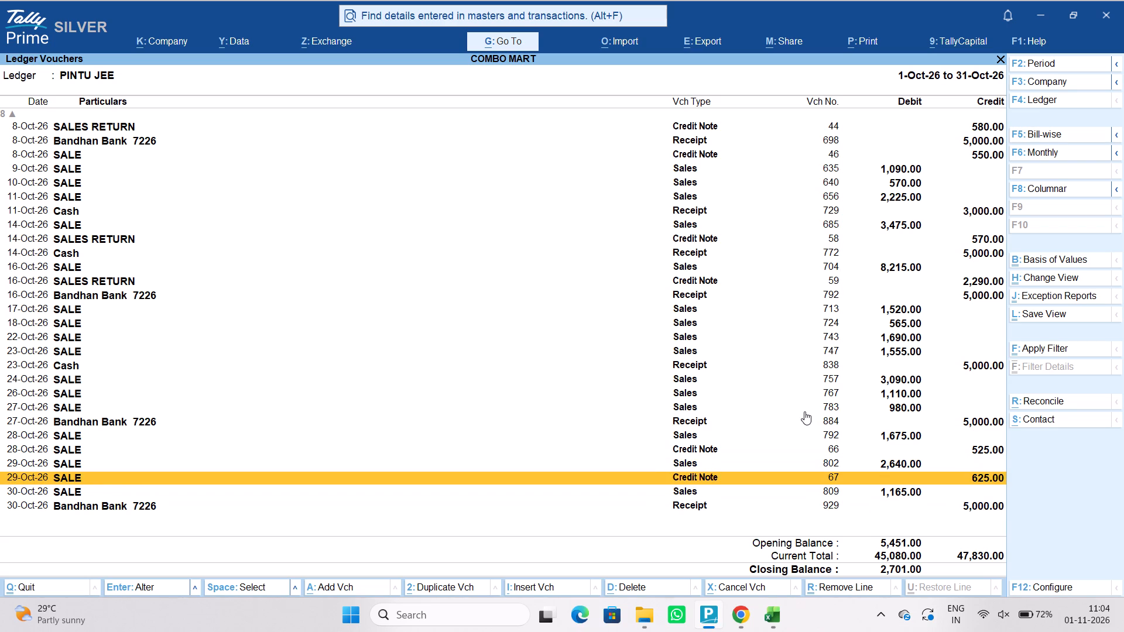
scroll(806, 413, "down", 10)
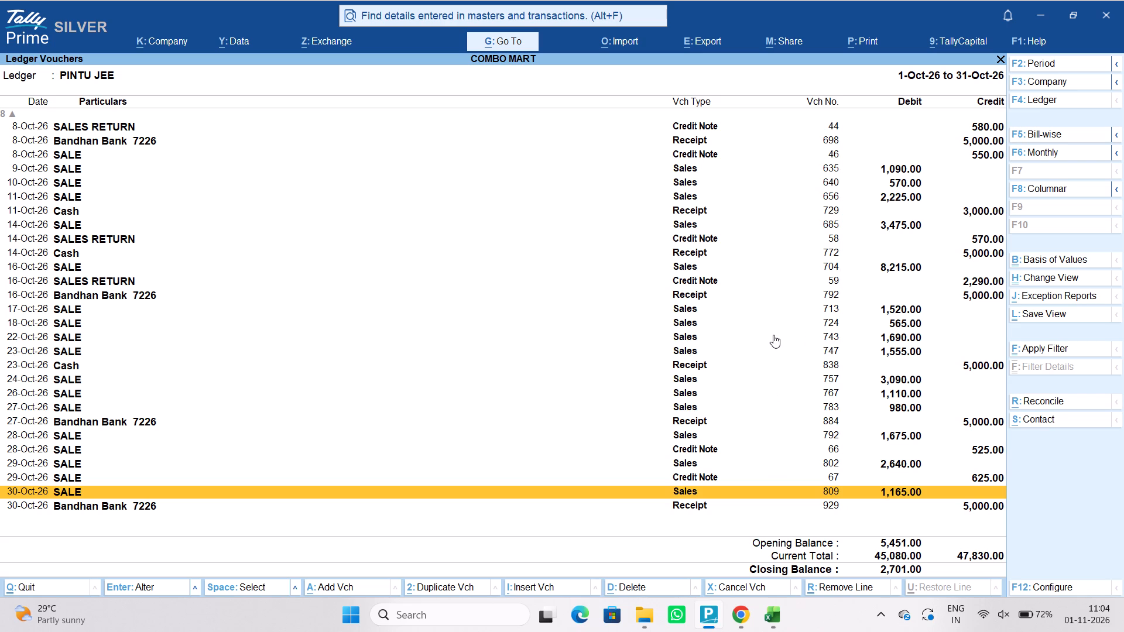
scroll(789, 334, "down", 5)
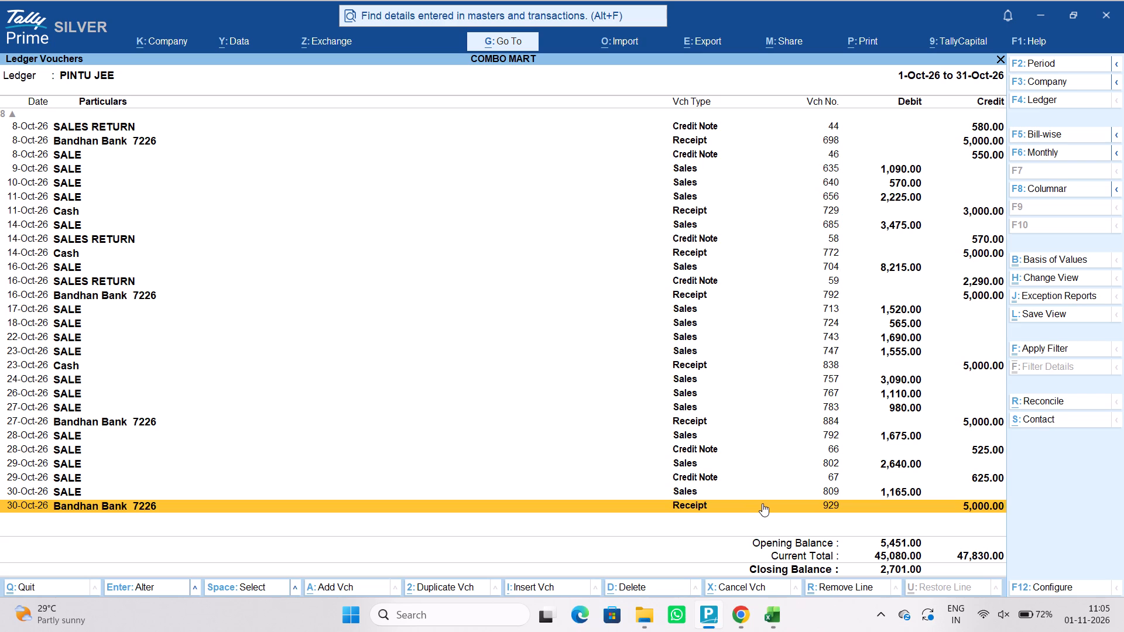
Leave the ledger report and start a new receipt voucher dated 31-Oct-26.
key("Escape")
key("Escape")
key("Escape")
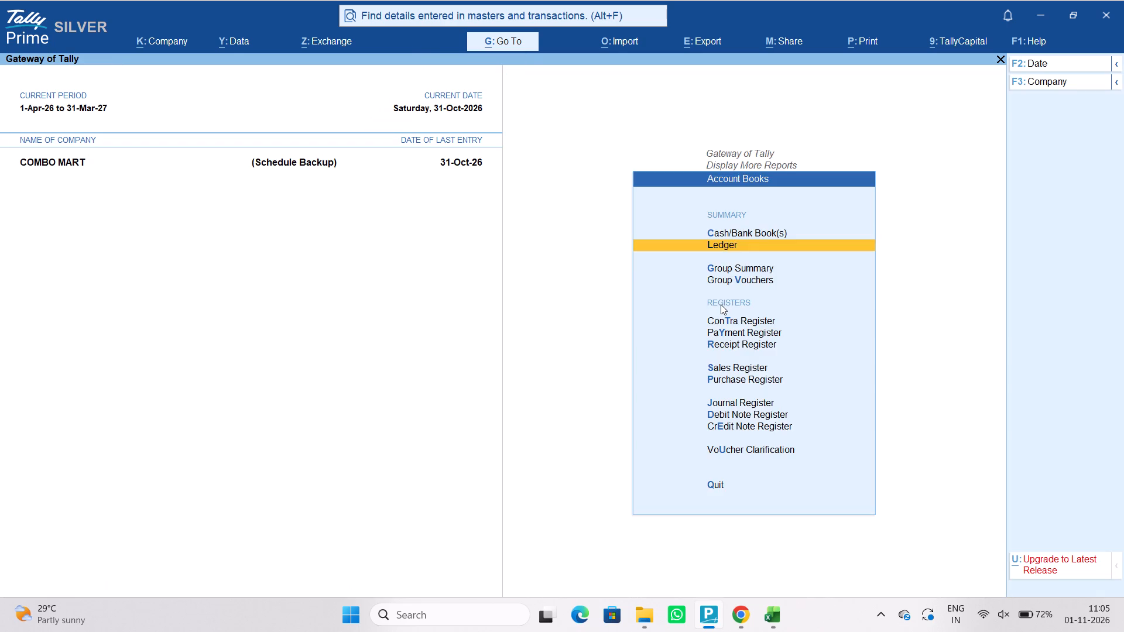
key("Escape")
key("Escape")
left_click(726, 276)
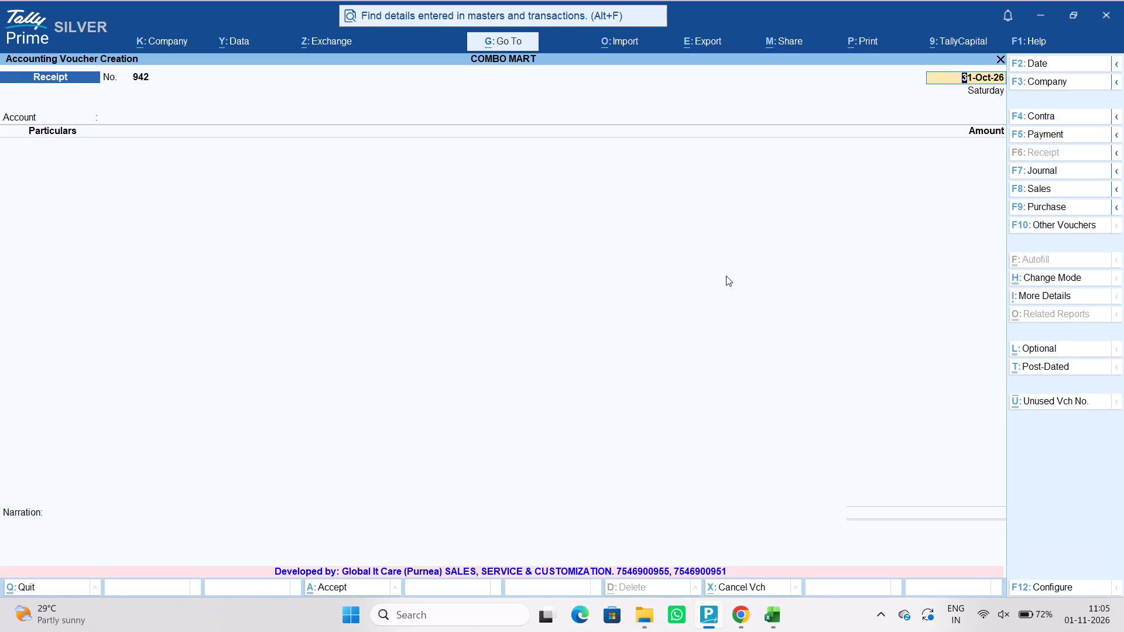
key("Return")
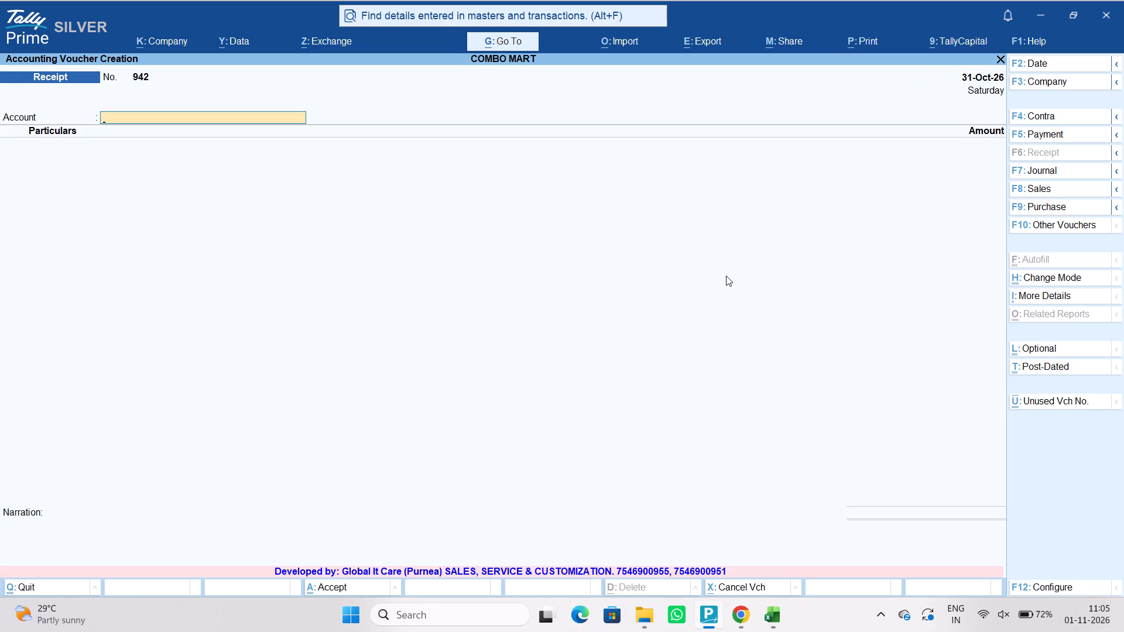
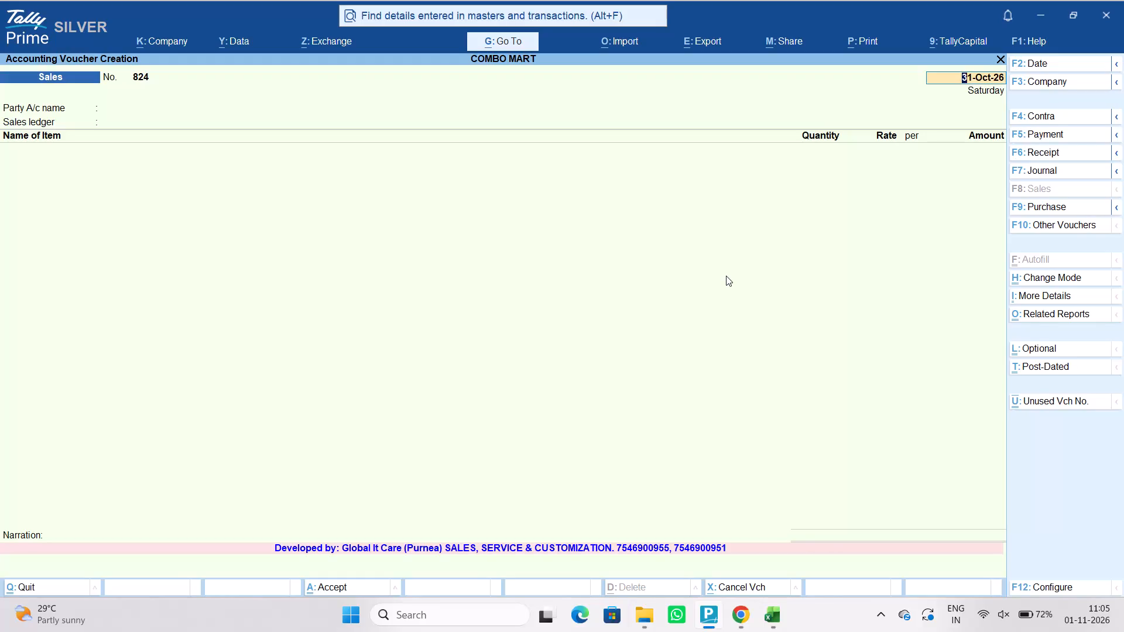
Set PINTU JEE as the party of the 31-Oct-26 sales voucher, with SALE as the sales ledger.
key("Return")
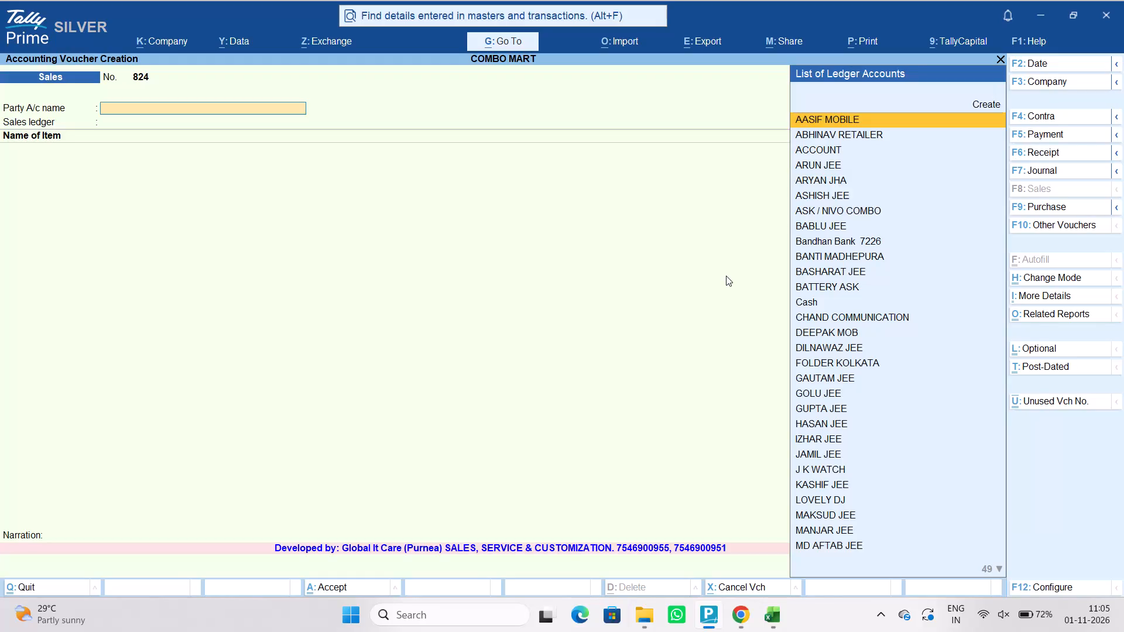
type("PINTU")
key("Return")
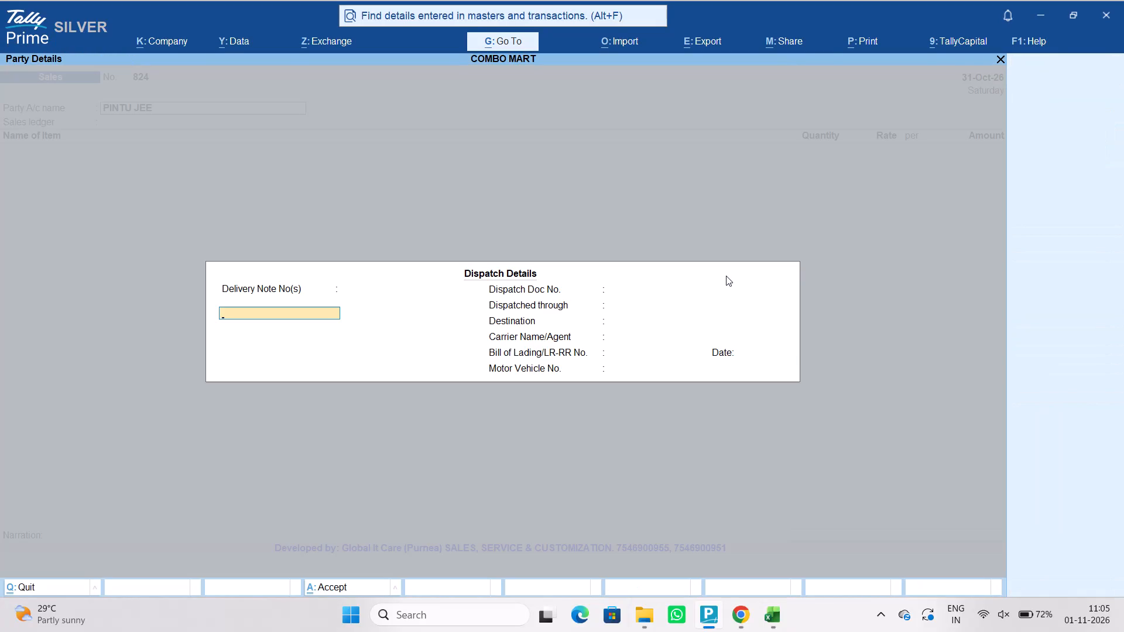
key("ctrl+a")
key("ctrl+a")
key("Return")
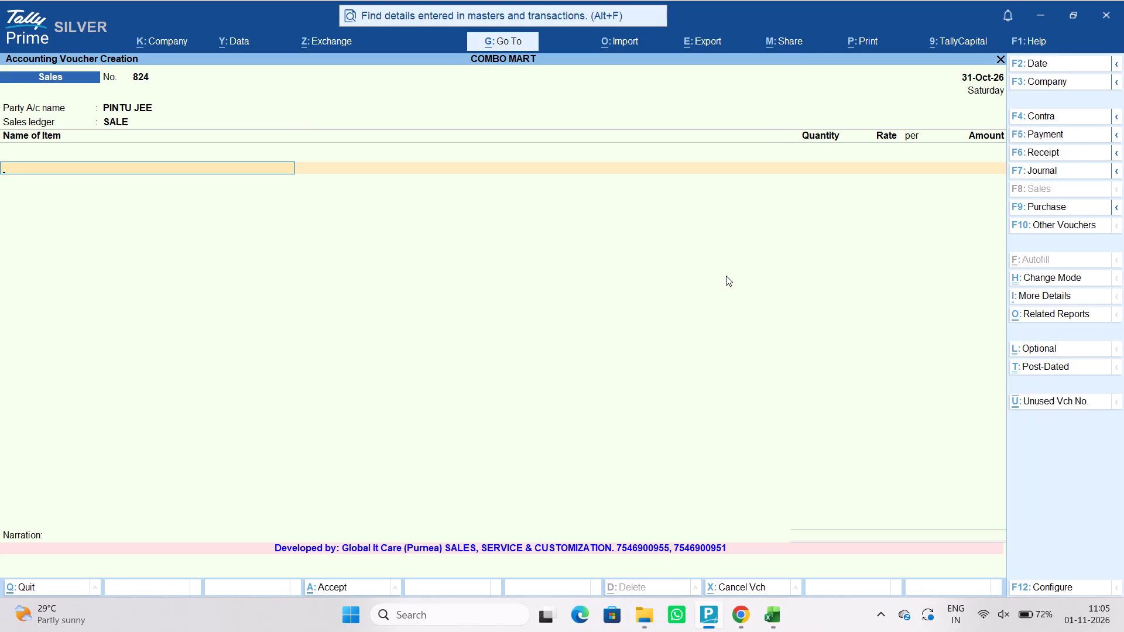
Add 1 PCS of V21 5G VARNI RIDER at a rate of 600 to PINTU JEE's sales voucher and save it.
type("V21")
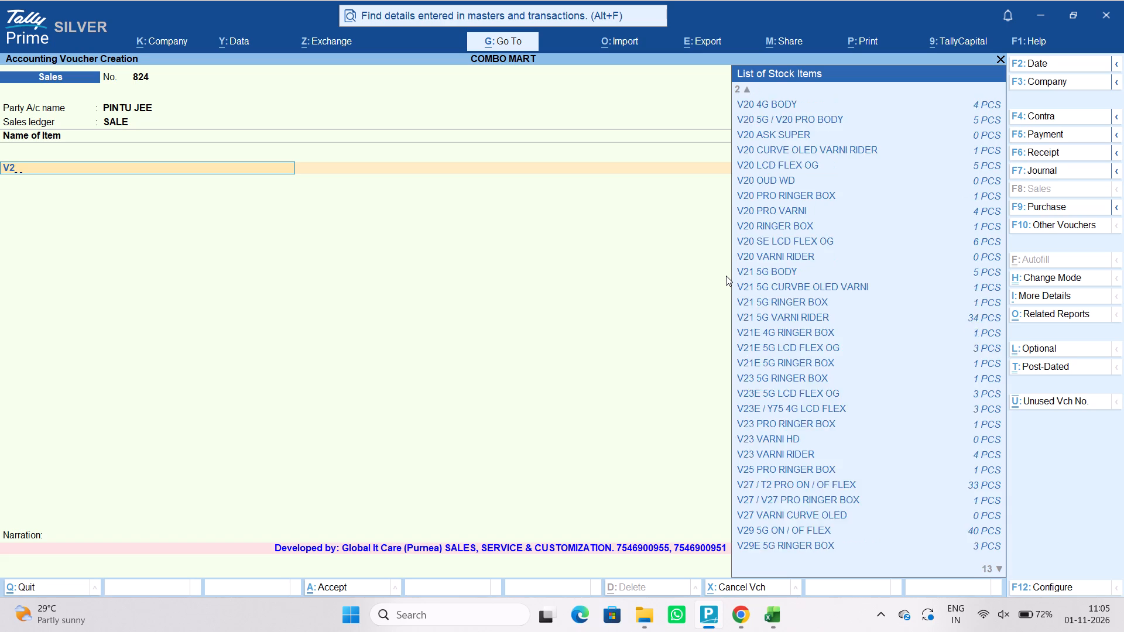
key("space")
type("VAR")
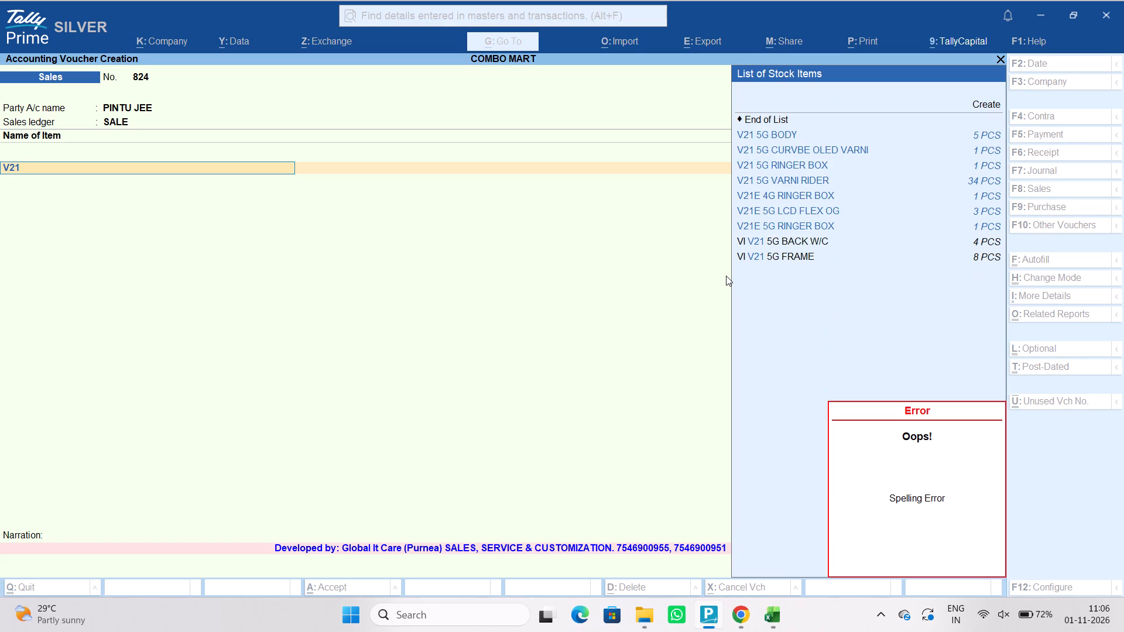
key("Down")
key("Down")
key("Down")
key("Down")
key("Down")
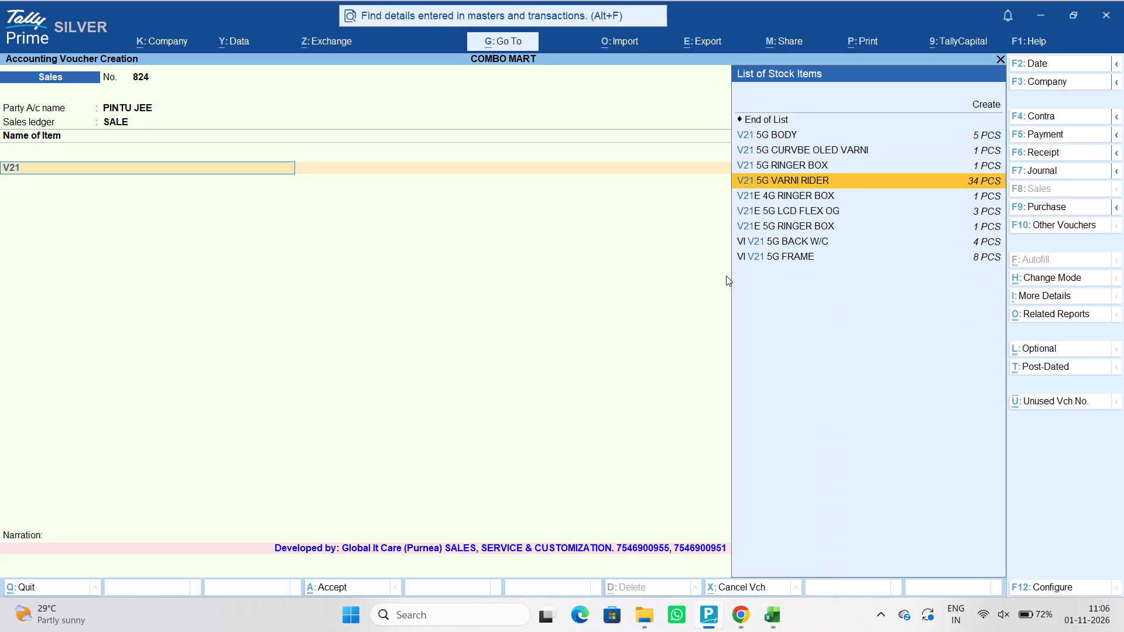
key("Up")
key("Return")
key("Return")
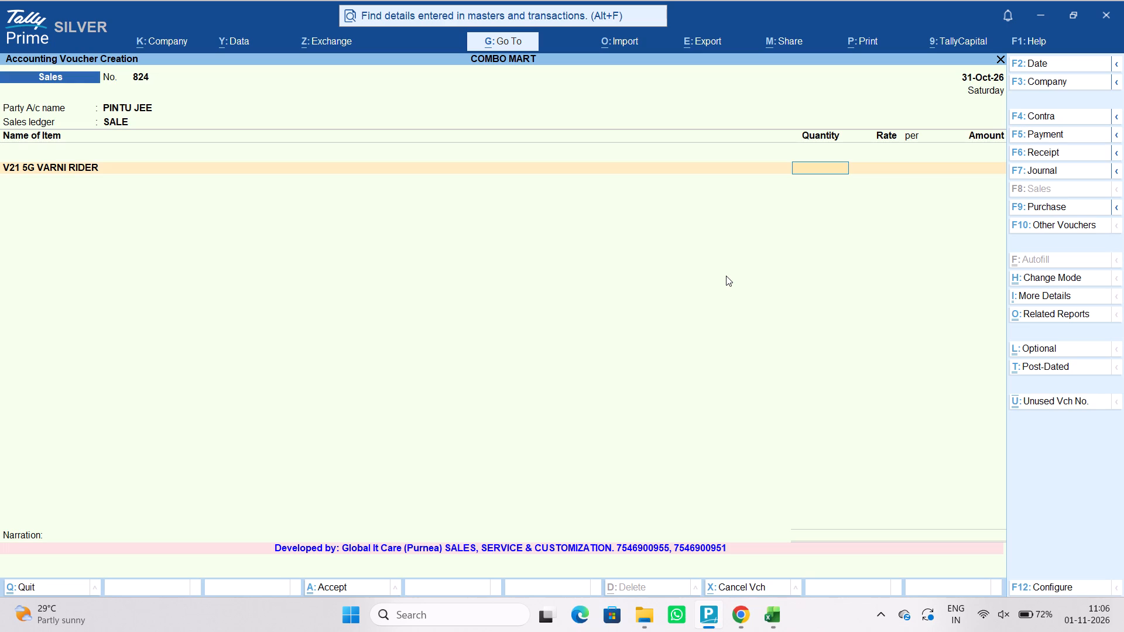
key("1")
key("Return")
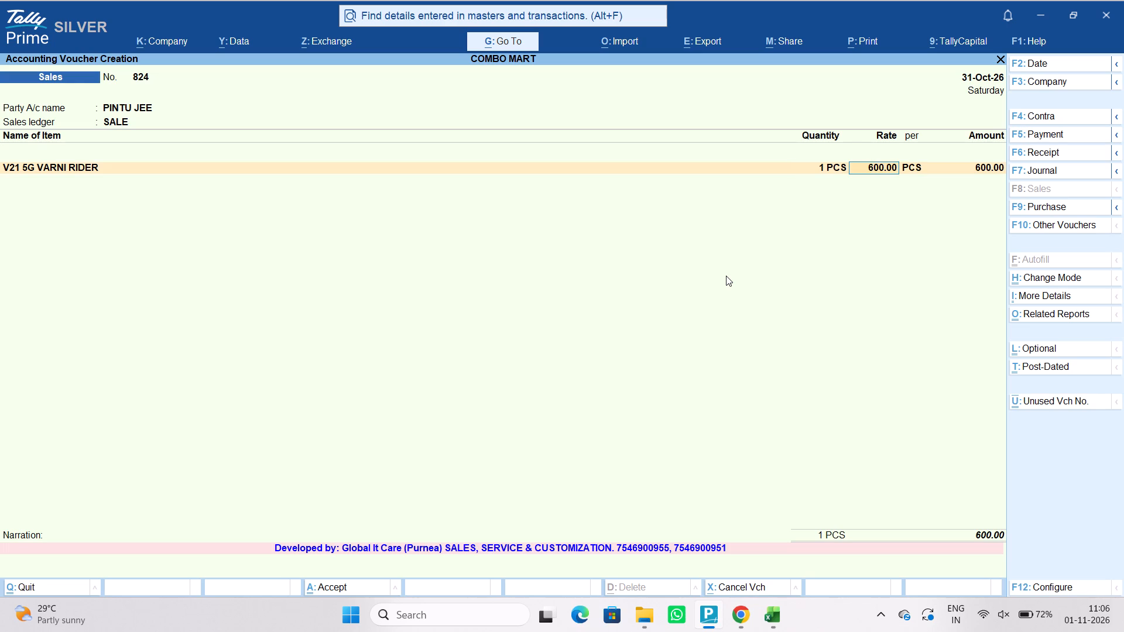
key("ctrl+a")
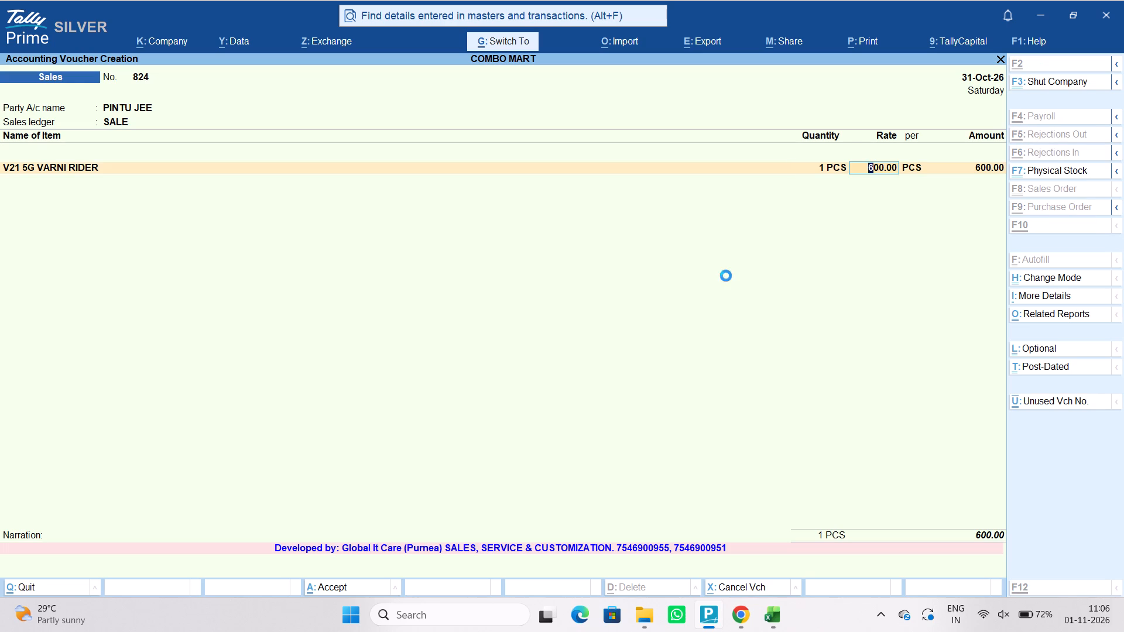
Leave voucher creation, glance at PINTU JEE's dues in the Excel list, and open TallyPrime's additional reports.
key("Escape")
key("Escape")
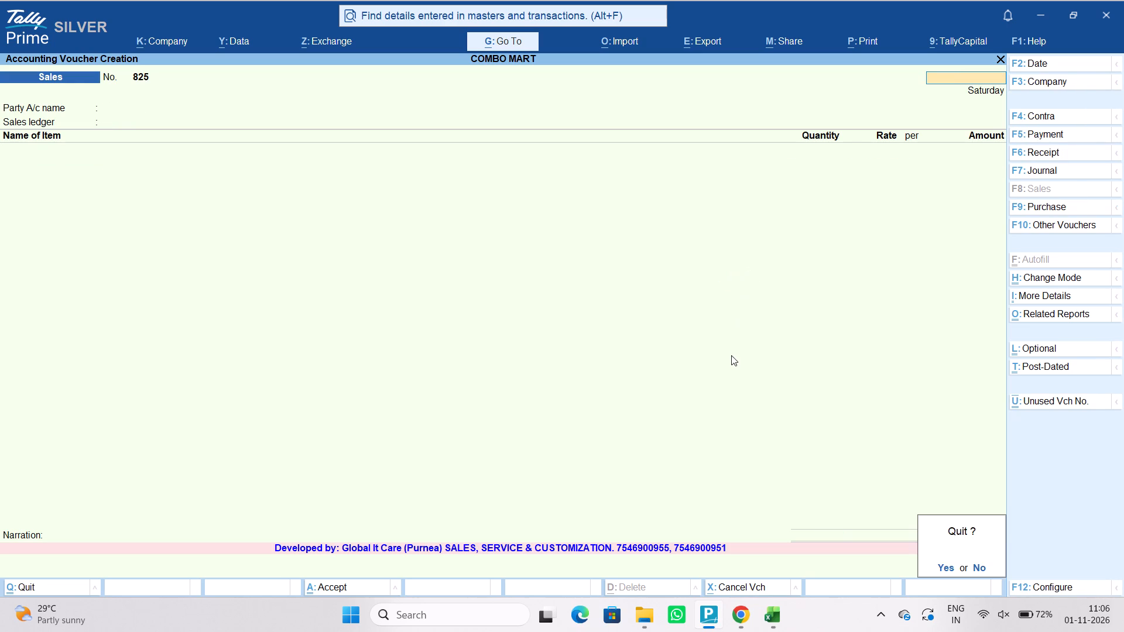
key("Escape")
left_click(734, 271)
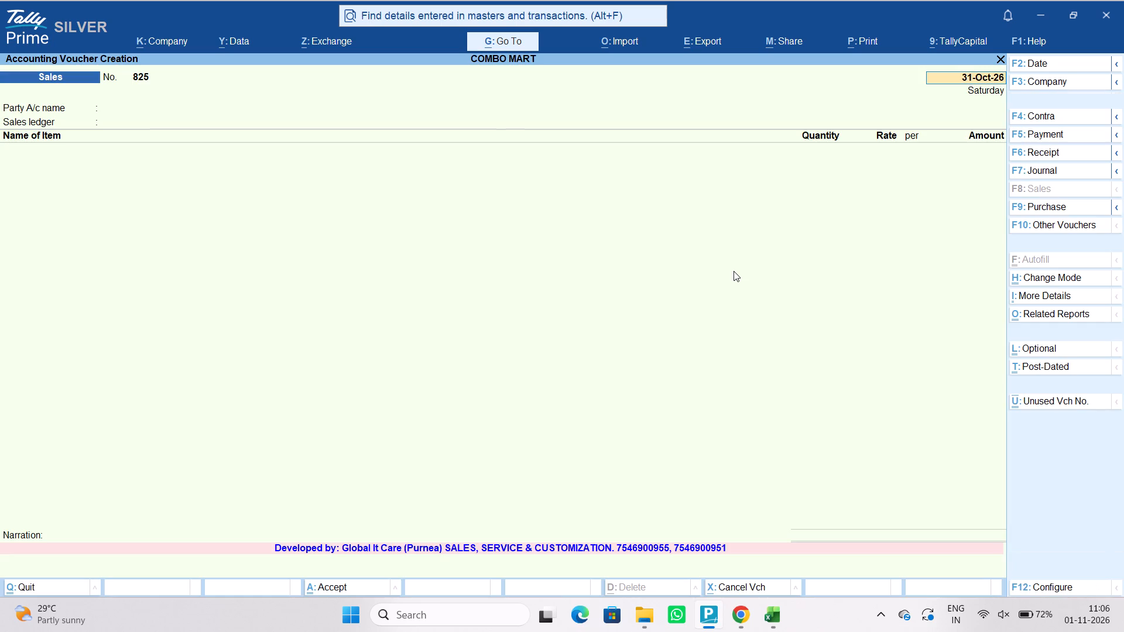
left_click(765, 626)
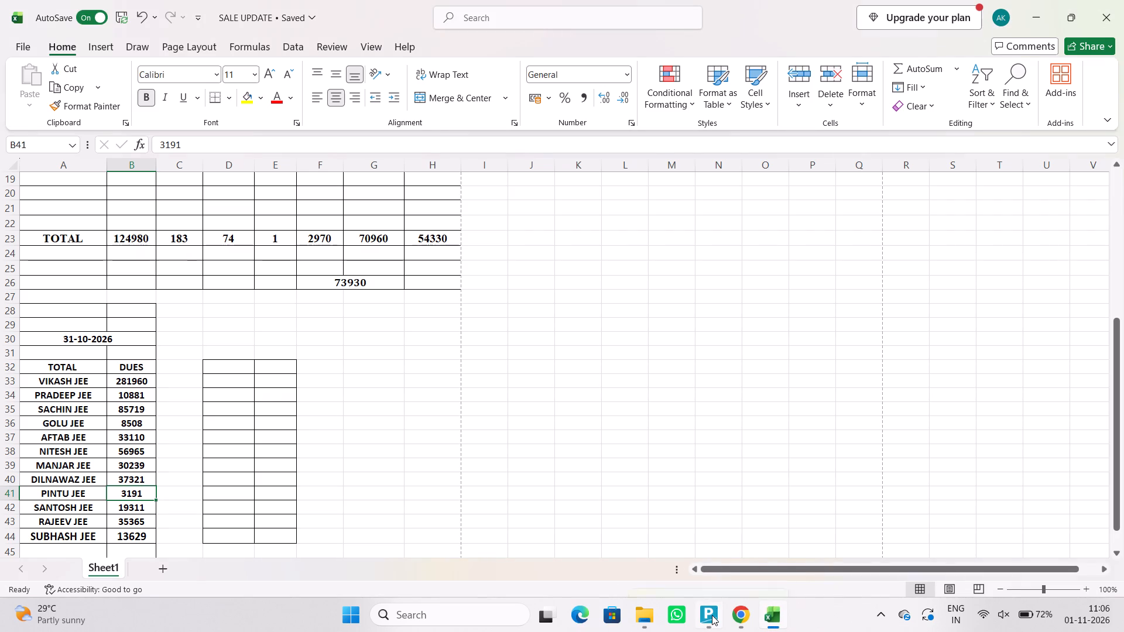
left_click(712, 615)
key("Escape")
key("Escape")
key("Escape")
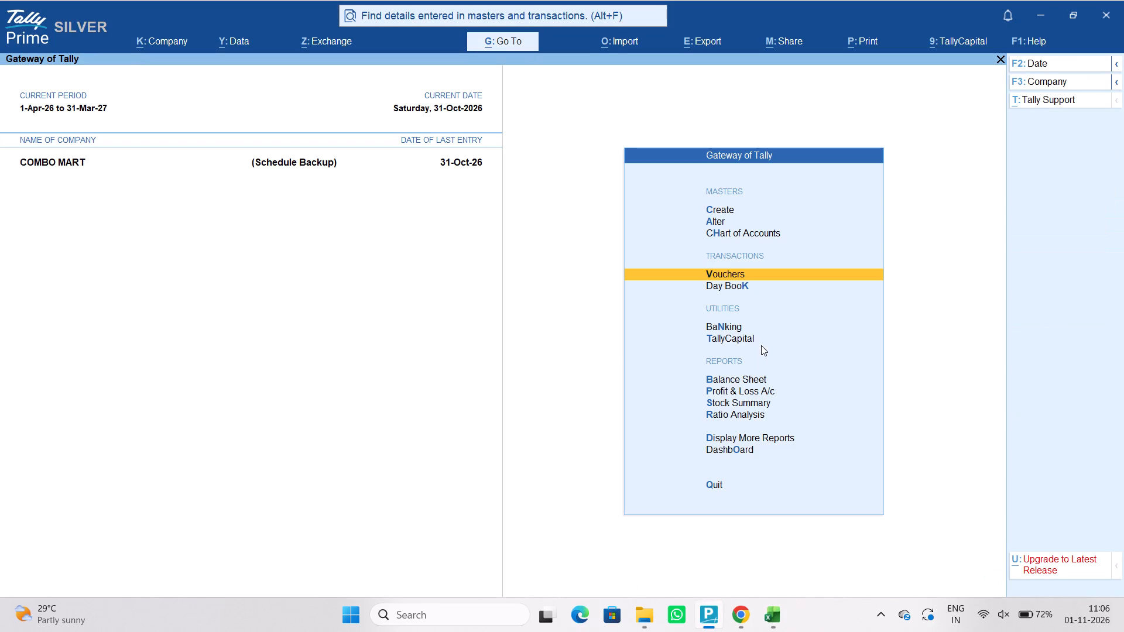
left_click(734, 441)
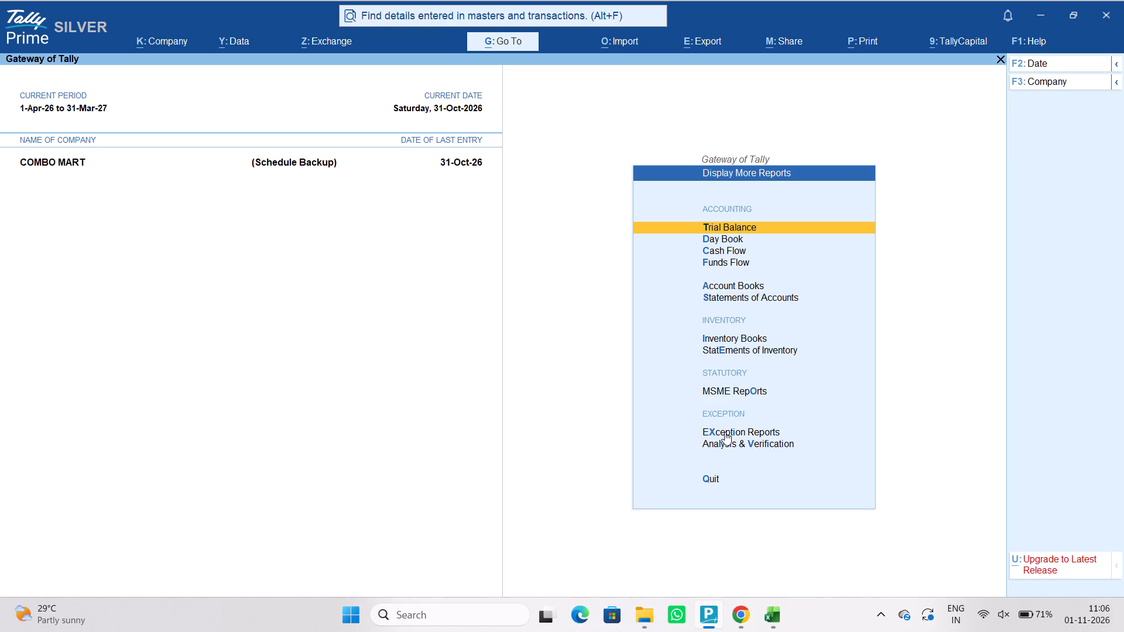
key("5")
Examine the recent 31 OCT files in File Explorer and the 31-Oct sale rows in the Excel SALE UPDATE workbook.
left_click(648, 621)
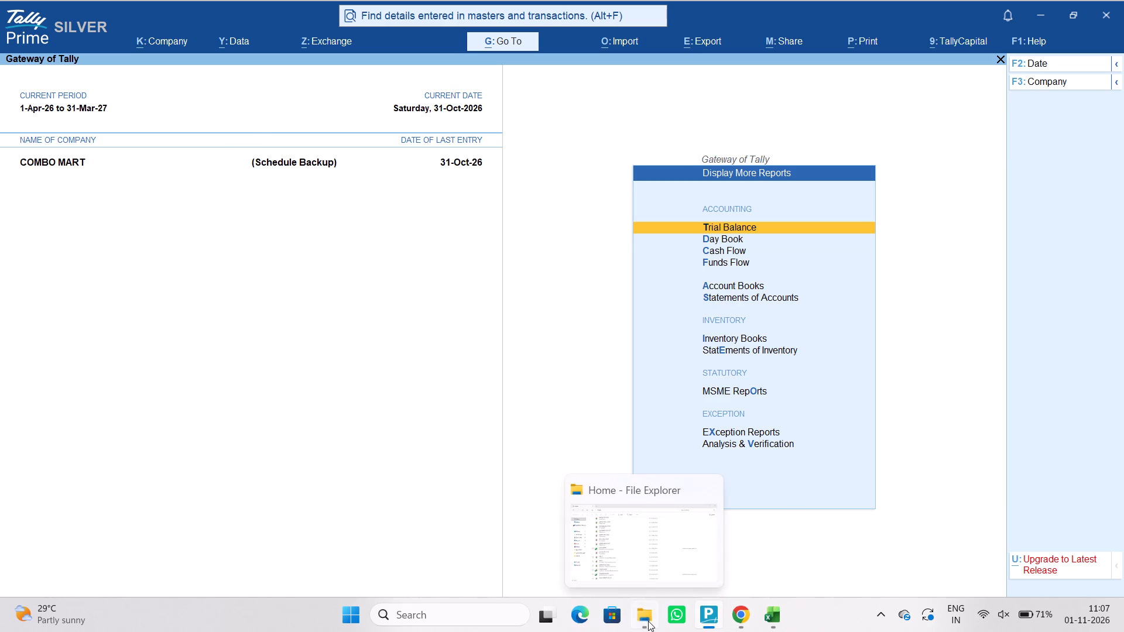
scroll(300, 330, "up", 3)
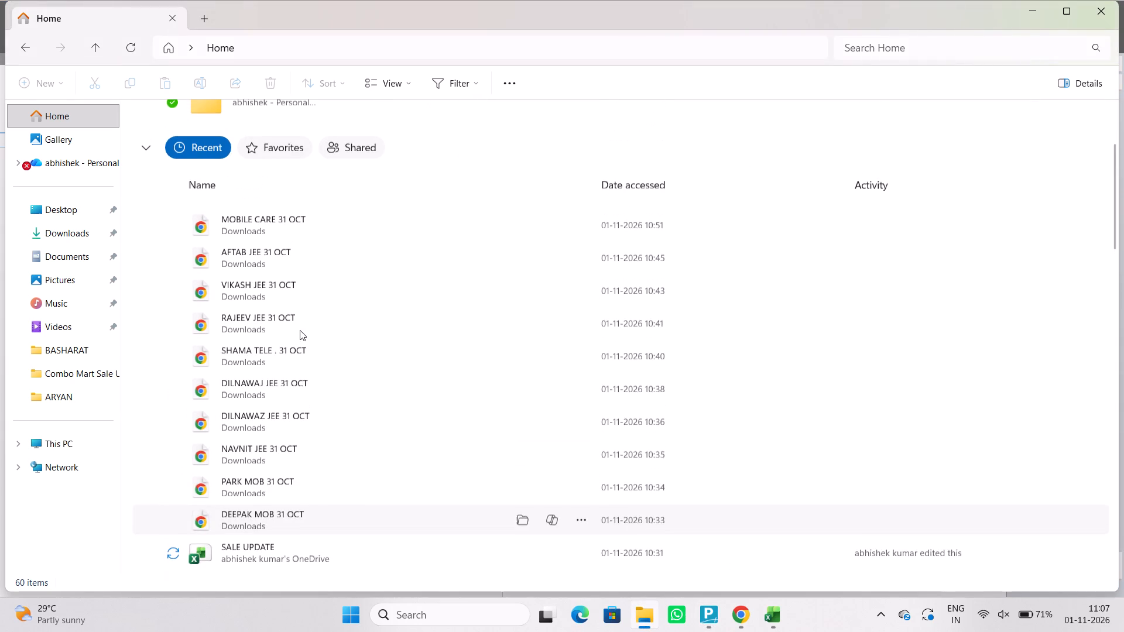
scroll(299, 332, "down", 4)
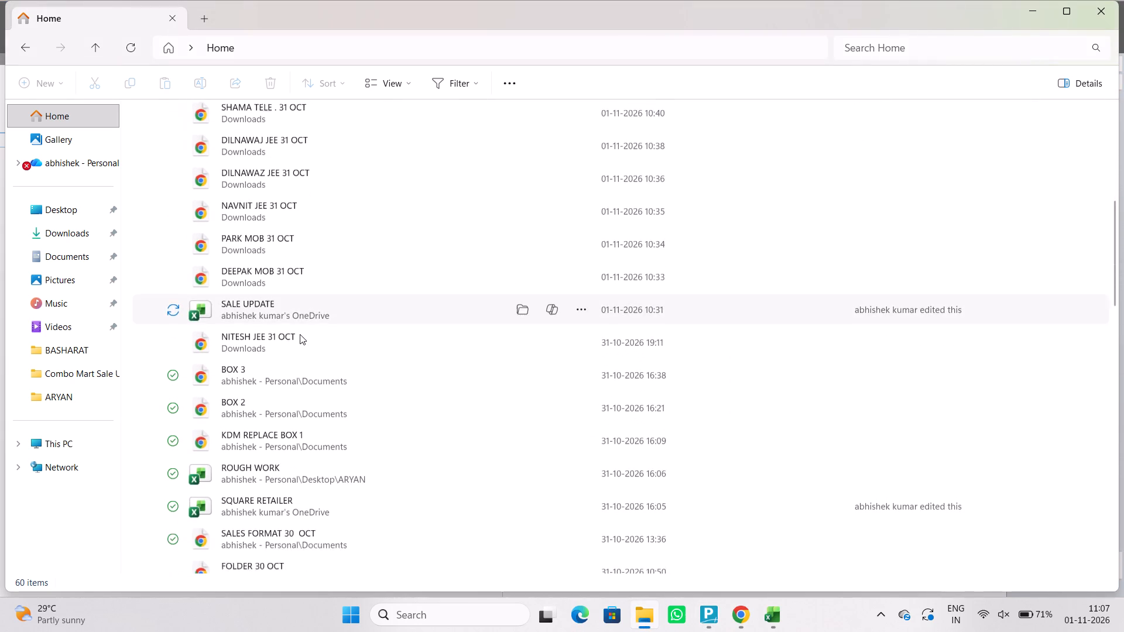
scroll(300, 334, "down", 2)
scroll(300, 334, "up", 2)
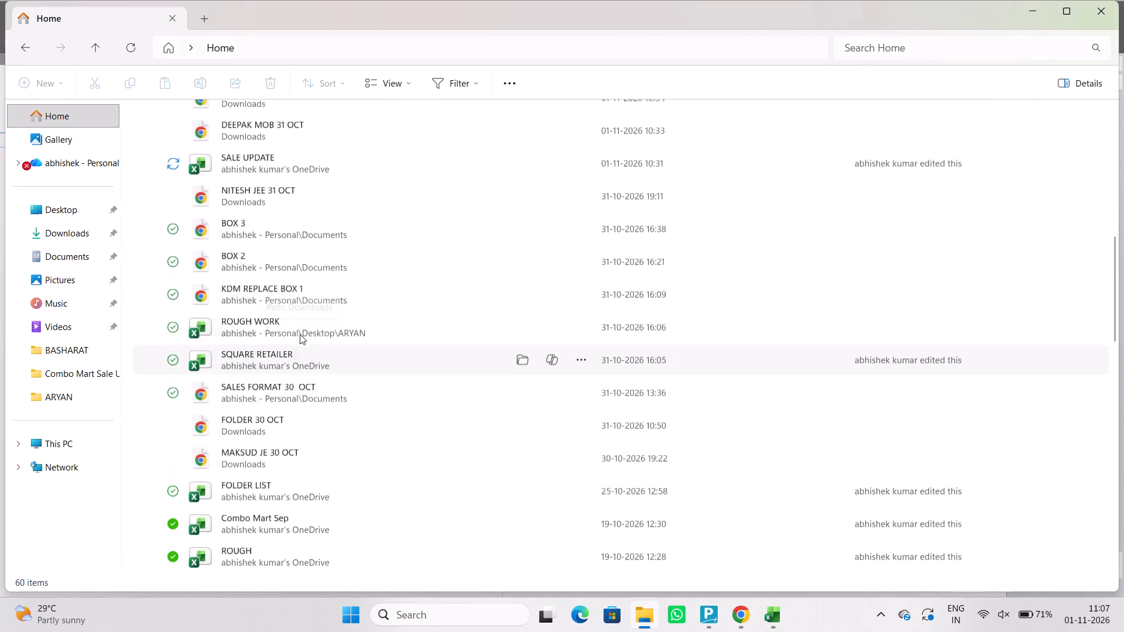
scroll(300, 334, "up", 3)
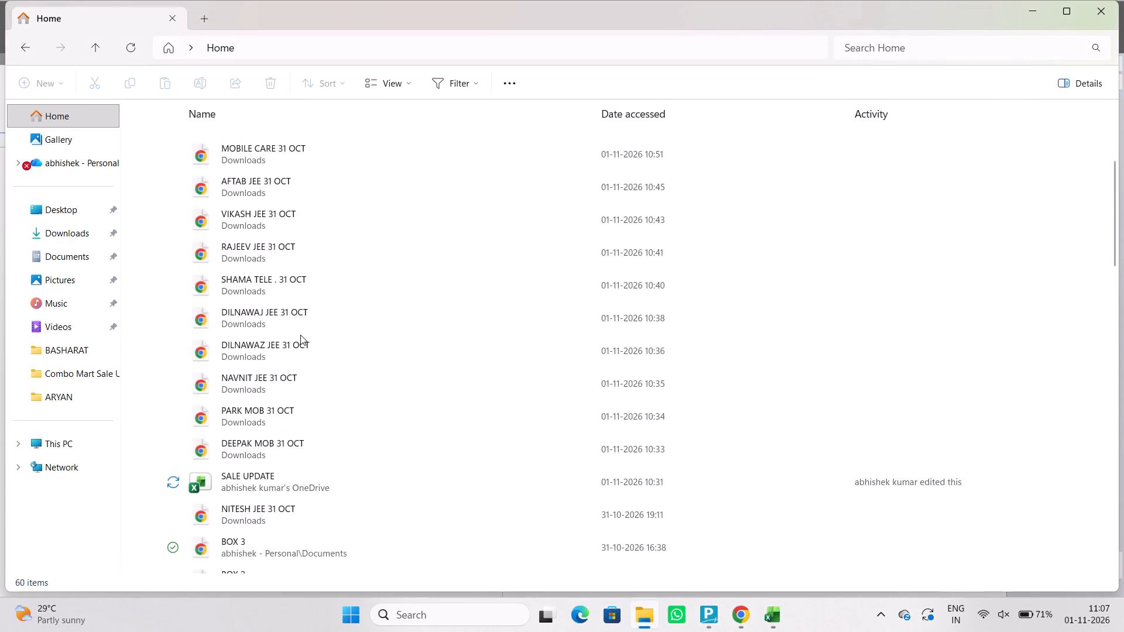
scroll(300, 335, "down", 5)
scroll(300, 335, "up", 9)
scroll(300, 335, "down", 3)
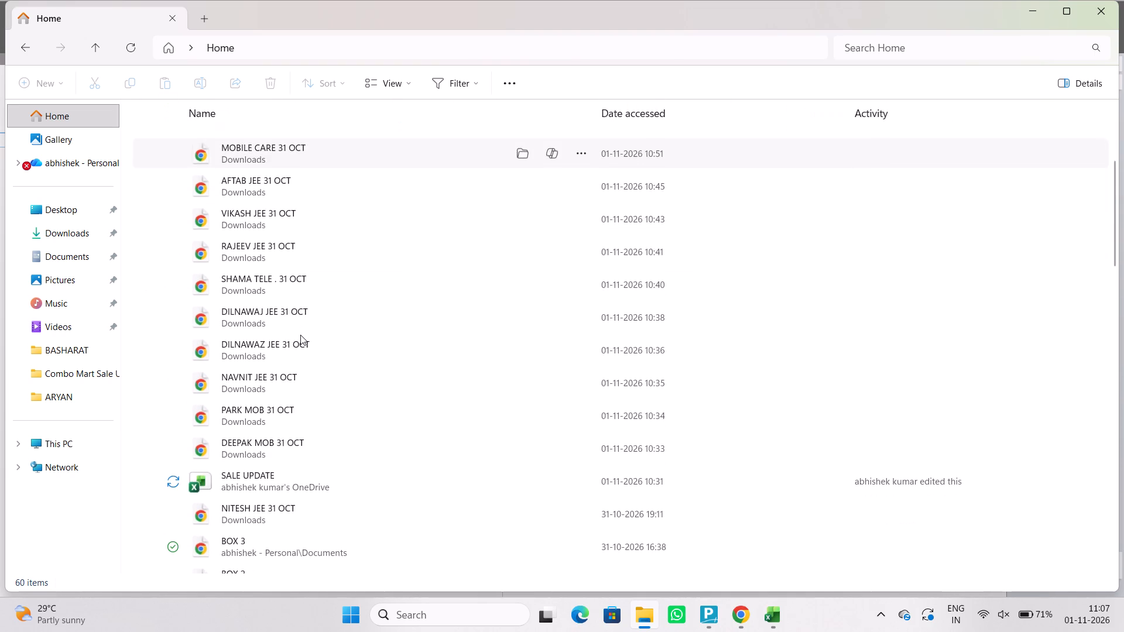
scroll(300, 335, "down", 4)
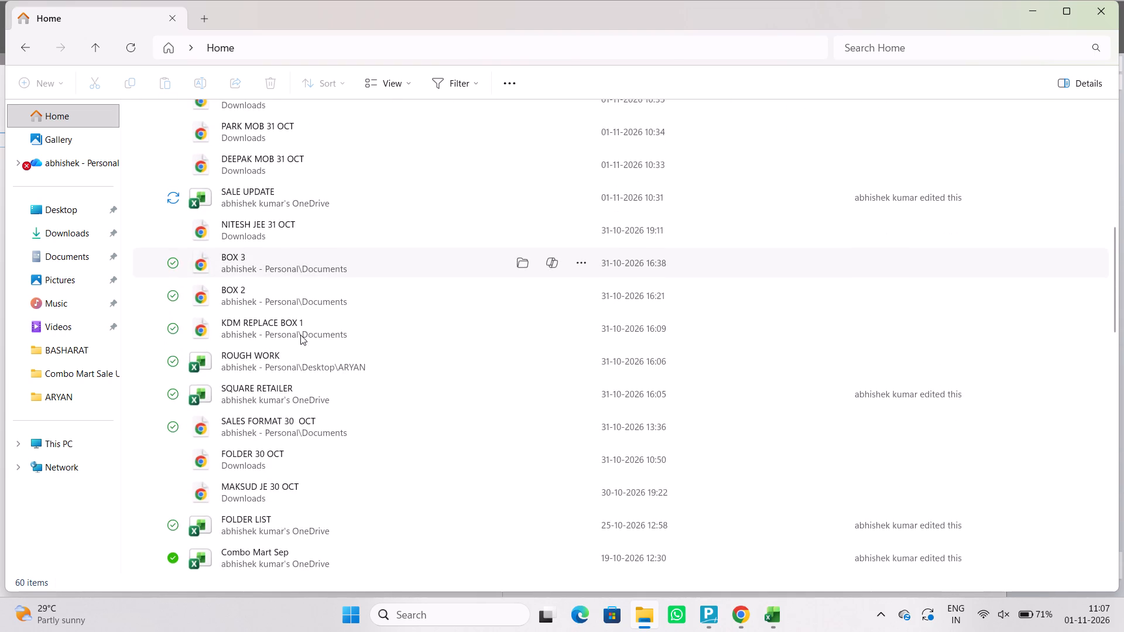
scroll(300, 335, "down", 1)
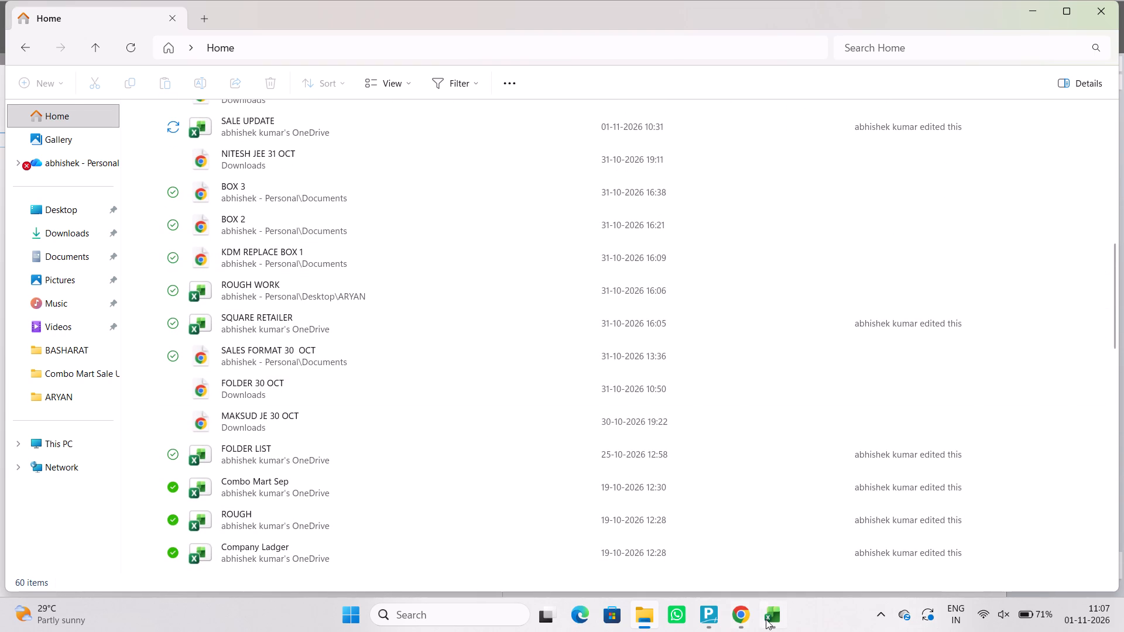
left_click(767, 619)
scroll(195, 338, "up", 2)
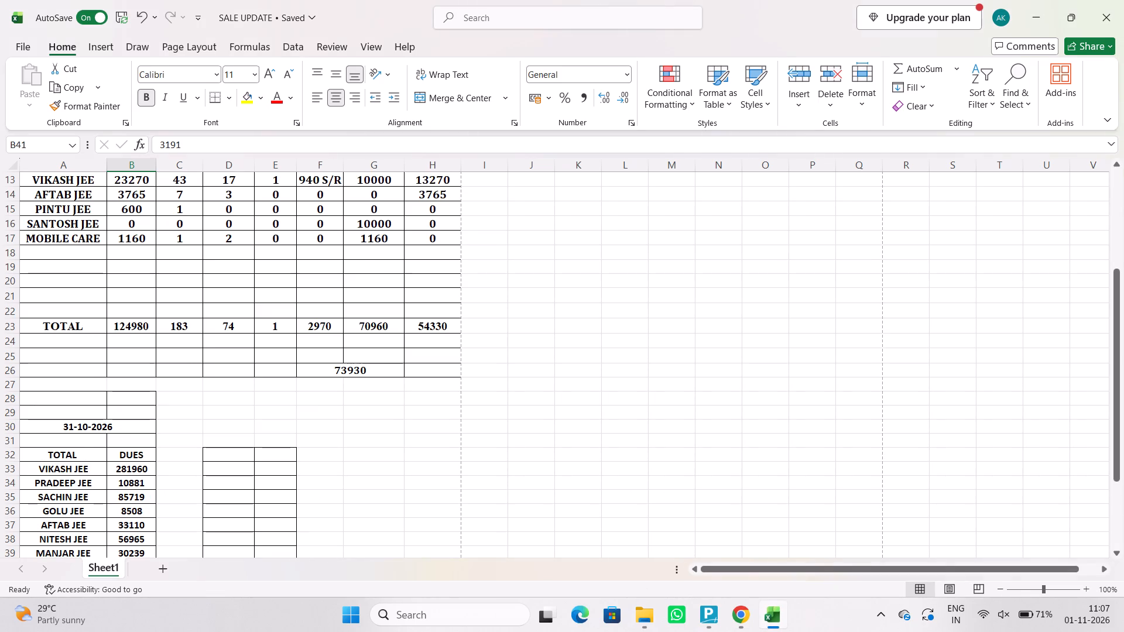
scroll(65, 285, "up", 1)
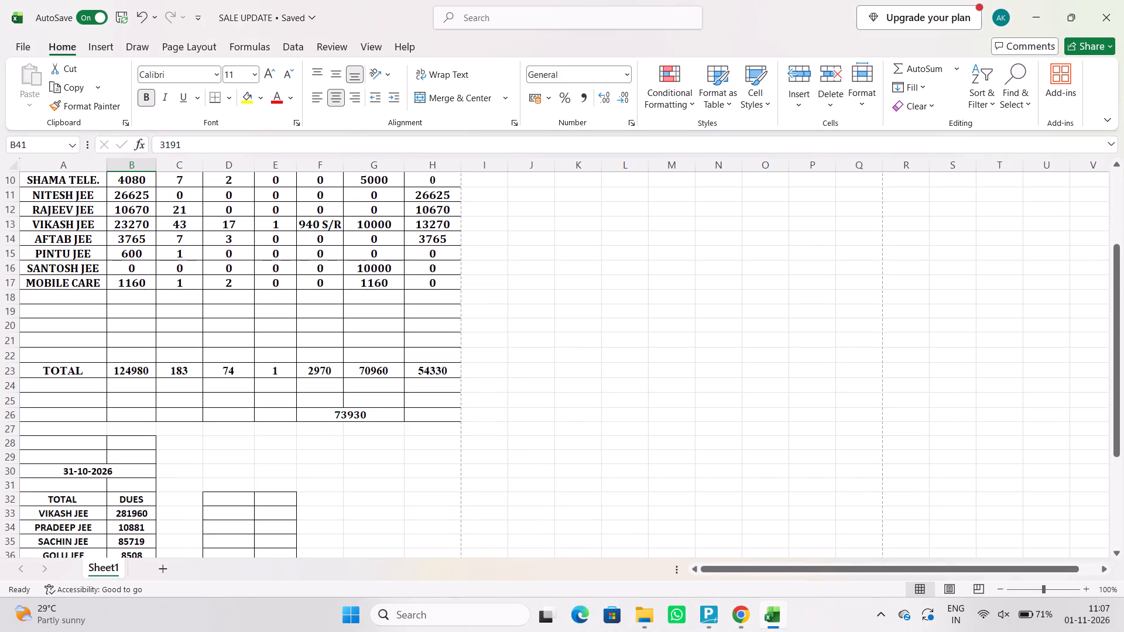
scroll(265, 379, "down", 2)
scroll(125, 556, "down", 2)
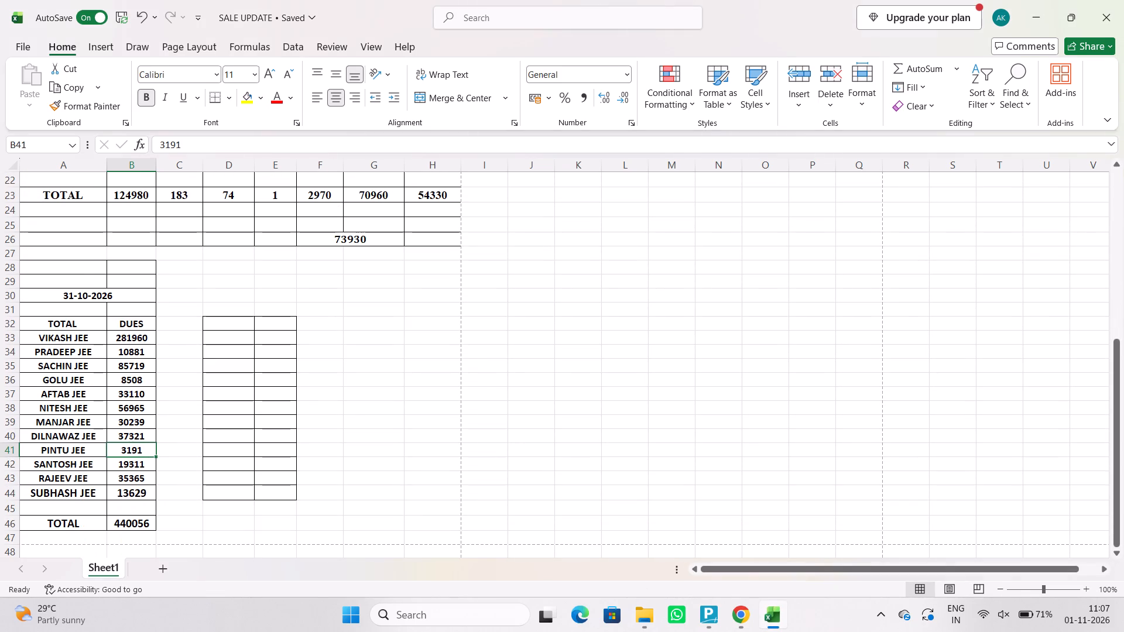
left_click(702, 613)
key("Escape")
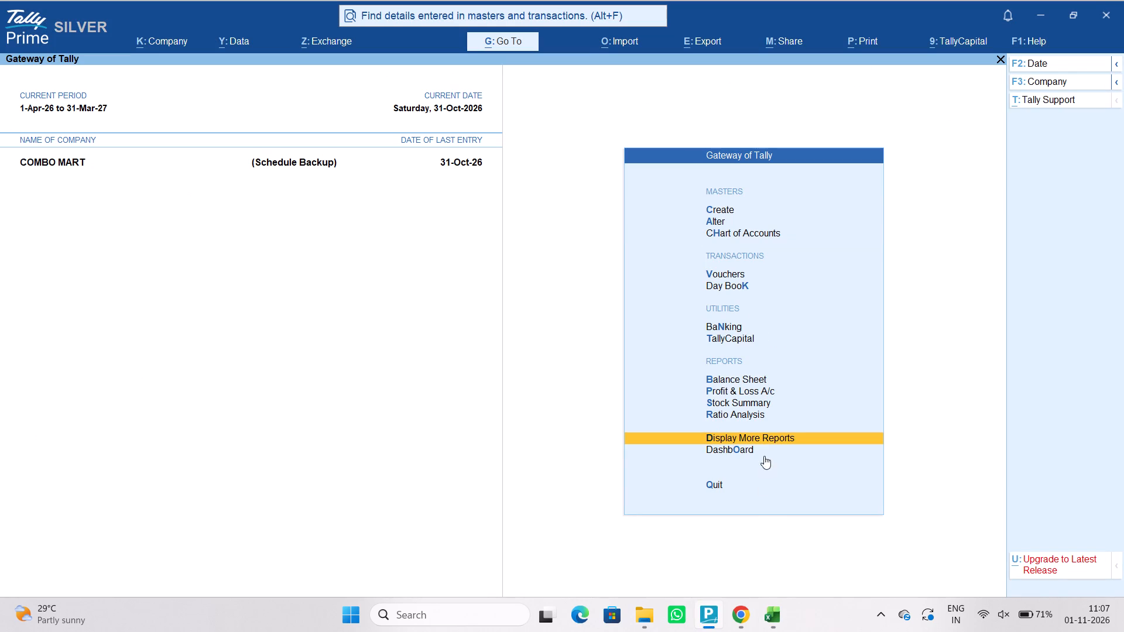
left_click(762, 436)
left_click(712, 287)
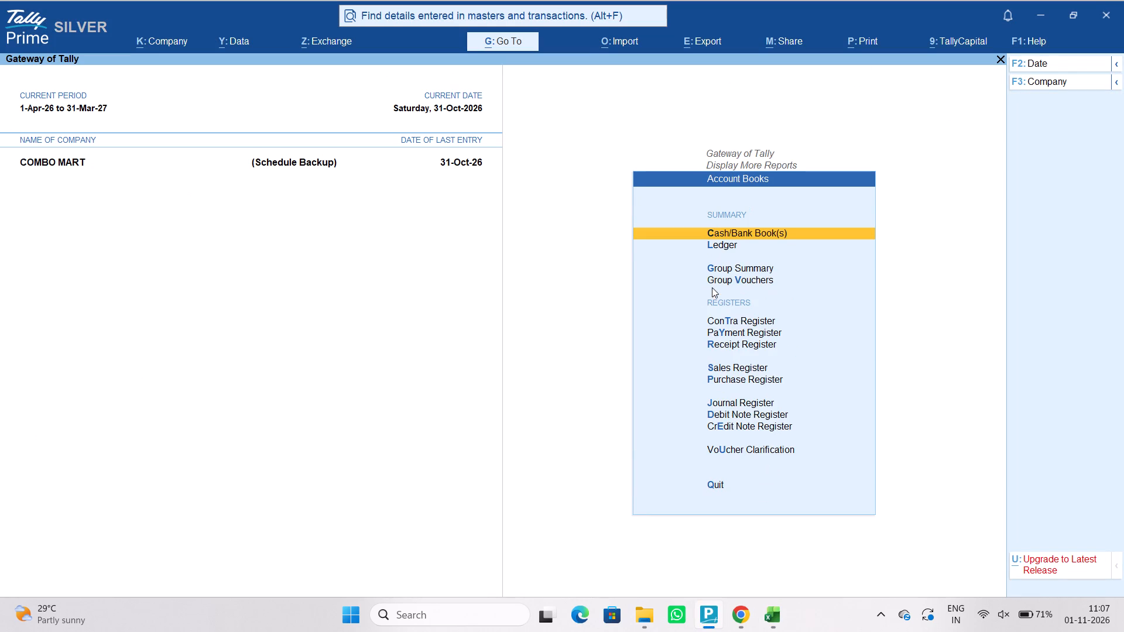
left_click(712, 242)
type("PINTU")
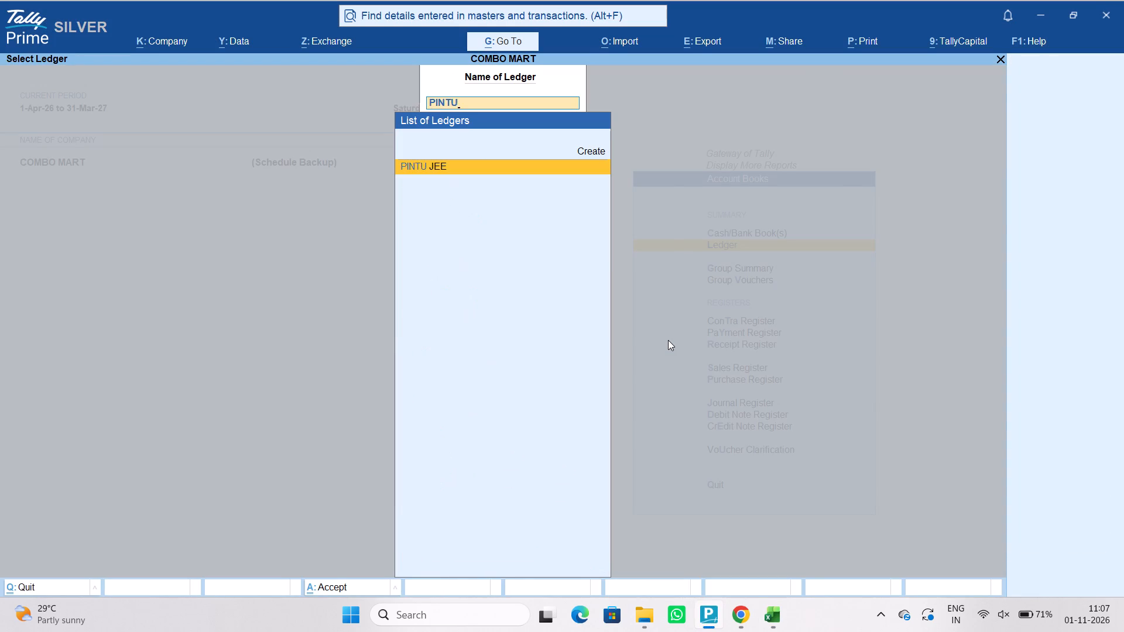
key("Return")
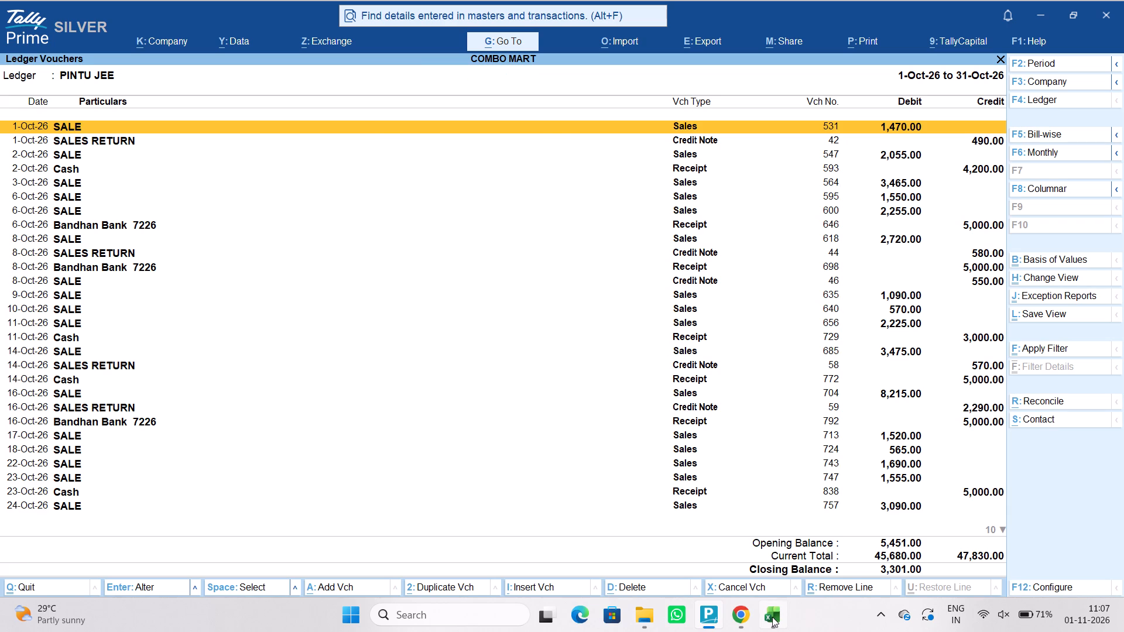
left_click(772, 617)
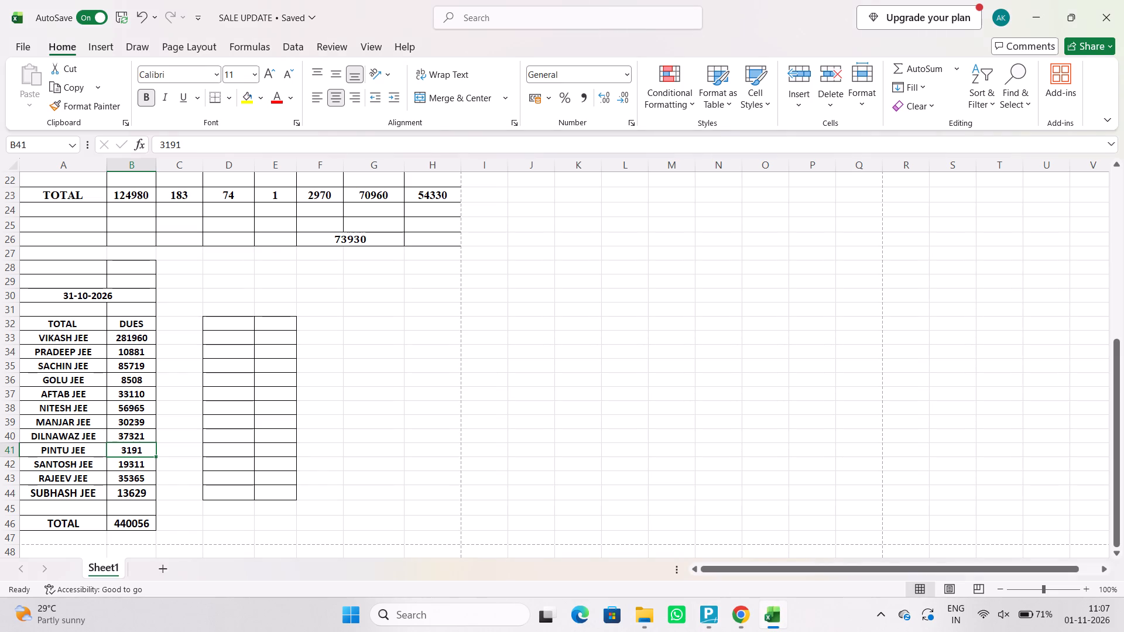
left_click(135, 452)
key("BackSpace")
type("3301")
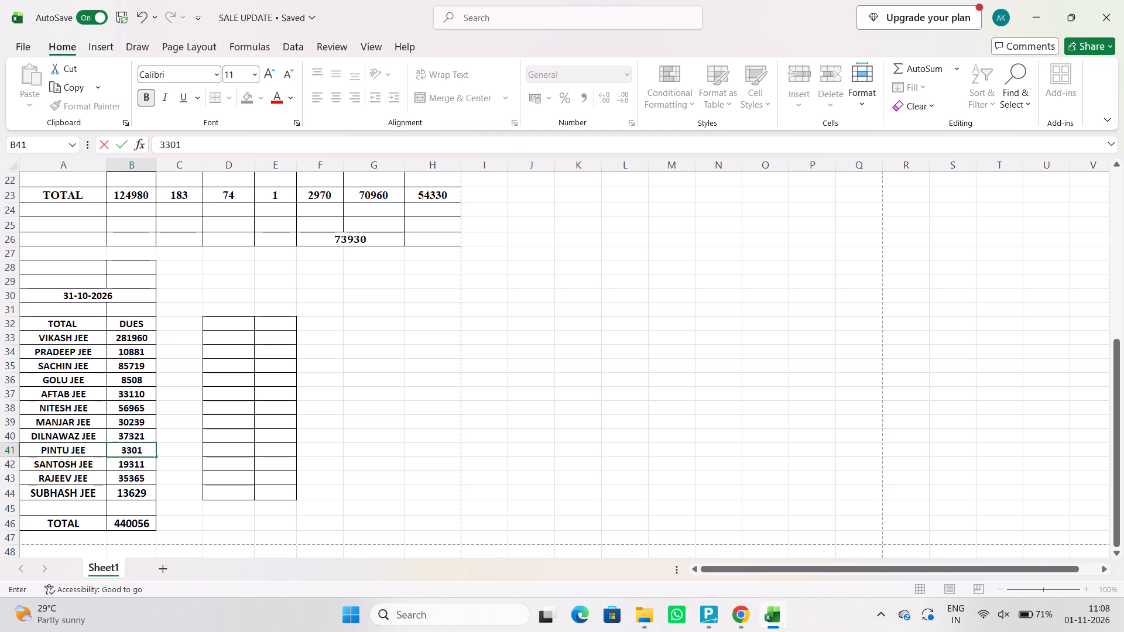
left_click(134, 463)
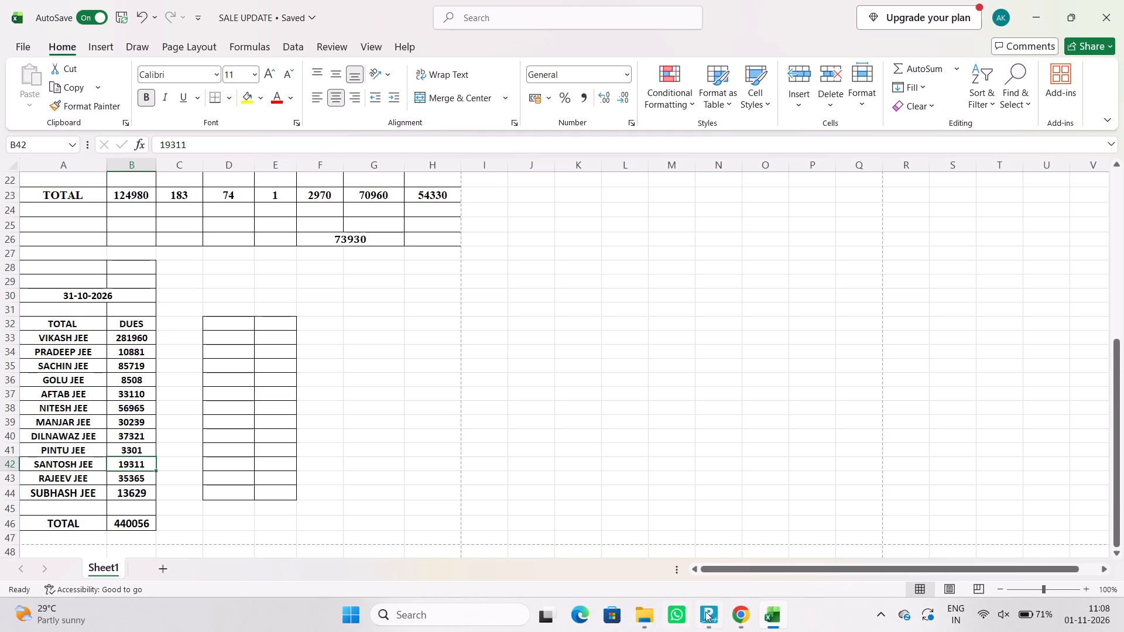
left_click(710, 614)
key("Escape")
type("SANTOSH")
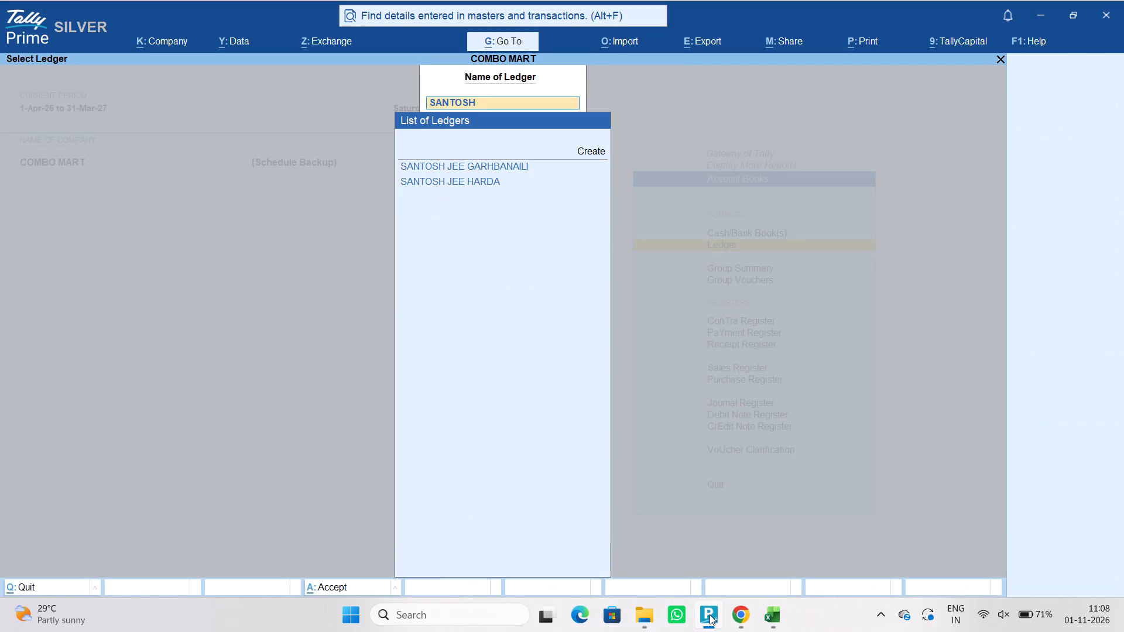
key("Down")
key("Down")
key("Return")
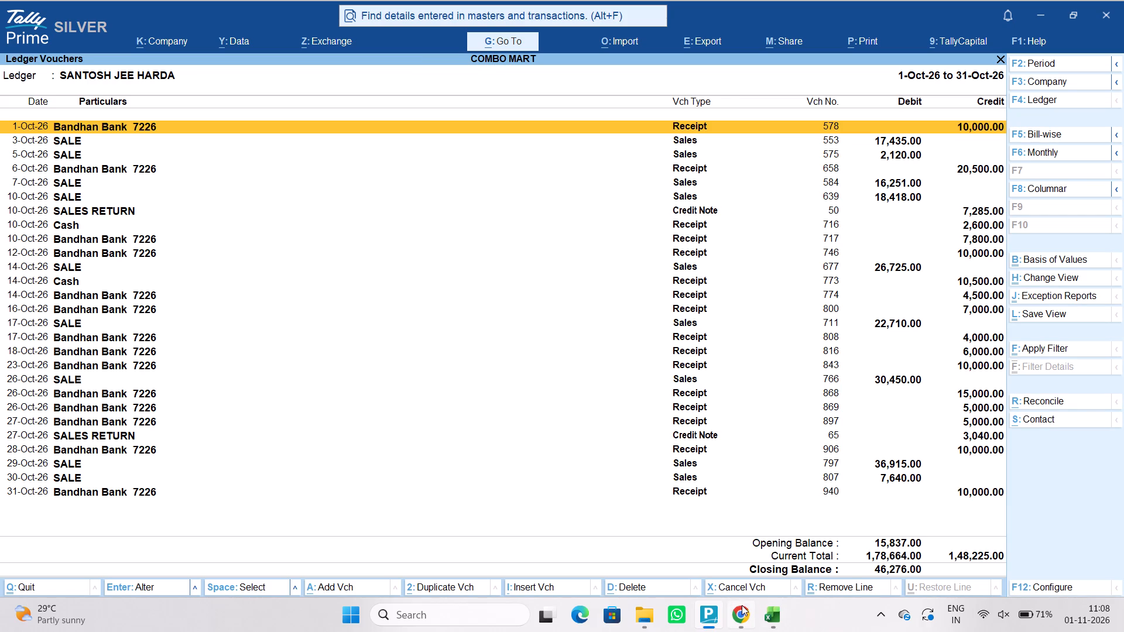
left_click(773, 618)
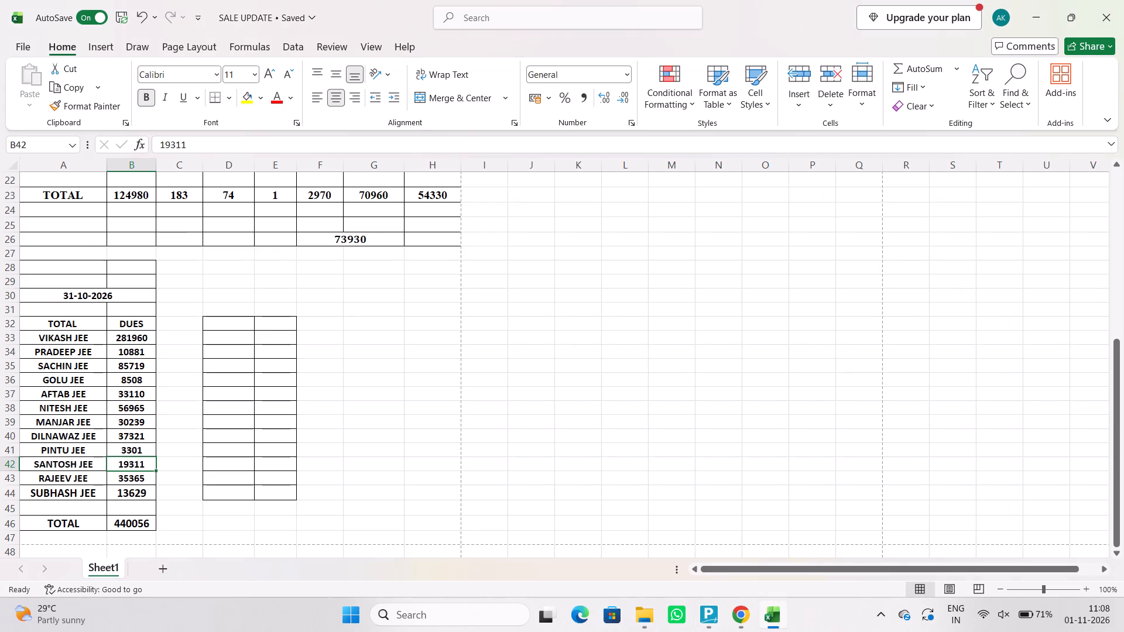
key("BackSpace")
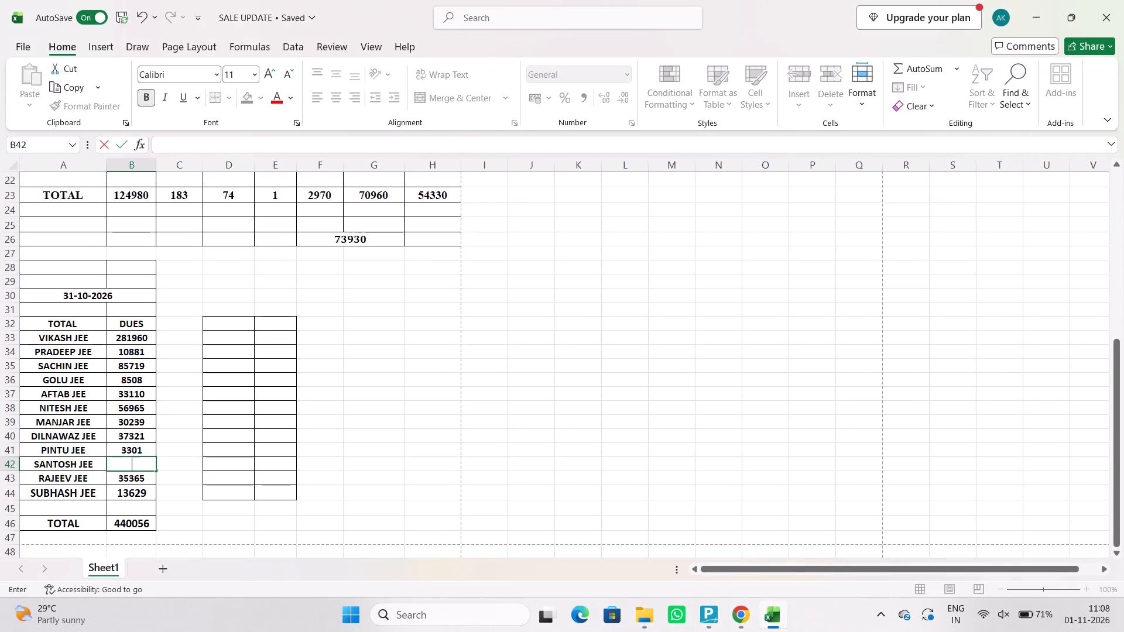
type("46276")
left_click(134, 469)
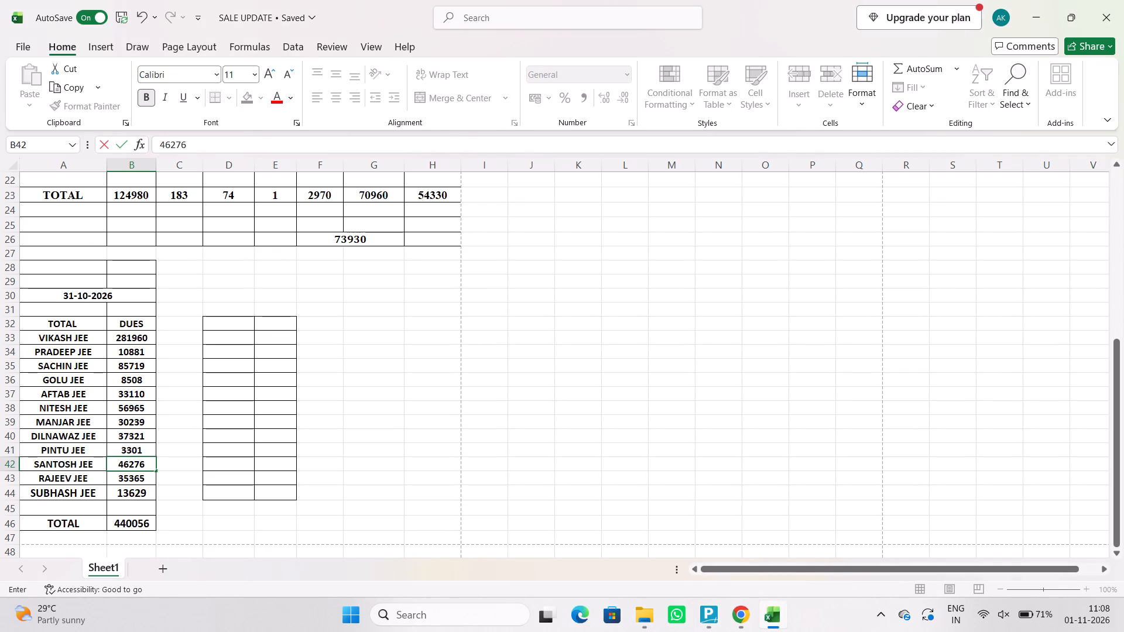
left_click(134, 480)
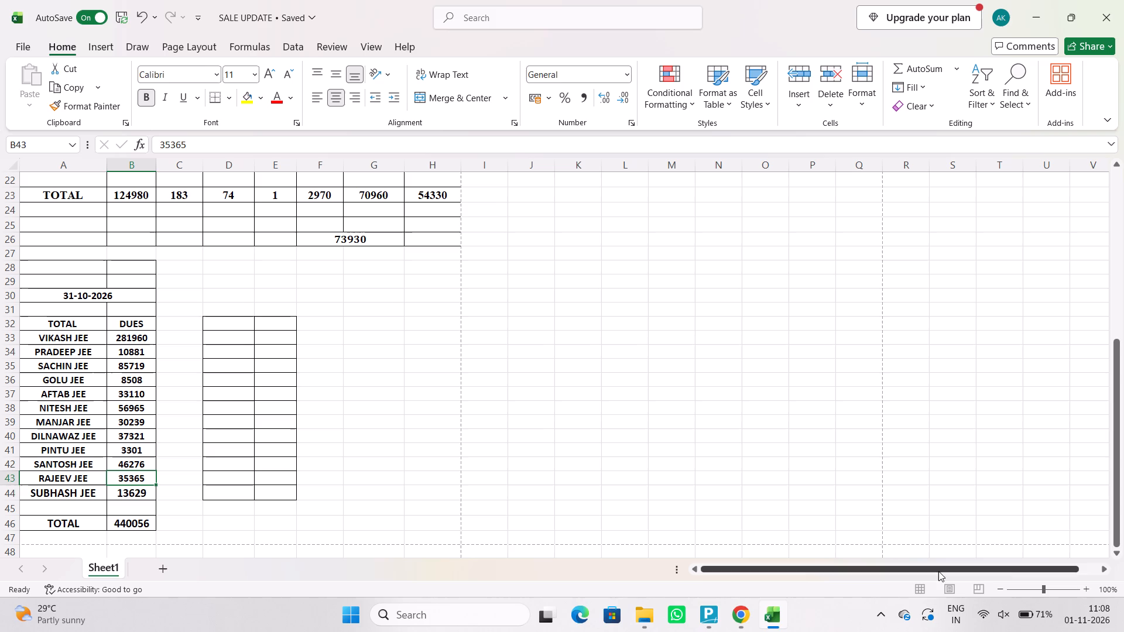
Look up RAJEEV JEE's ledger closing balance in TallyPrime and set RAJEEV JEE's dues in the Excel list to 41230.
left_click(707, 619)
key("Escape")
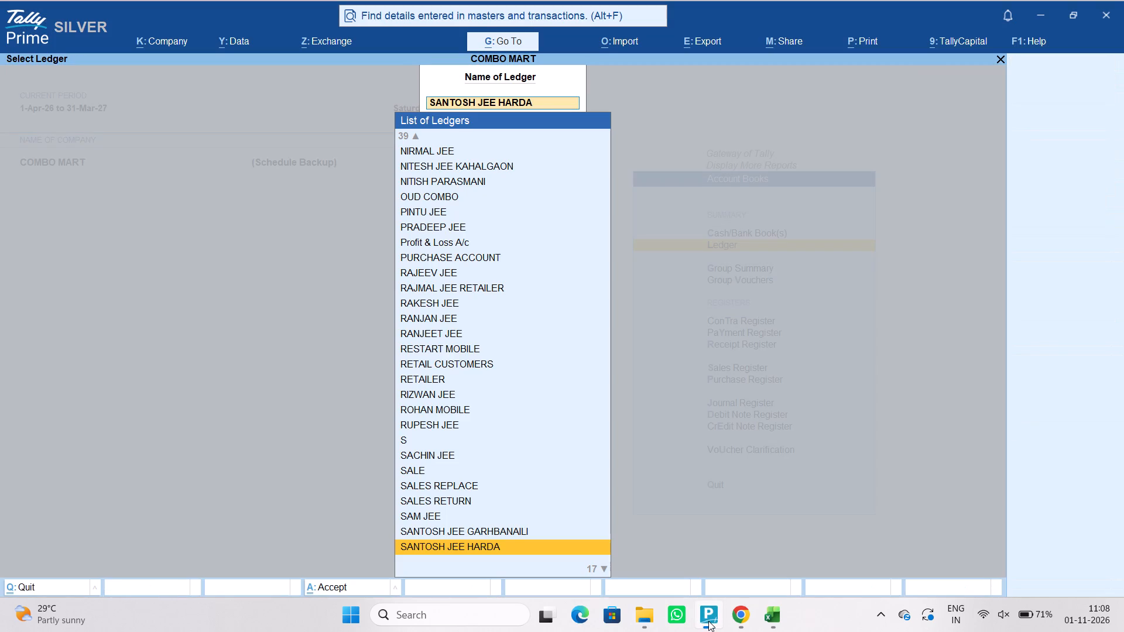
type("RAJEE")
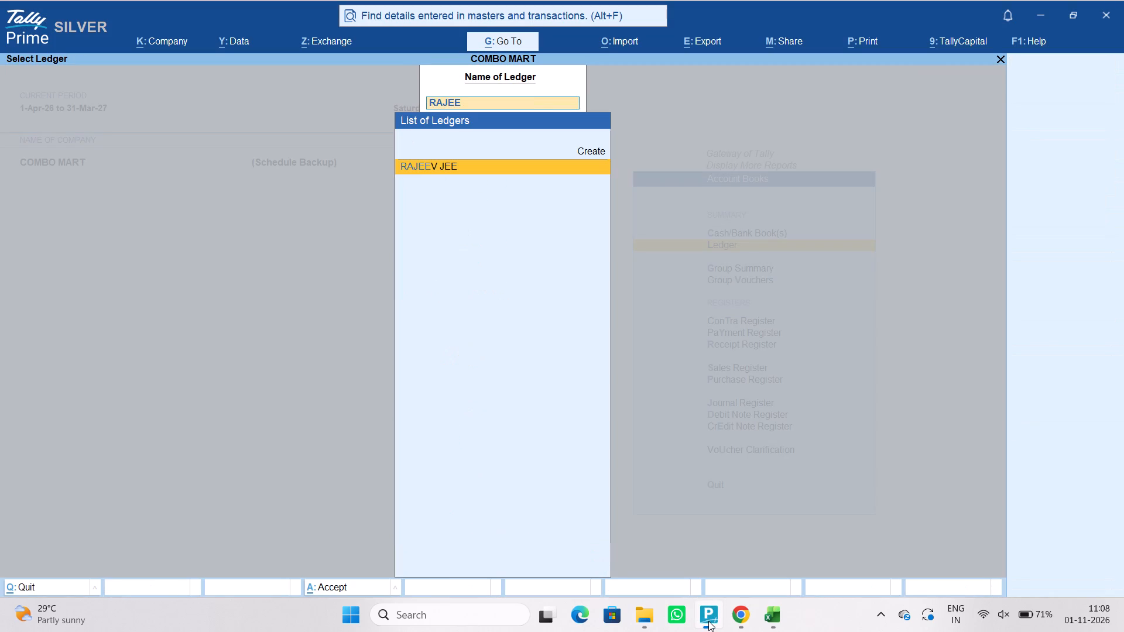
key("Return")
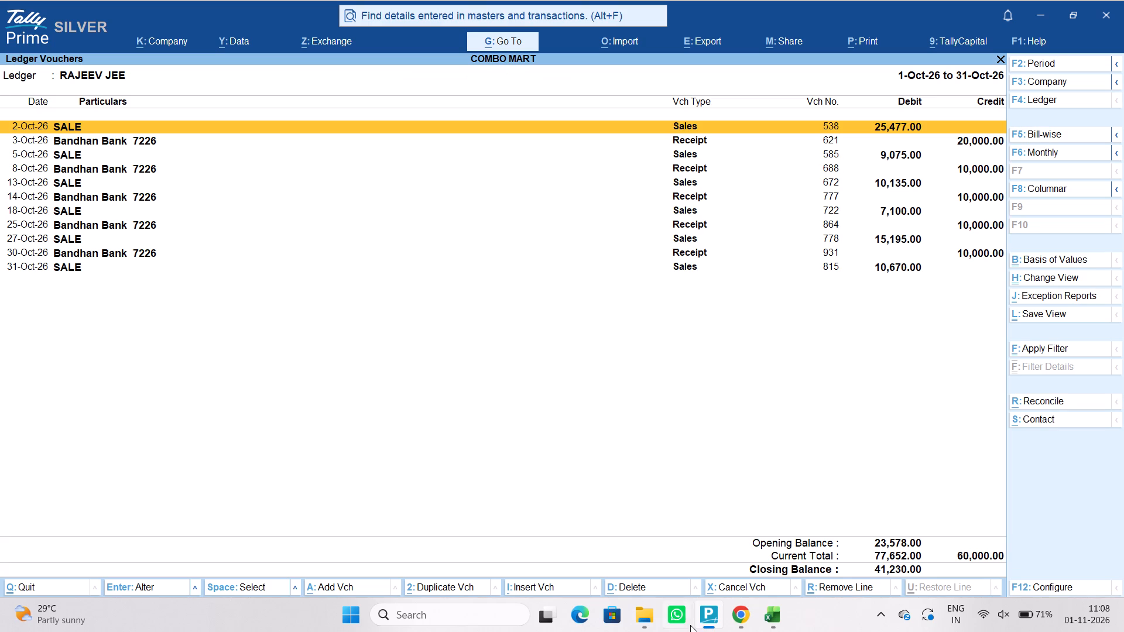
left_click(778, 618)
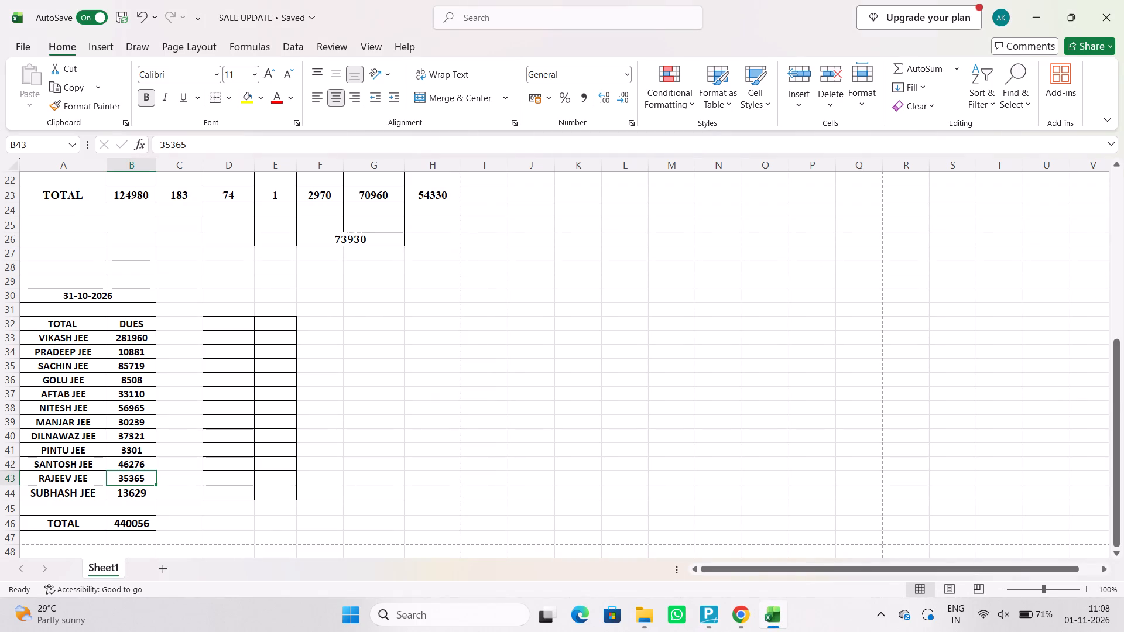
key("BackSpace")
type("41230")
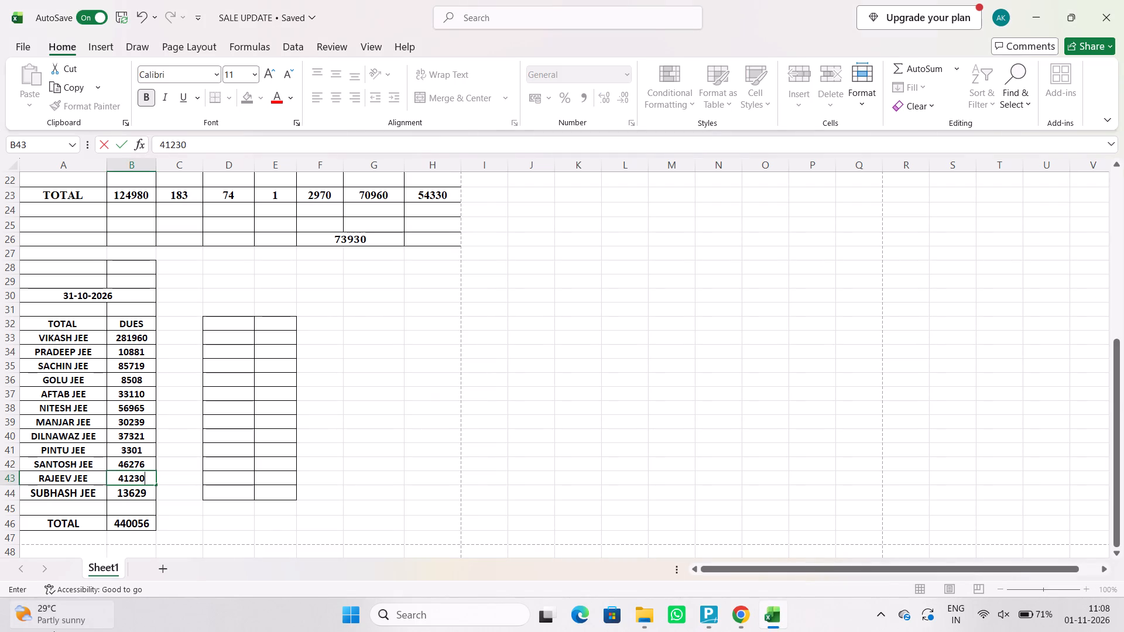
left_click(130, 491)
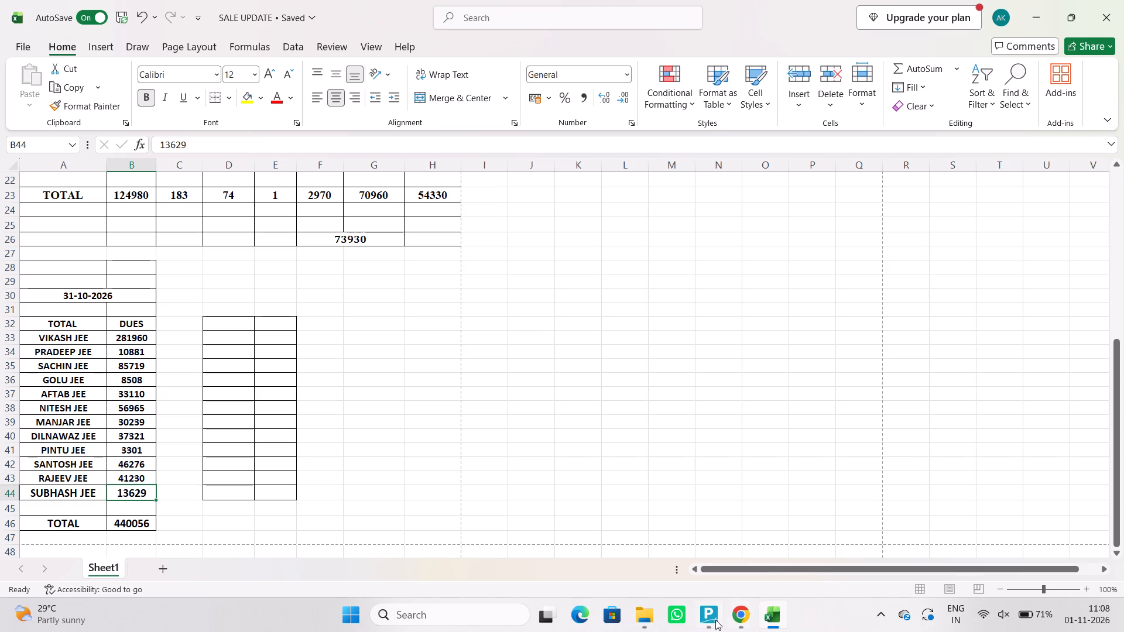
left_click(711, 620)
key("Escape")
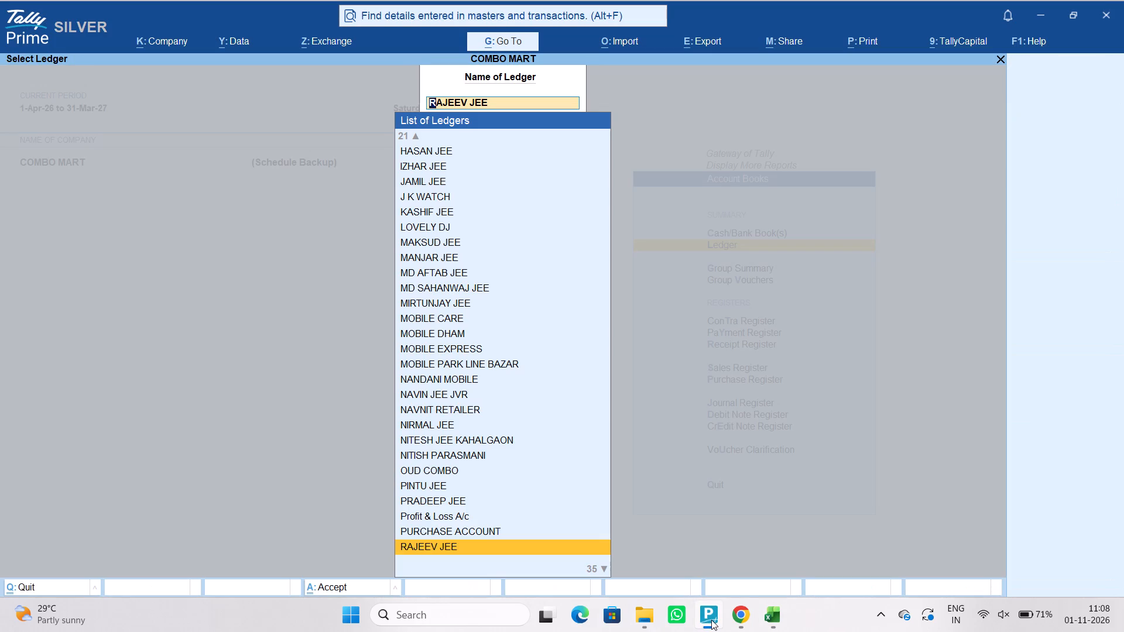
type("SUBHASH")
key("Return")
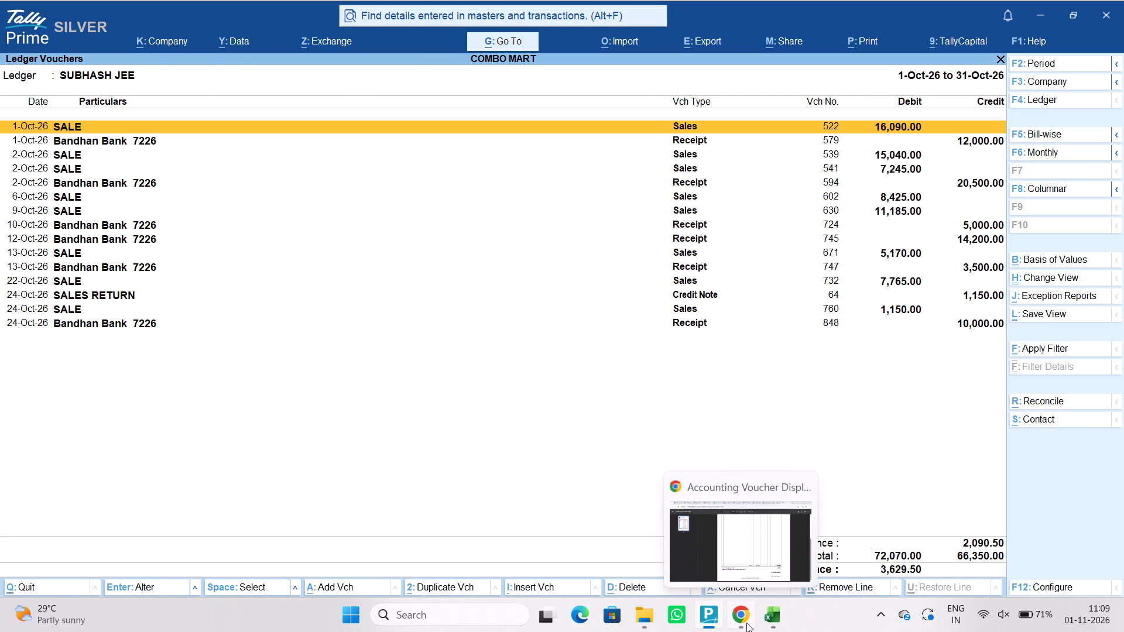
left_click(772, 625)
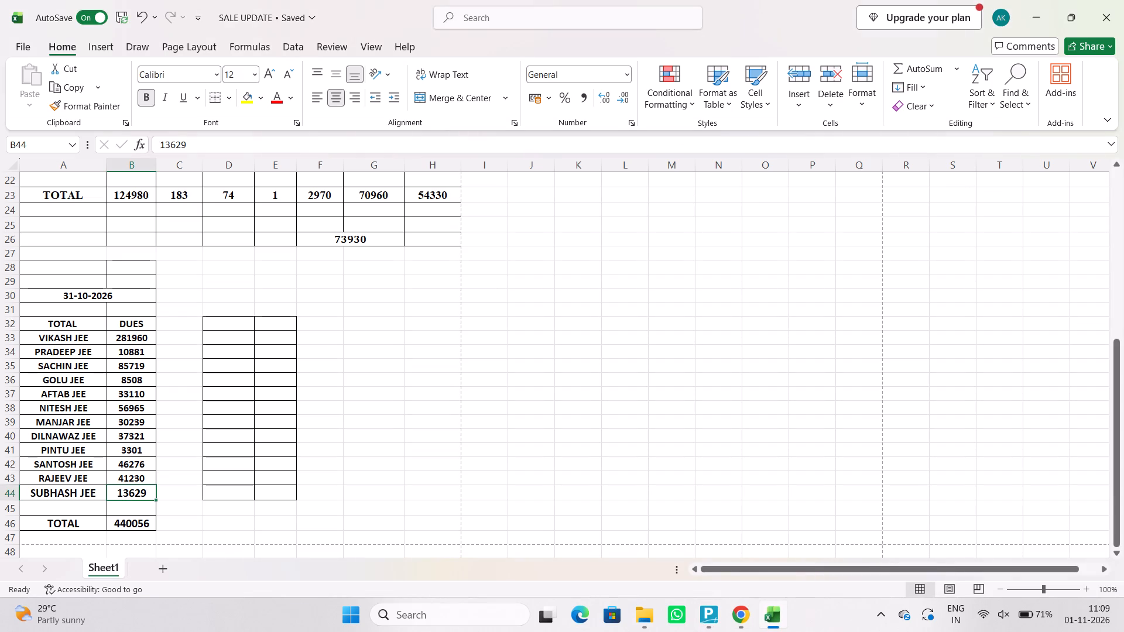
key("BackSpace")
type("3629")
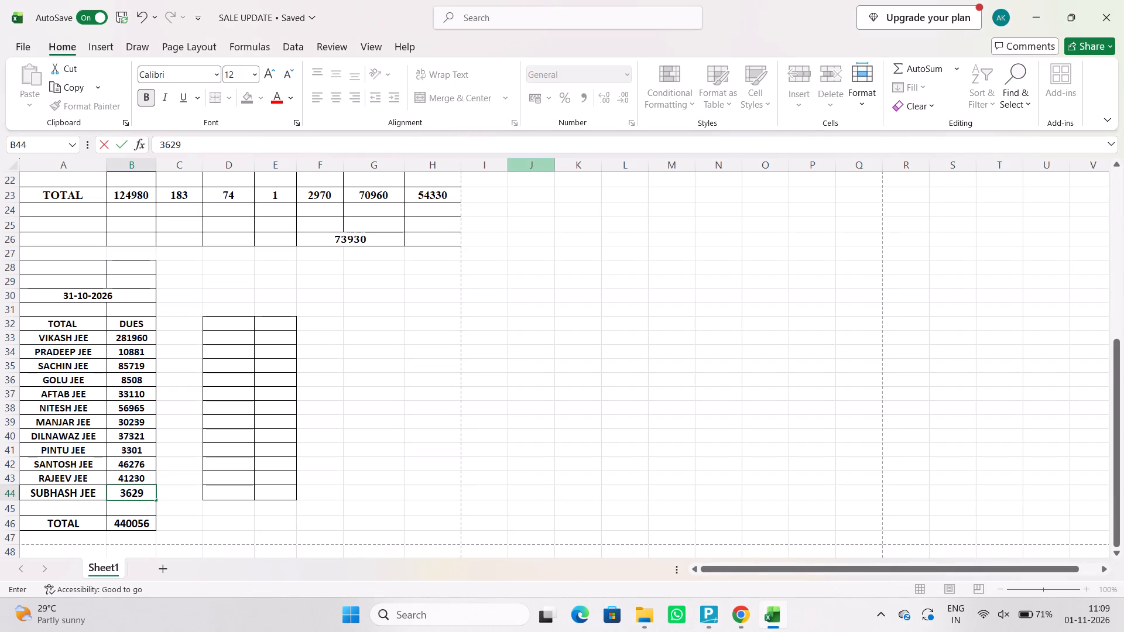
Sum the customers' dues, set the dues list's TOTAL to 639139, and recheck it against the selected dues.
left_click_drag(133, 315, 134, 334)
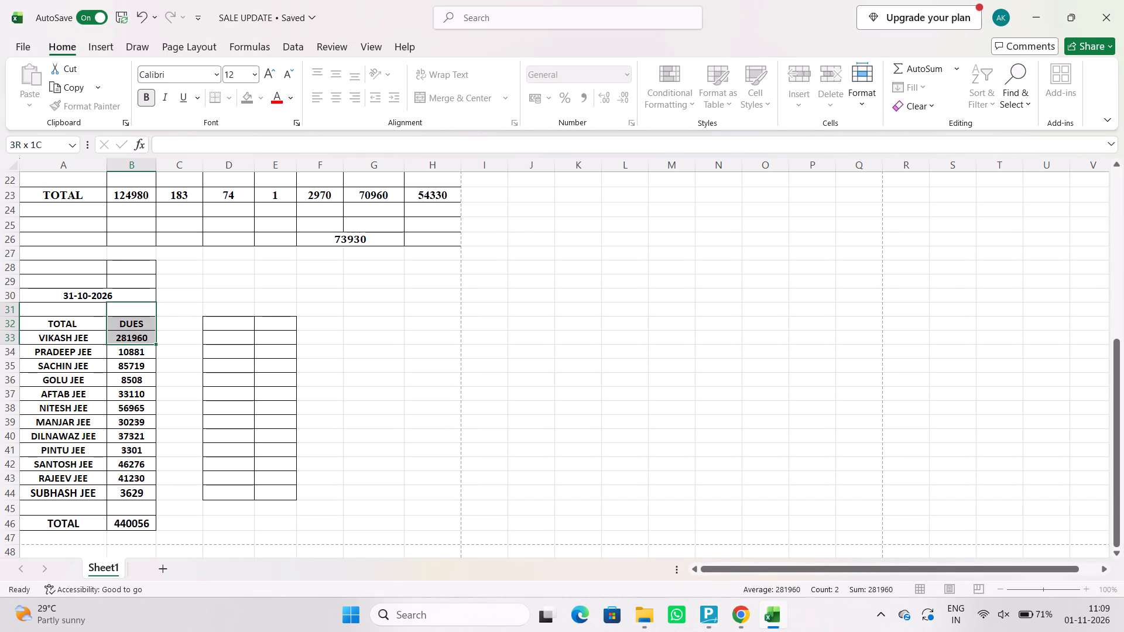
left_click_drag(134, 334, 138, 506)
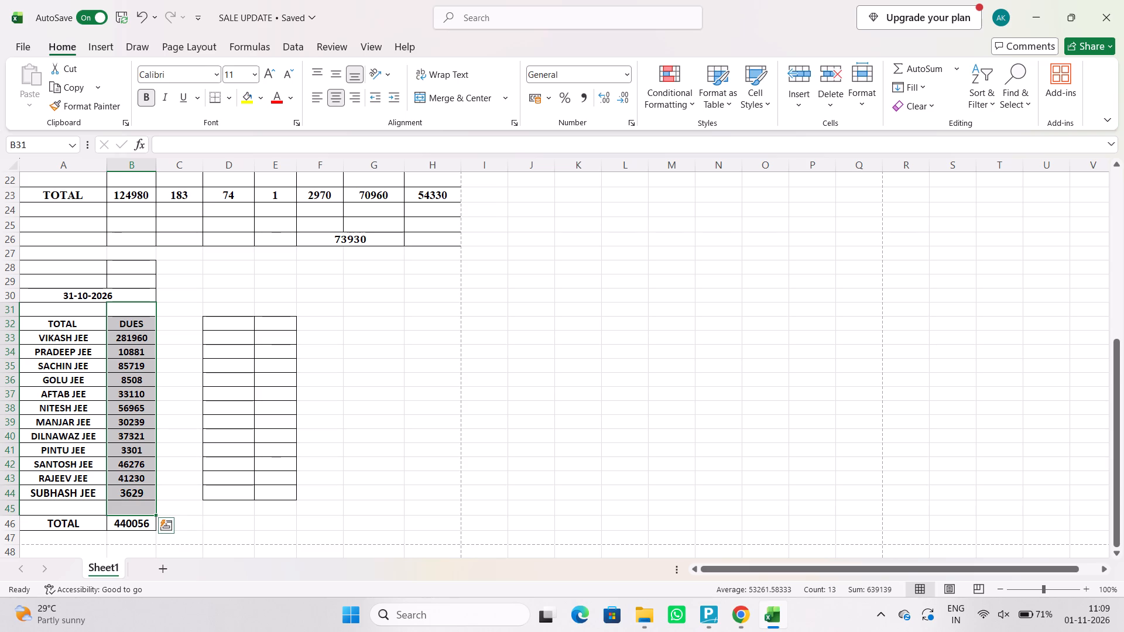
left_click(132, 527)
key("BackSpace")
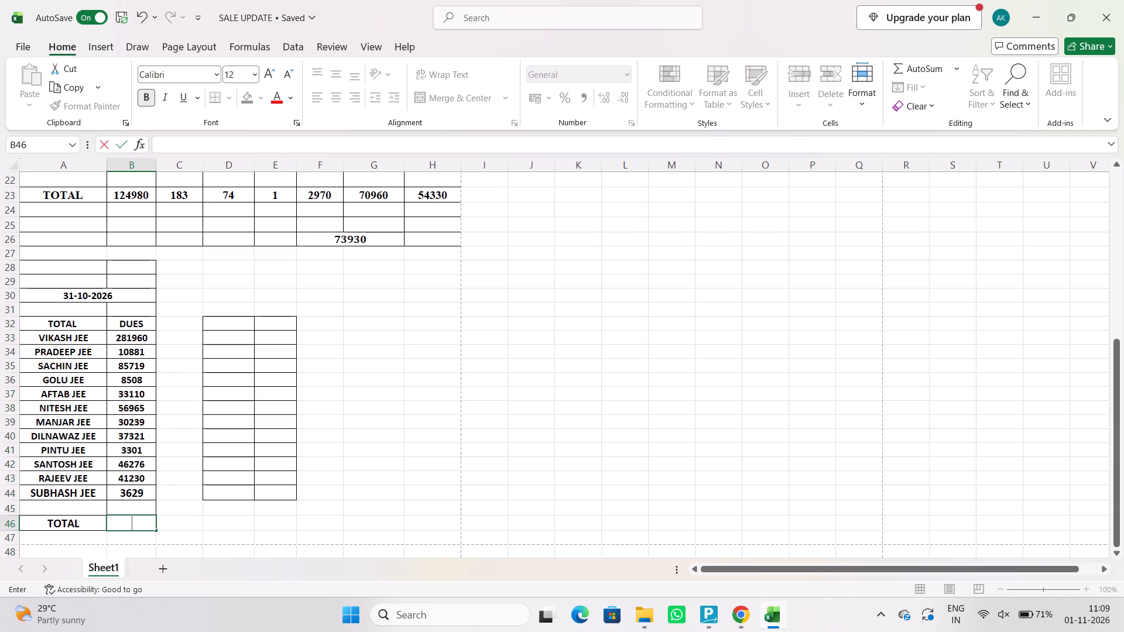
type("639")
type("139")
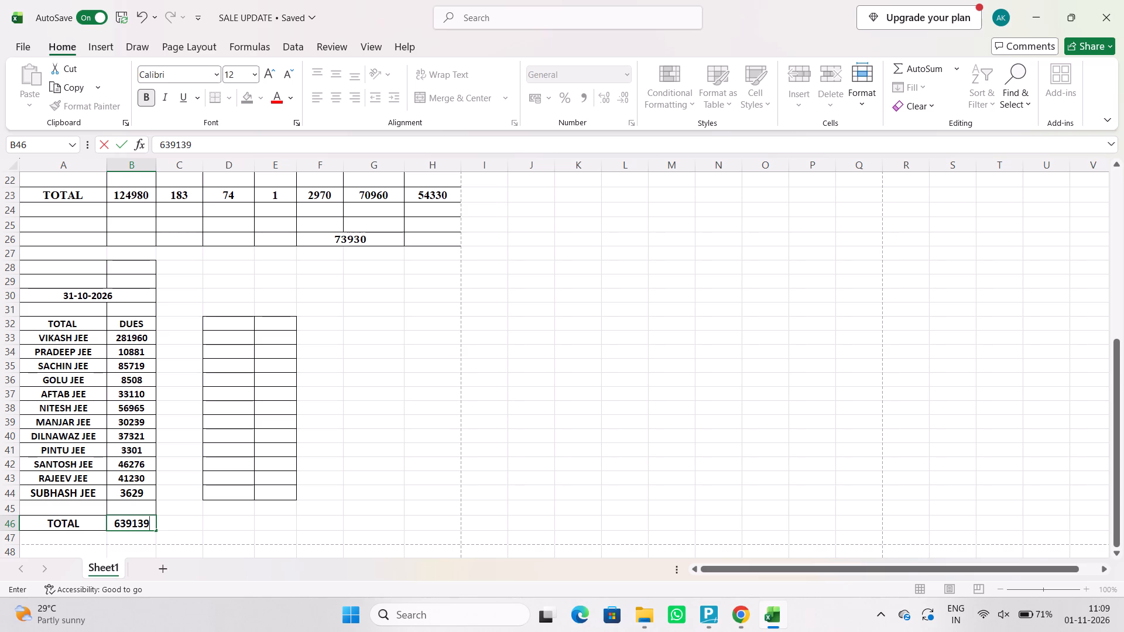
left_click_drag(129, 306, 138, 489)
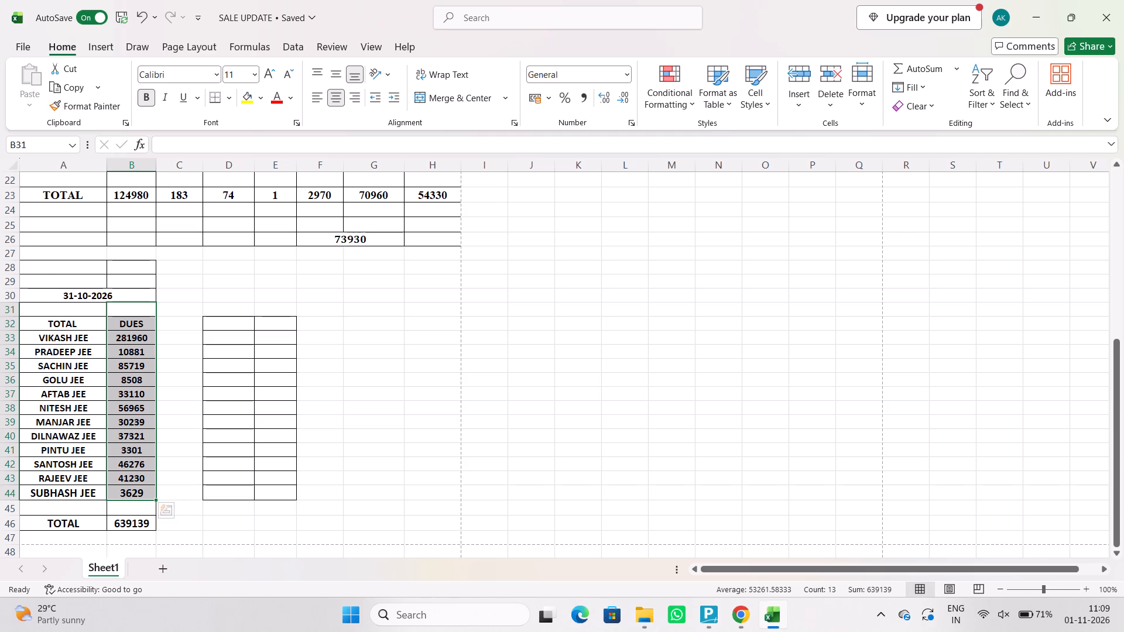
scroll(368, 448, "up", 8)
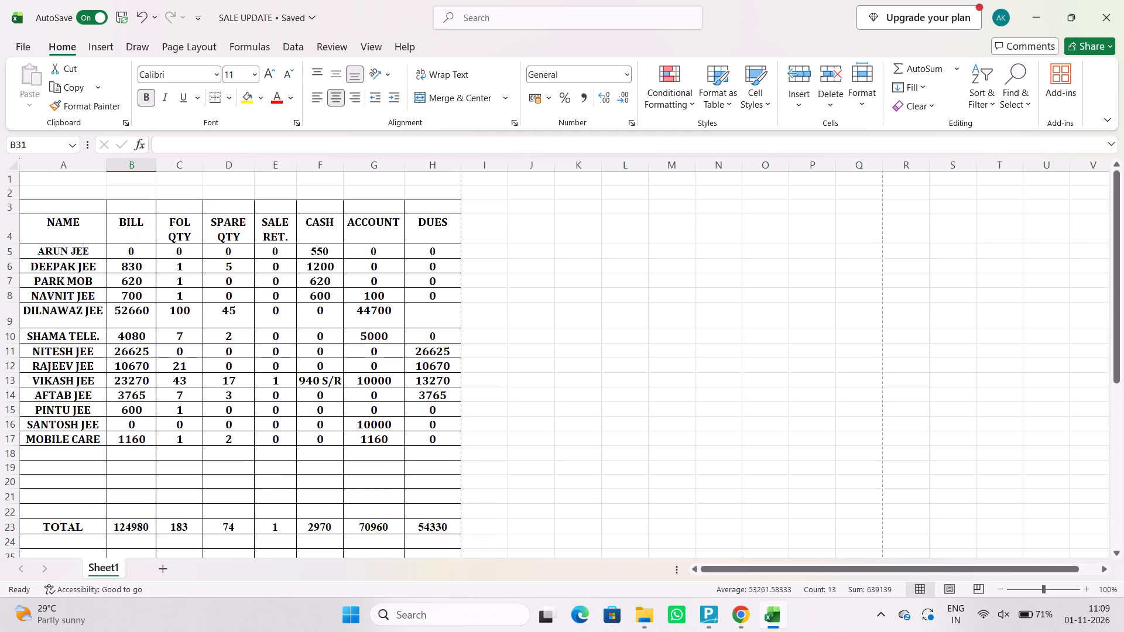
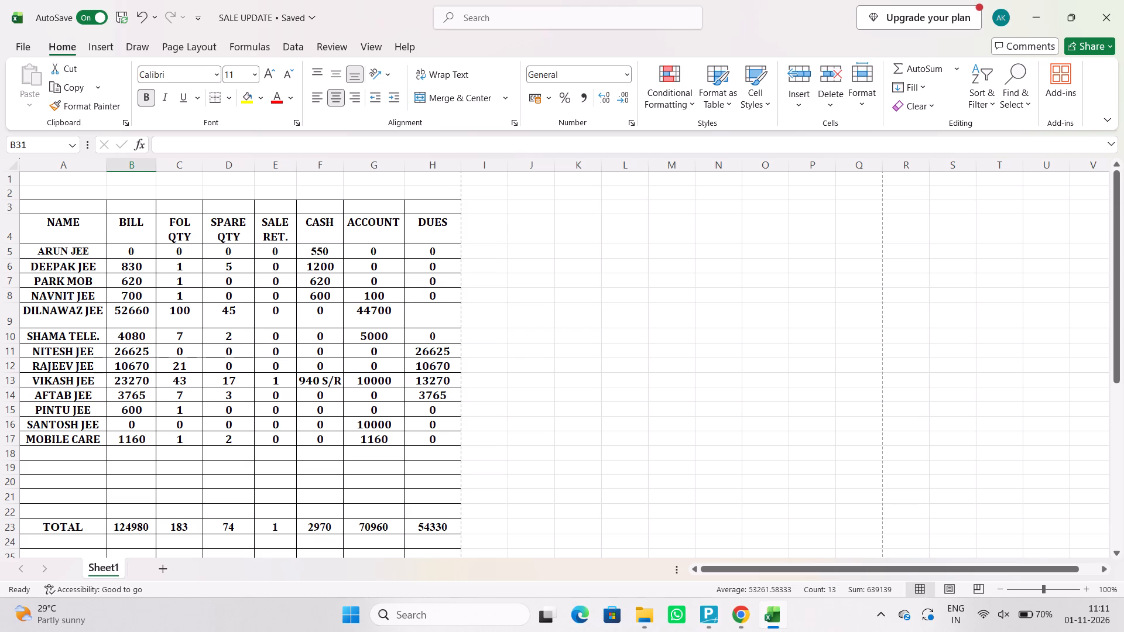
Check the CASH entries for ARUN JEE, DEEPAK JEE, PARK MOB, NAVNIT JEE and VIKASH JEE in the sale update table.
left_click(318, 248)
left_click(317, 266)
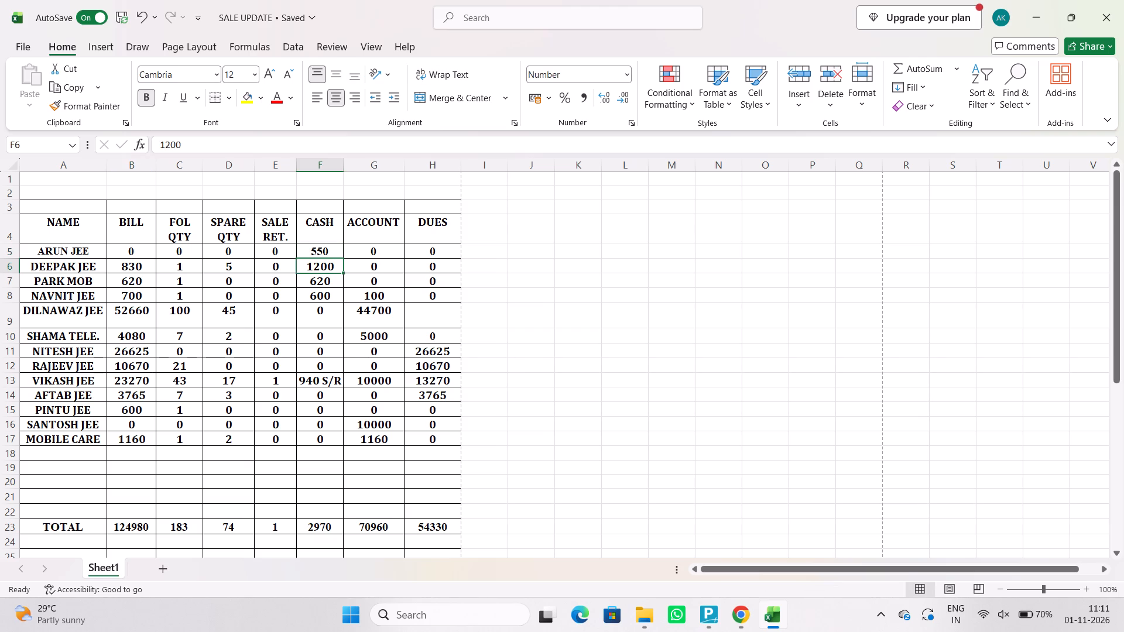
left_click(324, 280)
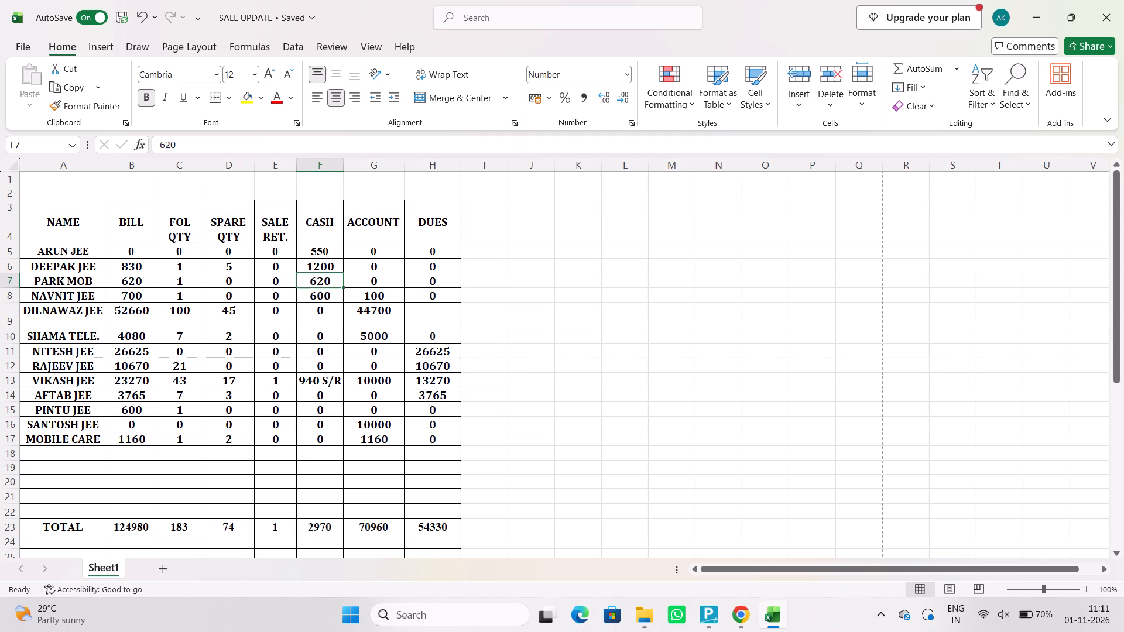
left_click(323, 298)
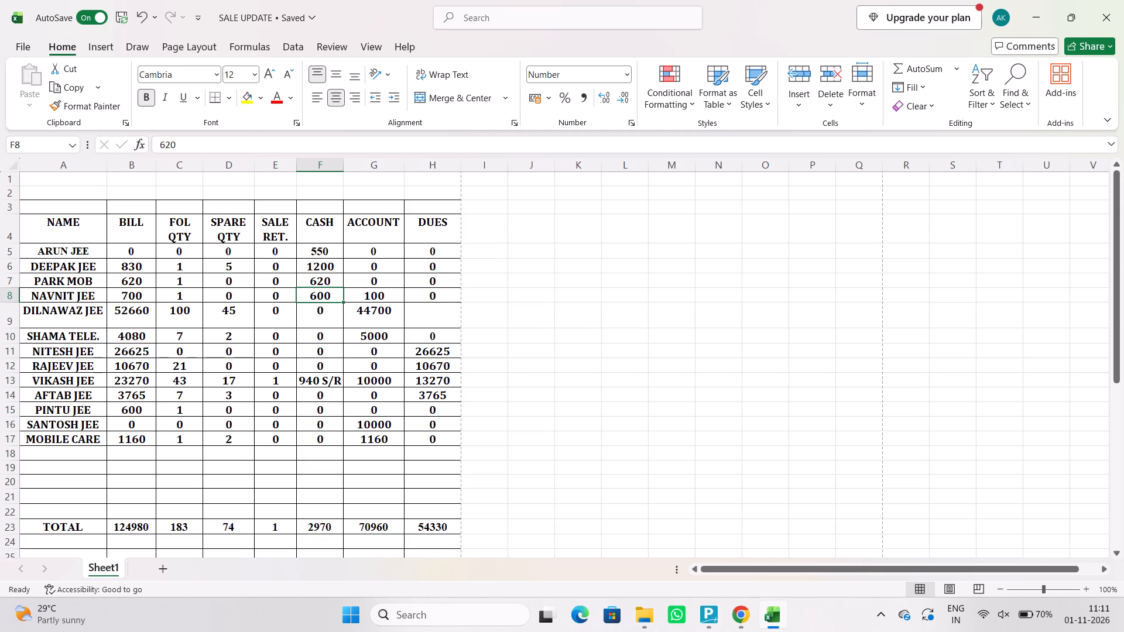
left_click(321, 382)
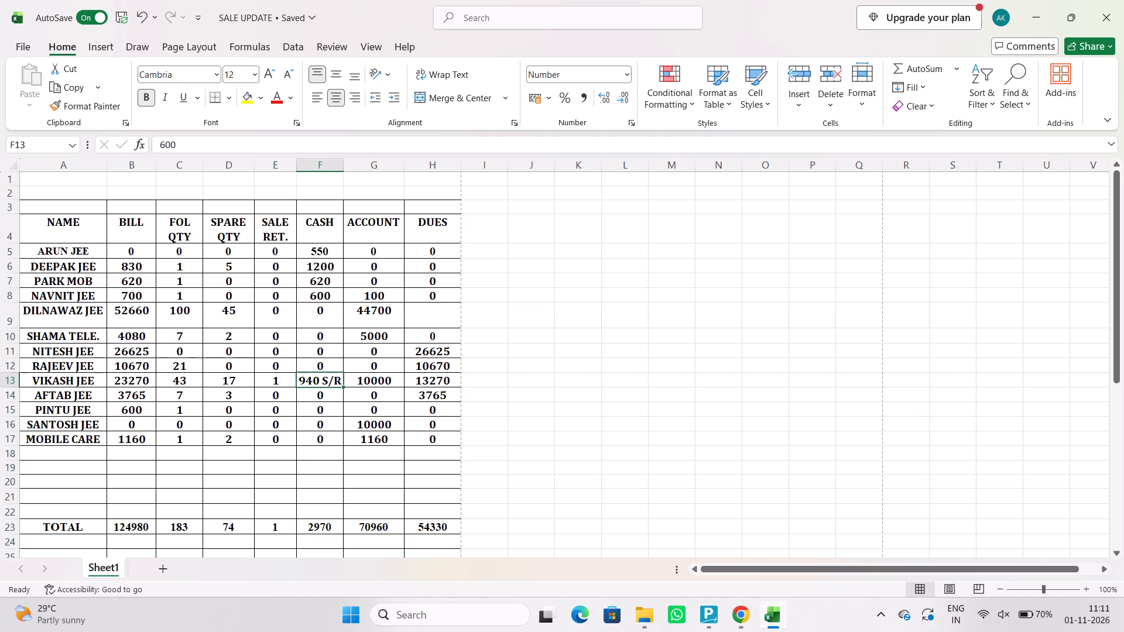
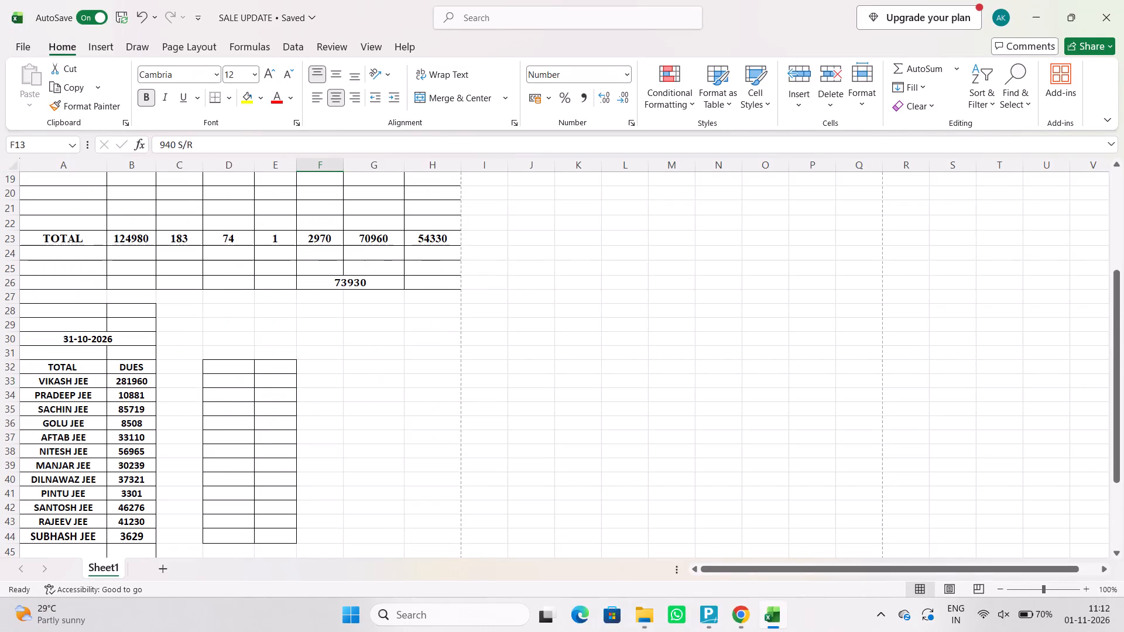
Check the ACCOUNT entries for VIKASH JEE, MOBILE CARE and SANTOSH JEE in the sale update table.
scroll(345, 441, "down", 1)
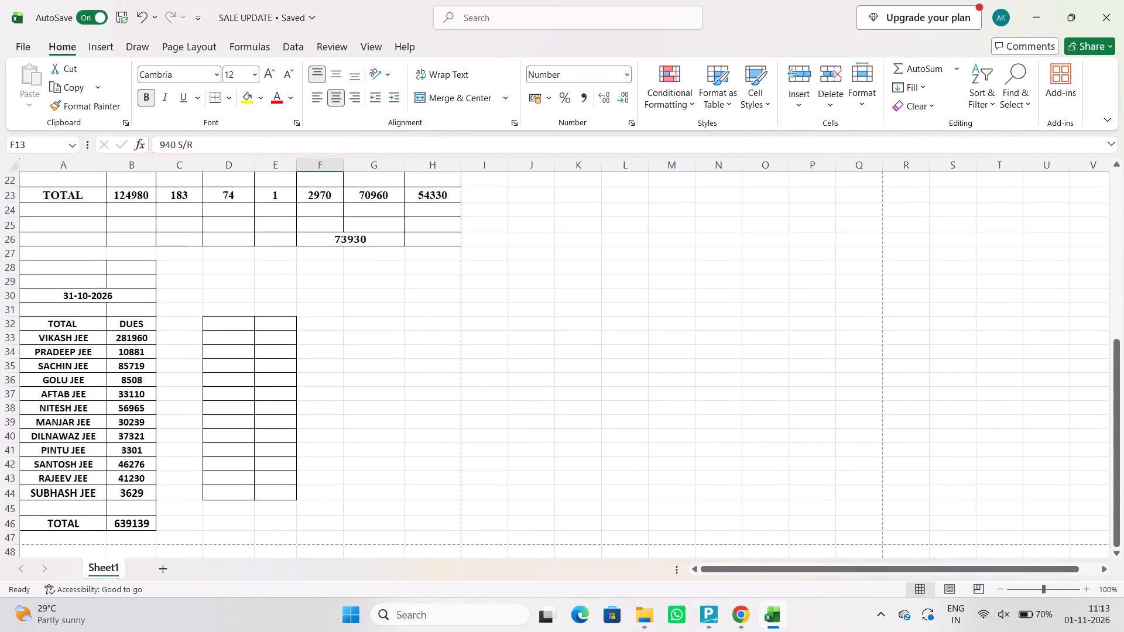
scroll(345, 441, "up", 12)
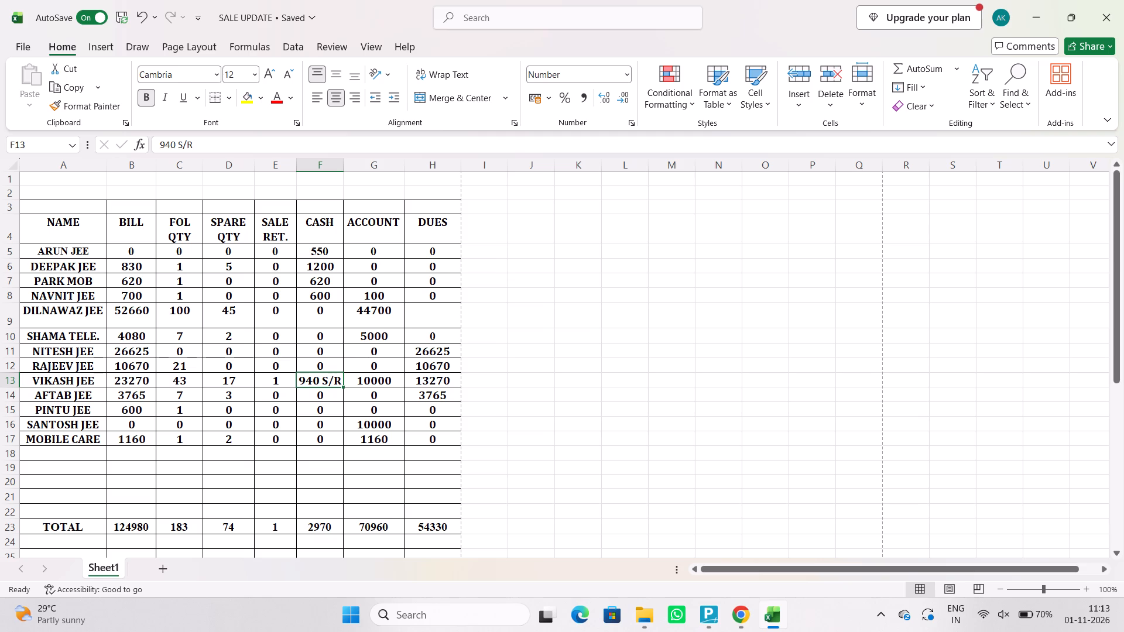
left_click(381, 383)
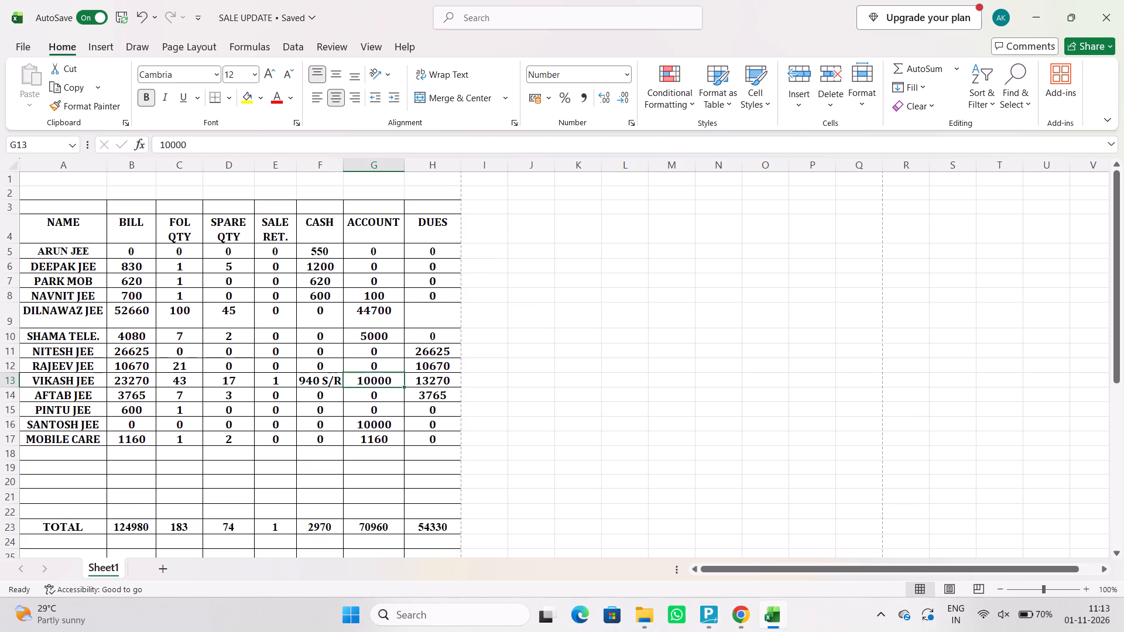
left_click(375, 431)
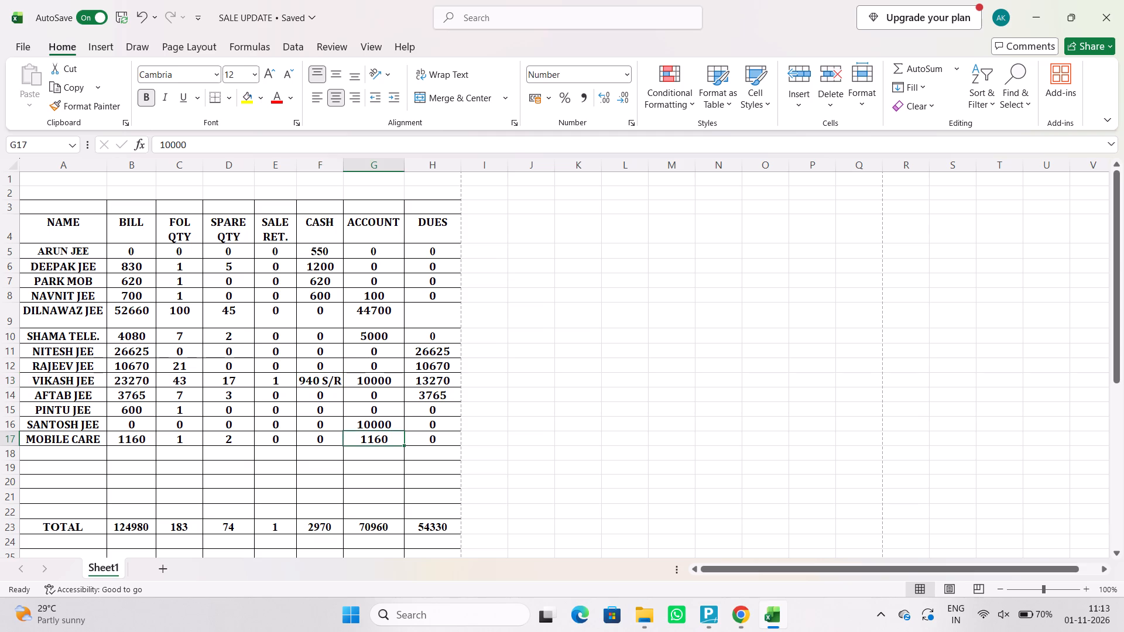
left_click(369, 420)
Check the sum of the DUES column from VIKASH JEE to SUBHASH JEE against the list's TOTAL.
scroll(369, 420, "down", 5)
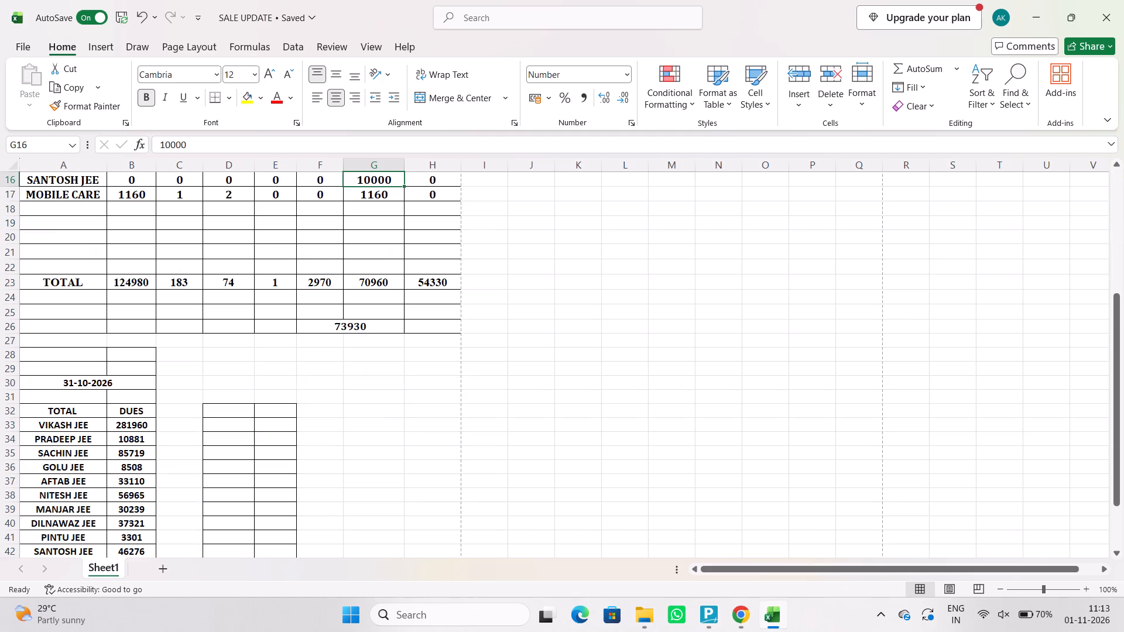
scroll(369, 420, "down", 1)
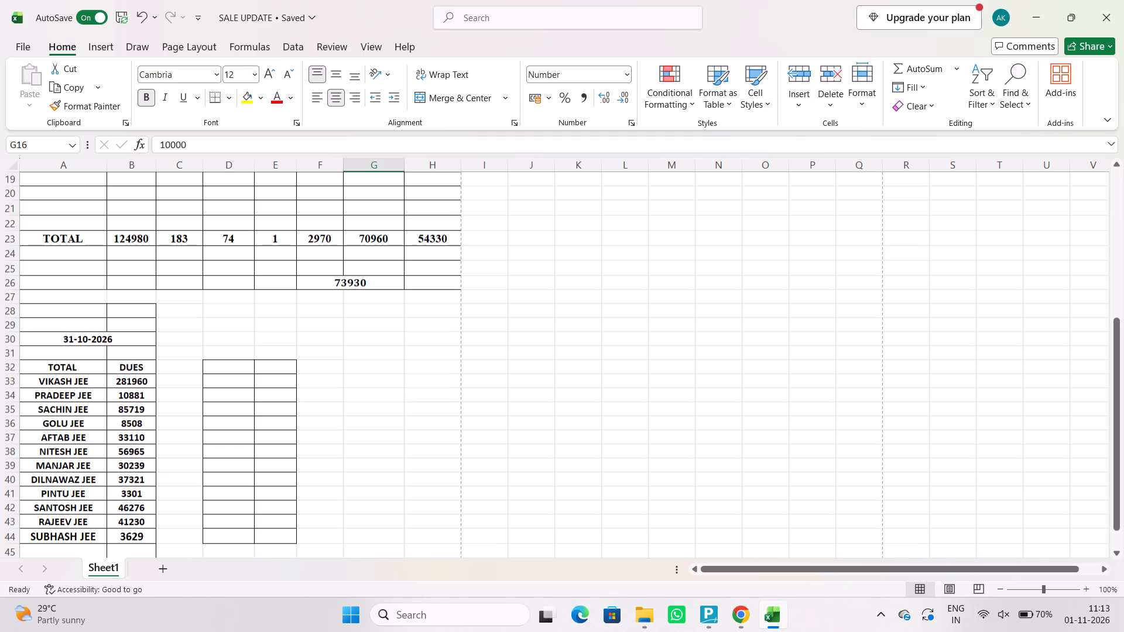
scroll(215, 468, "down", 5)
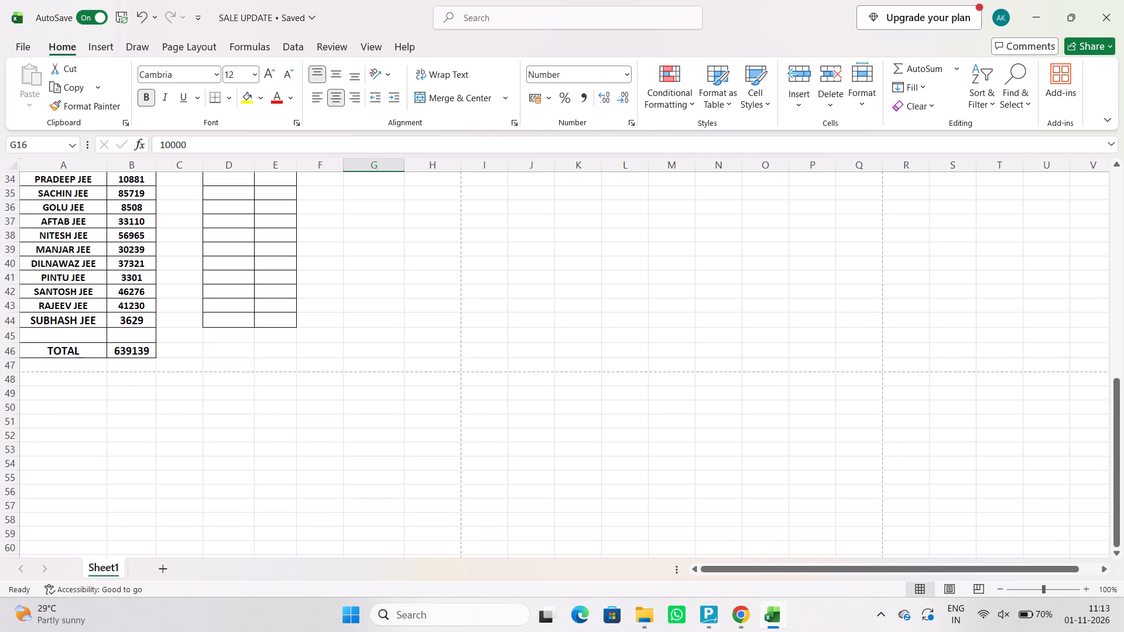
scroll(215, 468, "up", 3)
left_click_drag(137, 269, 136, 321)
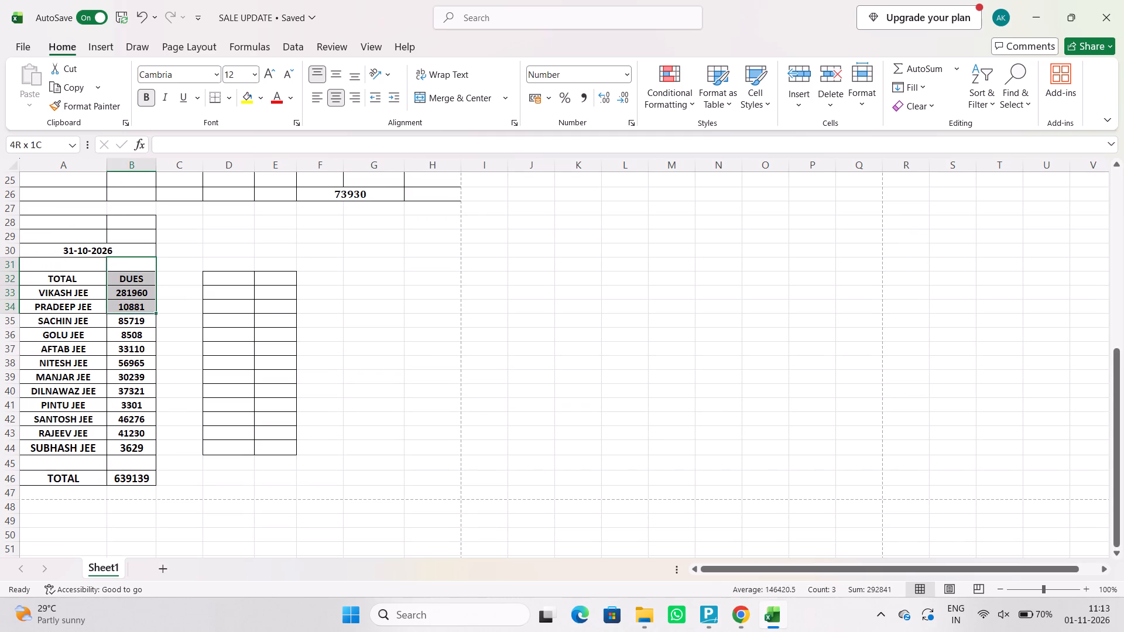
left_click_drag(136, 321, 135, 446)
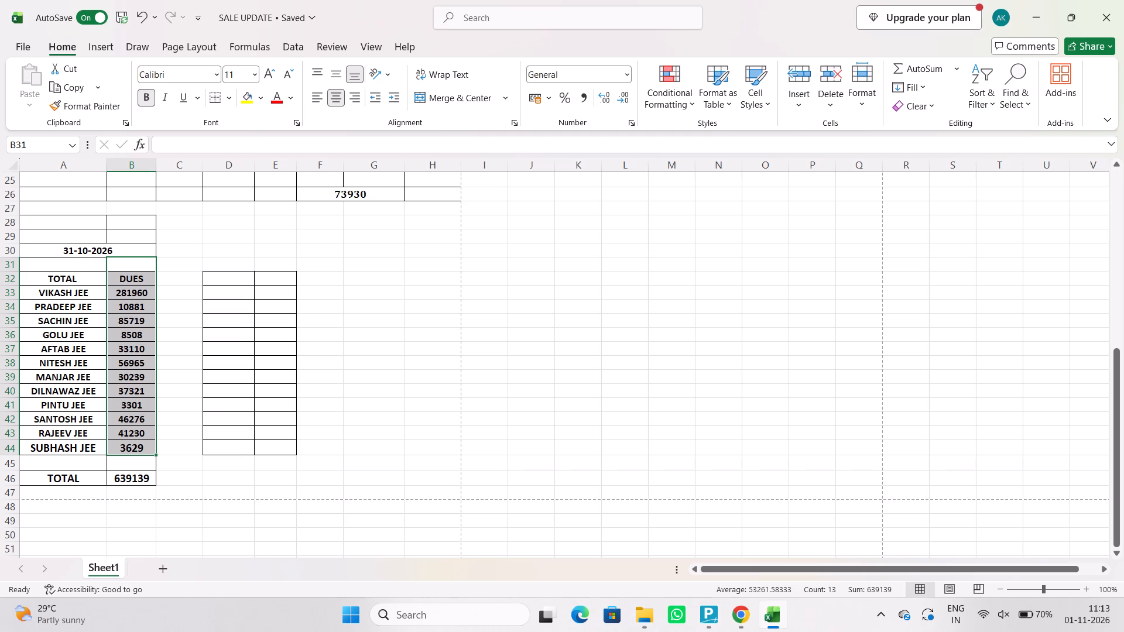
Merge and center cells C2 to E2 above the sale update table's header row.
scroll(329, 392, "up", 5)
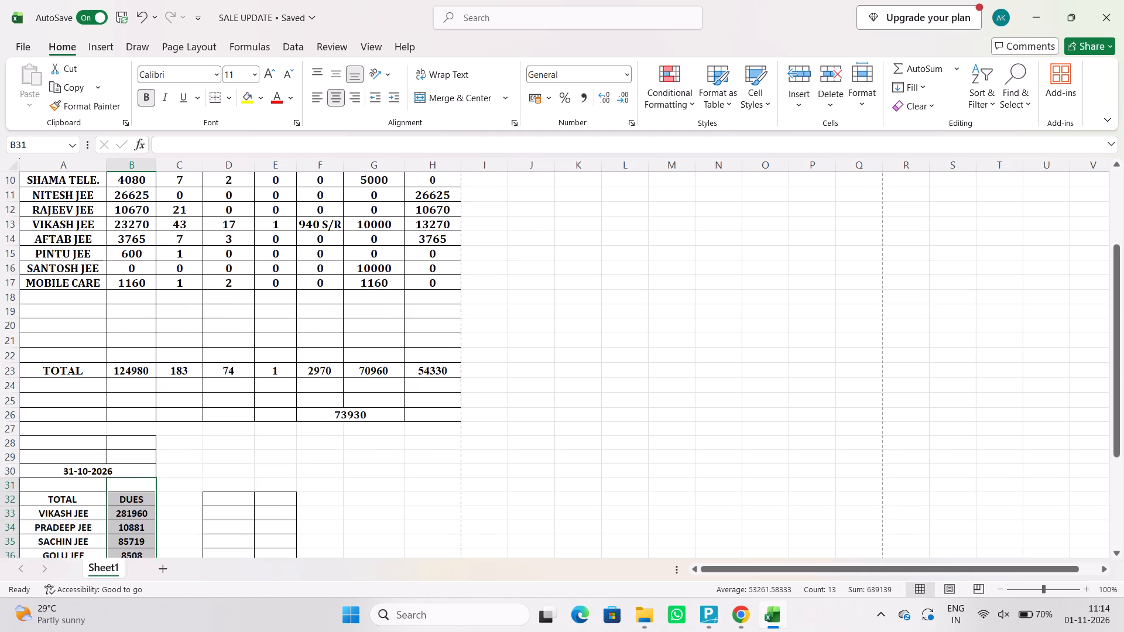
scroll(329, 392, "up", 7)
scroll(204, 304, "up", 5)
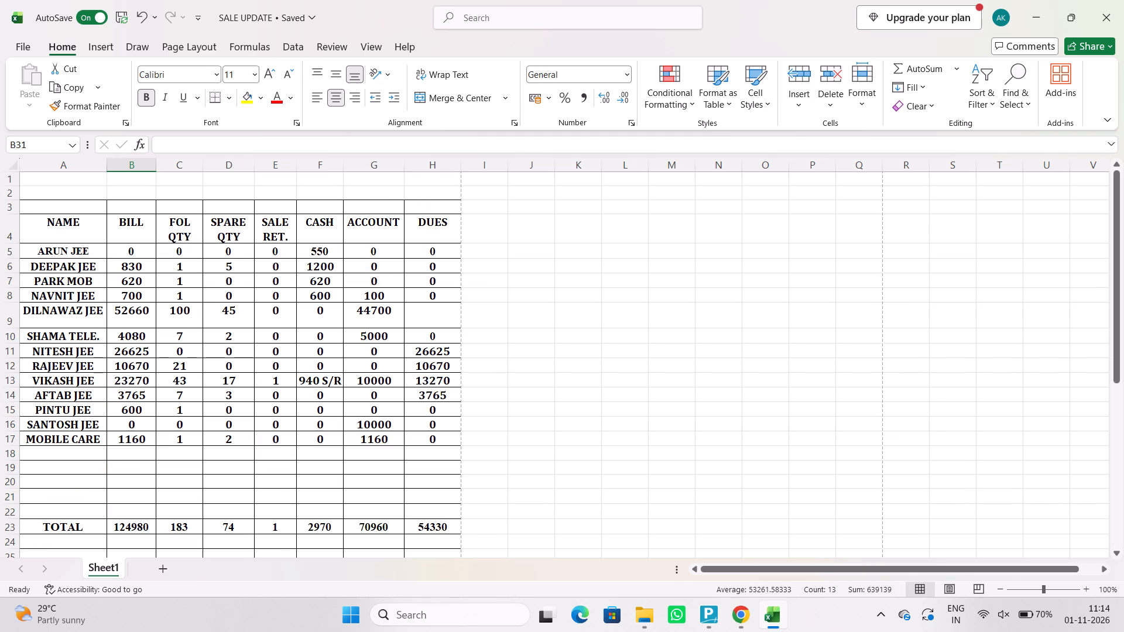
scroll(196, 193, "down", 5)
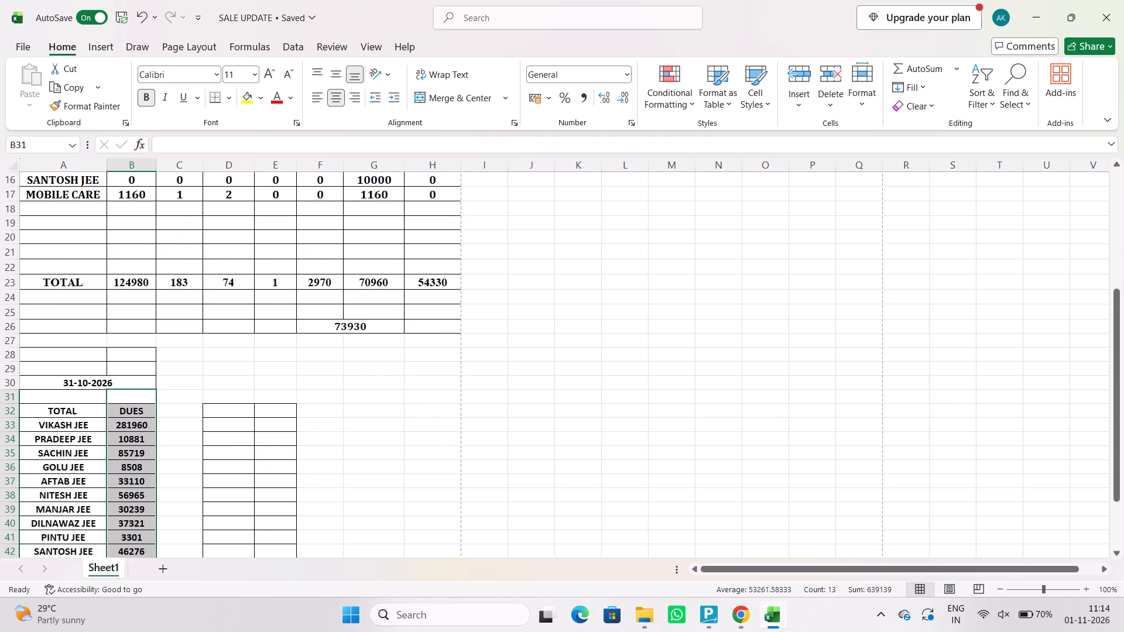
scroll(198, 253, "up", 5)
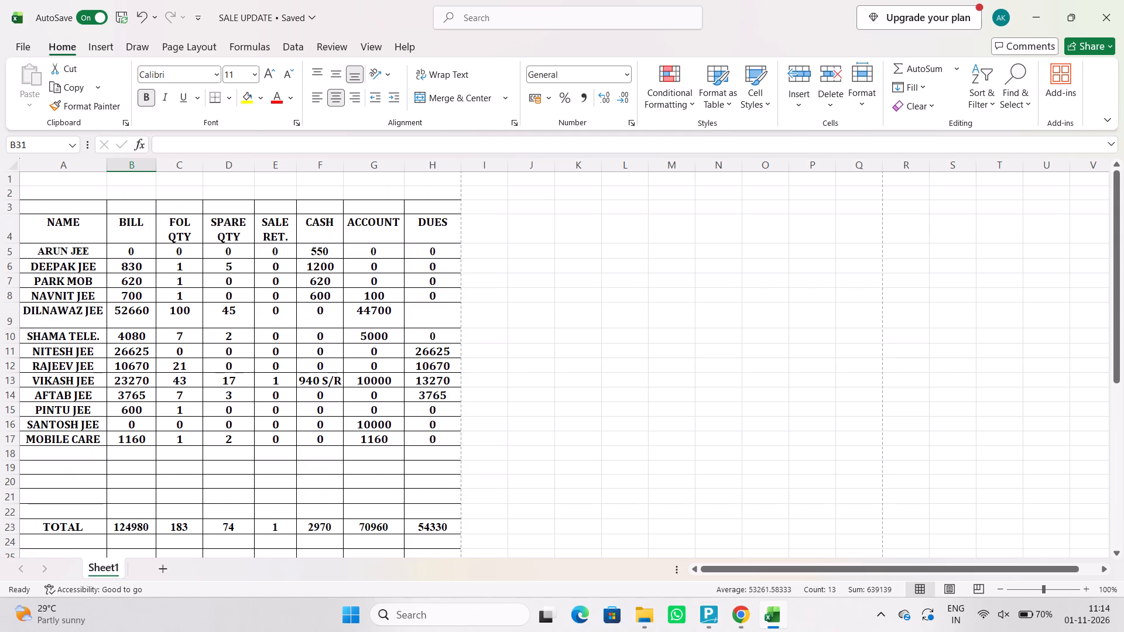
left_click(191, 178)
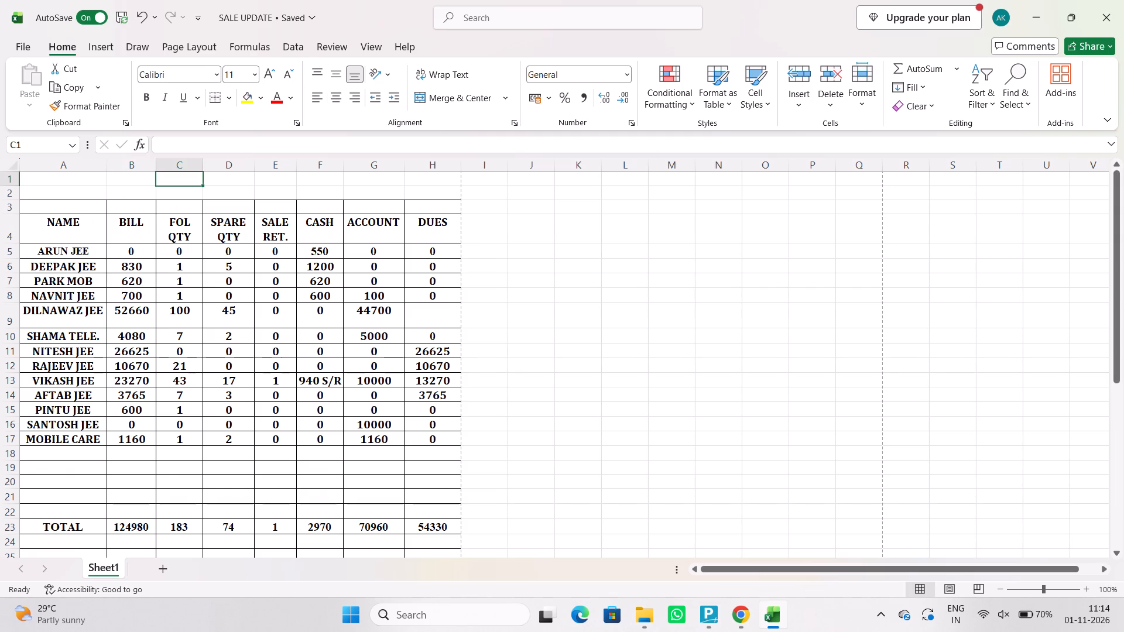
left_click(197, 192)
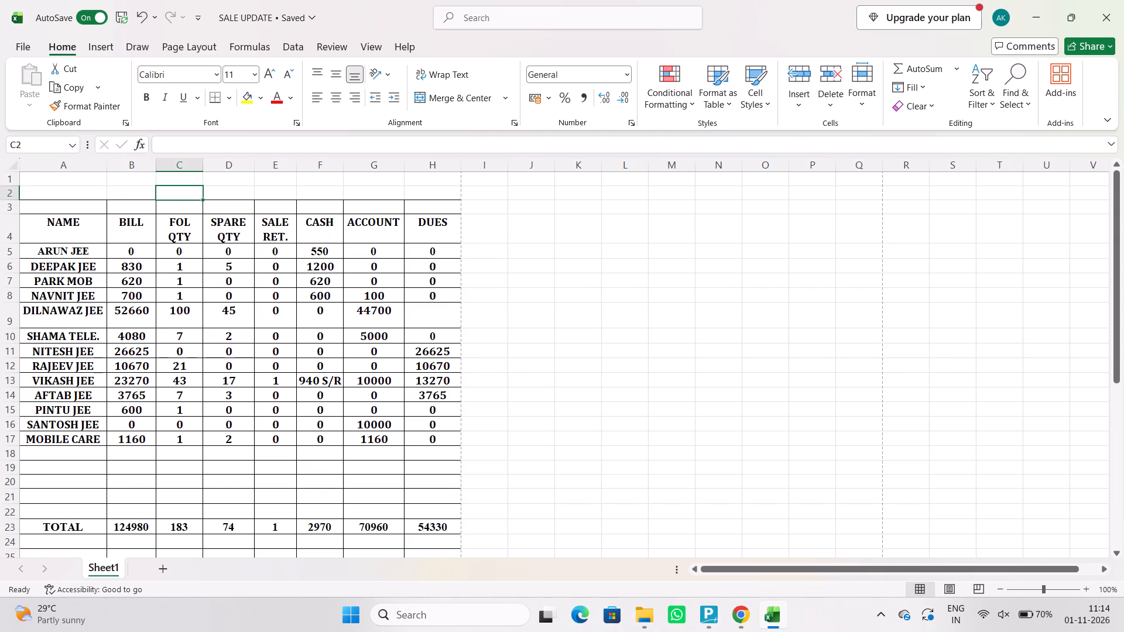
left_click_drag(201, 198, 236, 198)
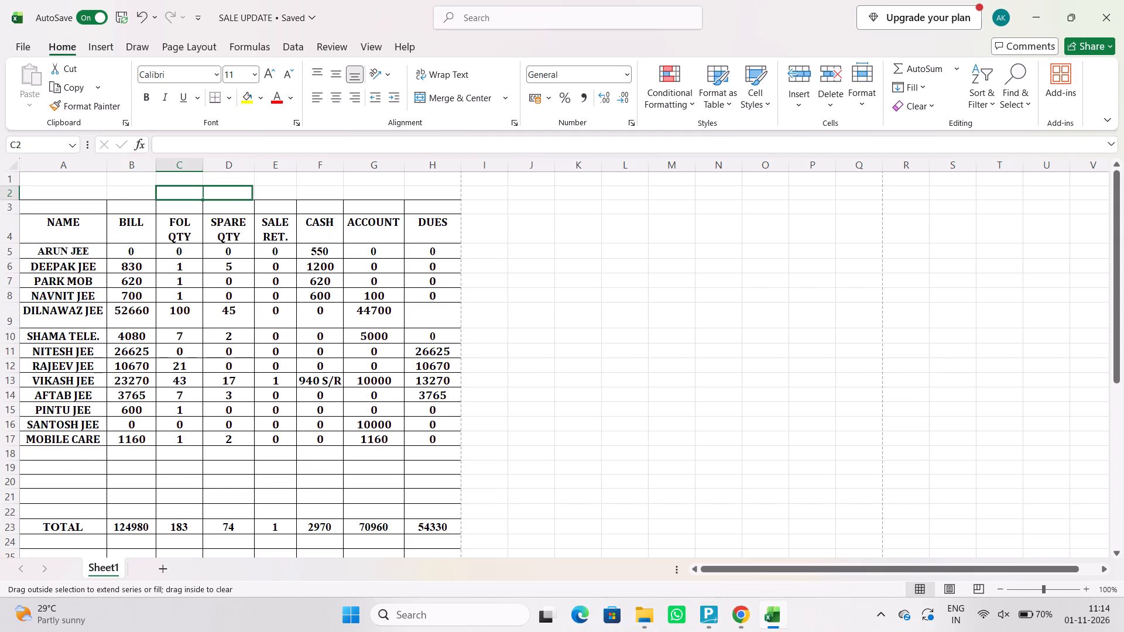
left_click_drag(236, 198, 280, 198)
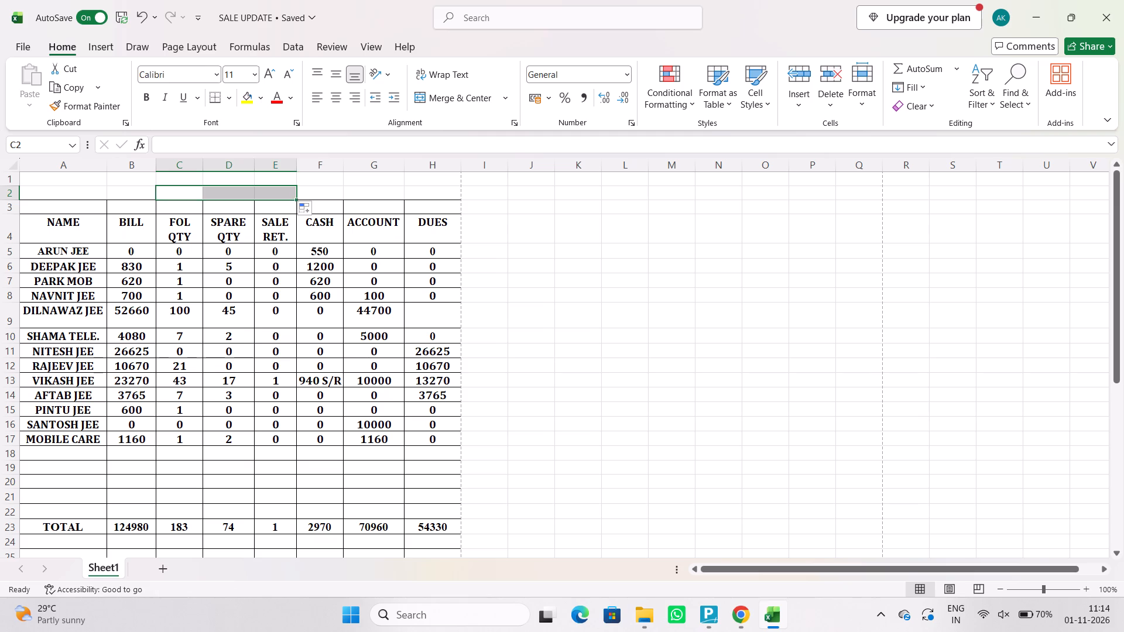
left_click(442, 96)
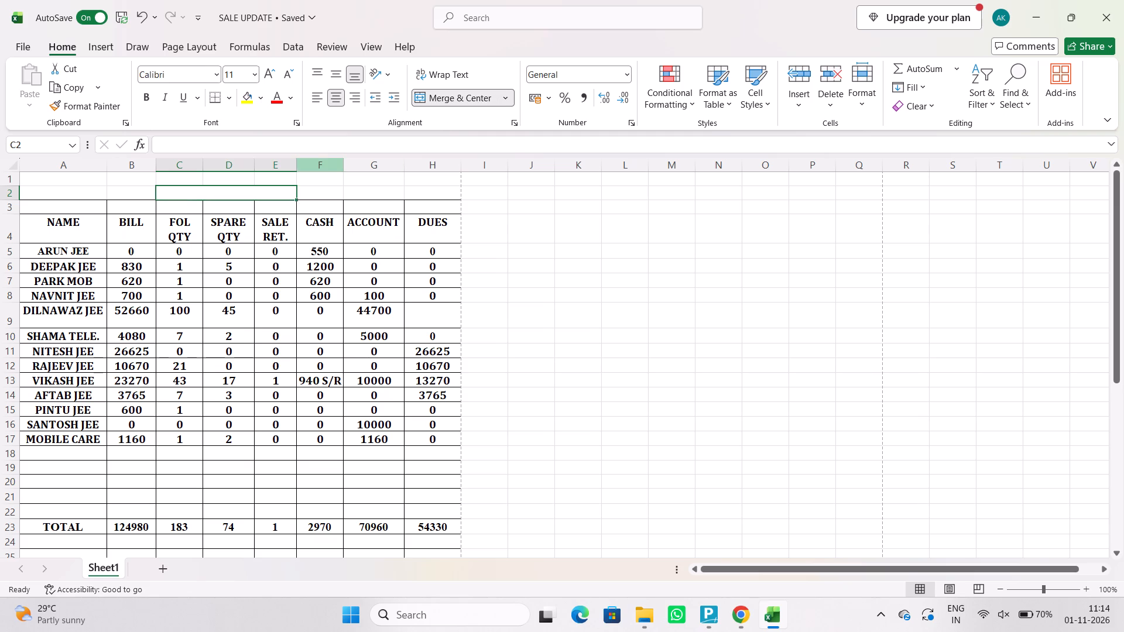
Enter the date 31 - 10 - 26 in the merged cell above the sale update table.
double_click(222, 191)
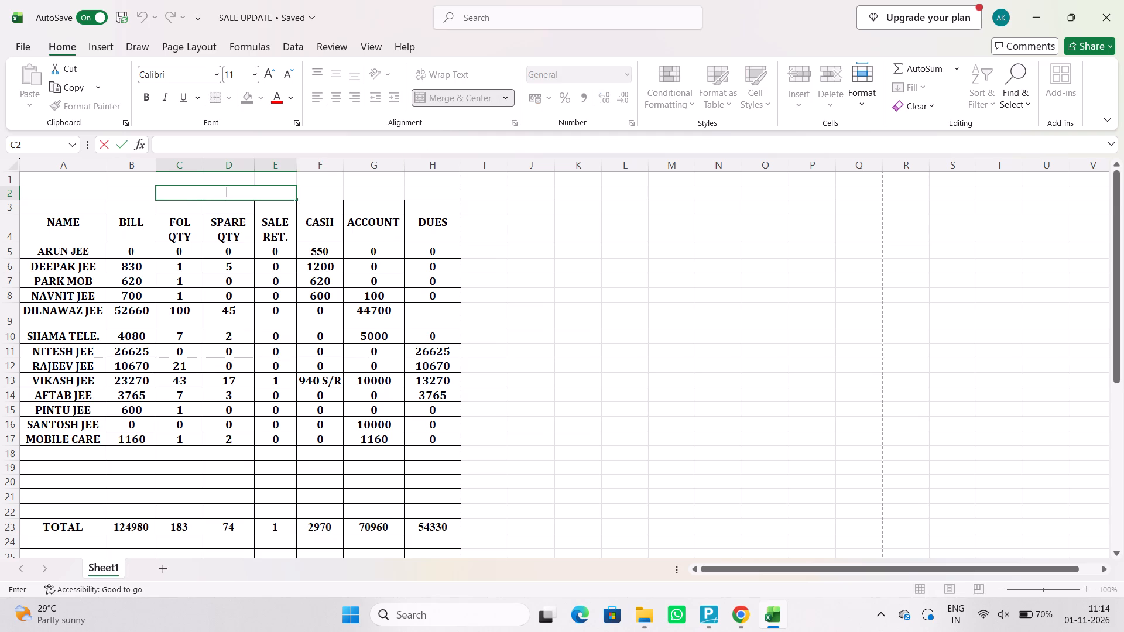
type("31")
key("space")
type("=-")
key("space")
key("BackSpace")
key("BackSpace")
key("BackSpace")
type("-")
key("space")
type("10 -")
key("space")
type("26")
Try to make the date's text bold and larger while editing the merged cell, and commit the date entry.
left_click(268, 73)
triple_click(263, 192)
left_click(263, 192)
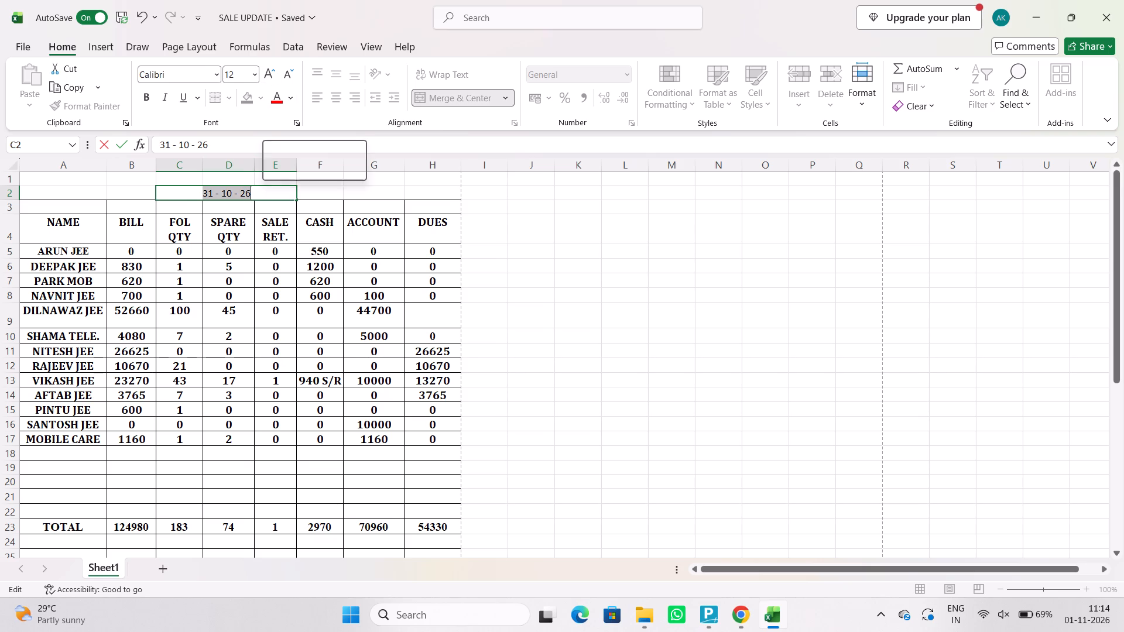
left_click_drag(263, 192, 200, 201)
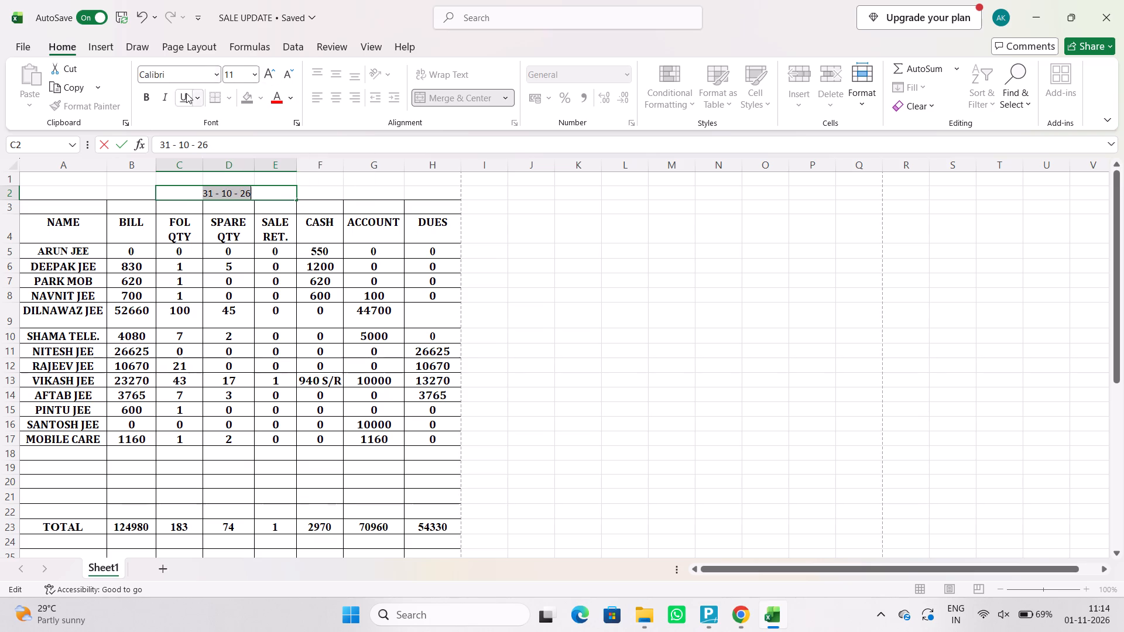
left_click(146, 99)
left_click(270, 73)
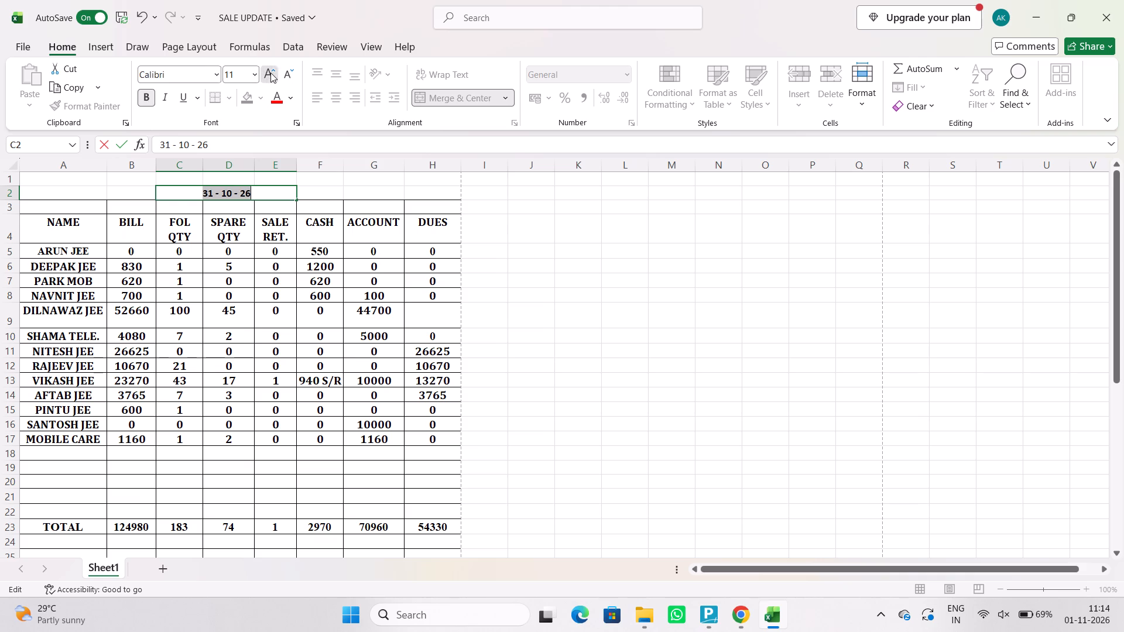
left_click(270, 73)
left_click(620, 299)
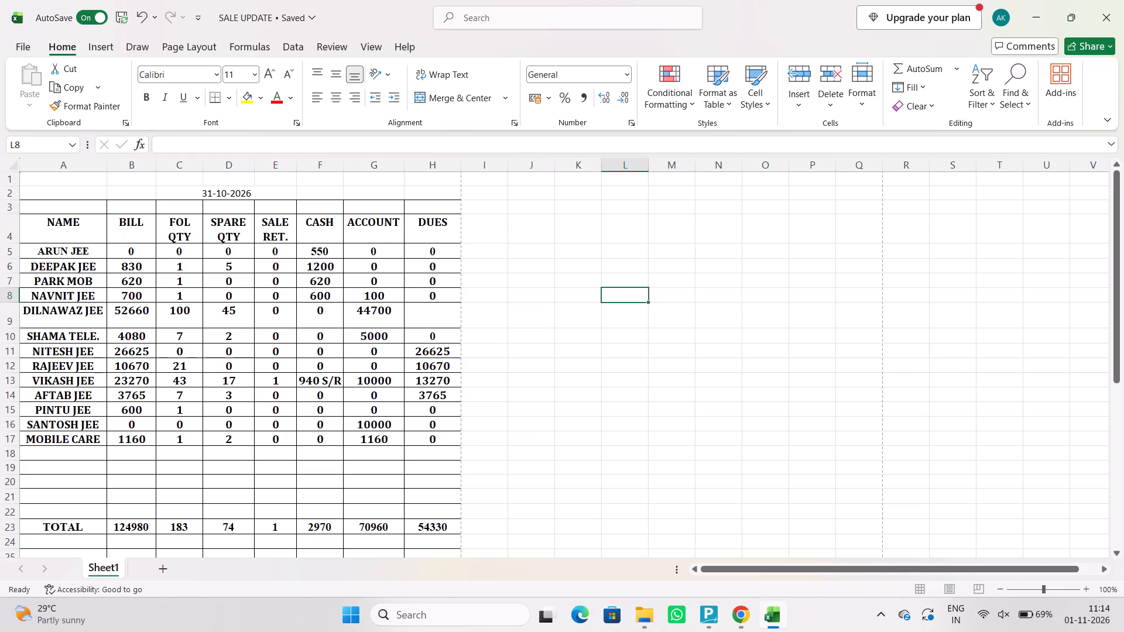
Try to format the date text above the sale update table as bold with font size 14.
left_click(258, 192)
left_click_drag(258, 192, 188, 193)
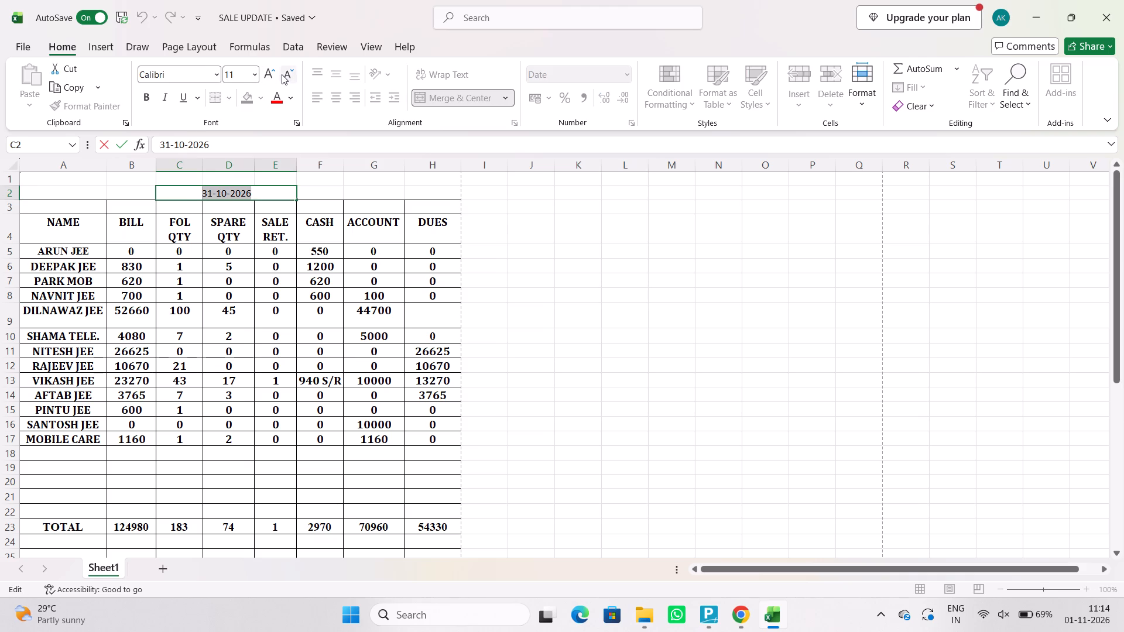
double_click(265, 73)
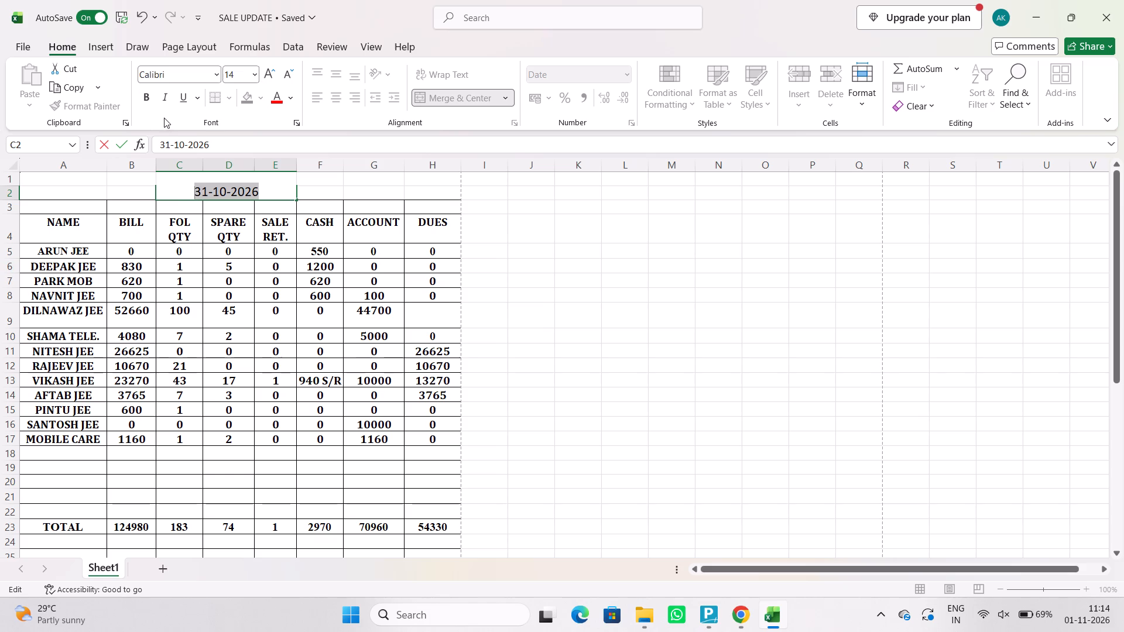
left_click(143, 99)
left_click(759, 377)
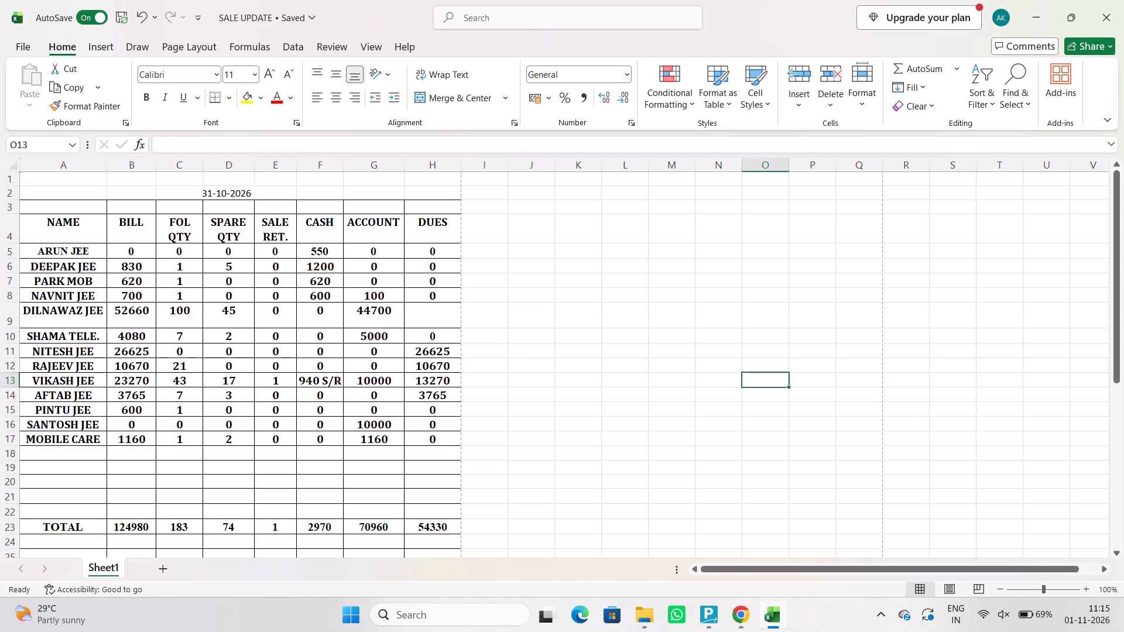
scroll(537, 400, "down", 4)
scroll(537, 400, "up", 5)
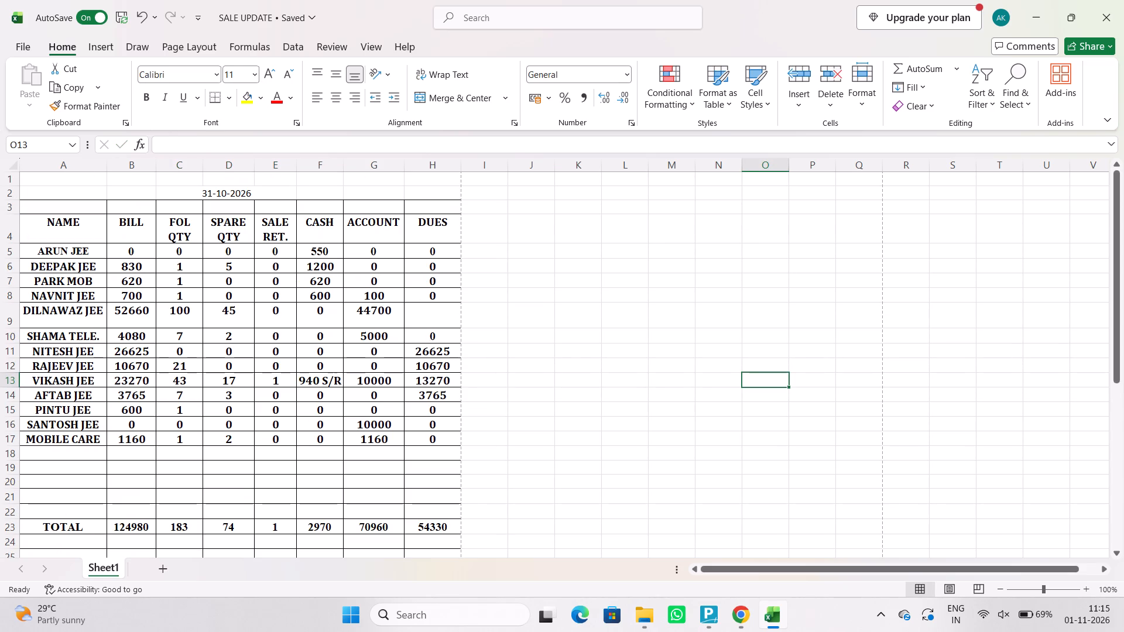
Check the FOL QTY column's sum and review the customers' cash and account entries one by one in the sale update table.
left_click_drag(170, 240, 166, 379)
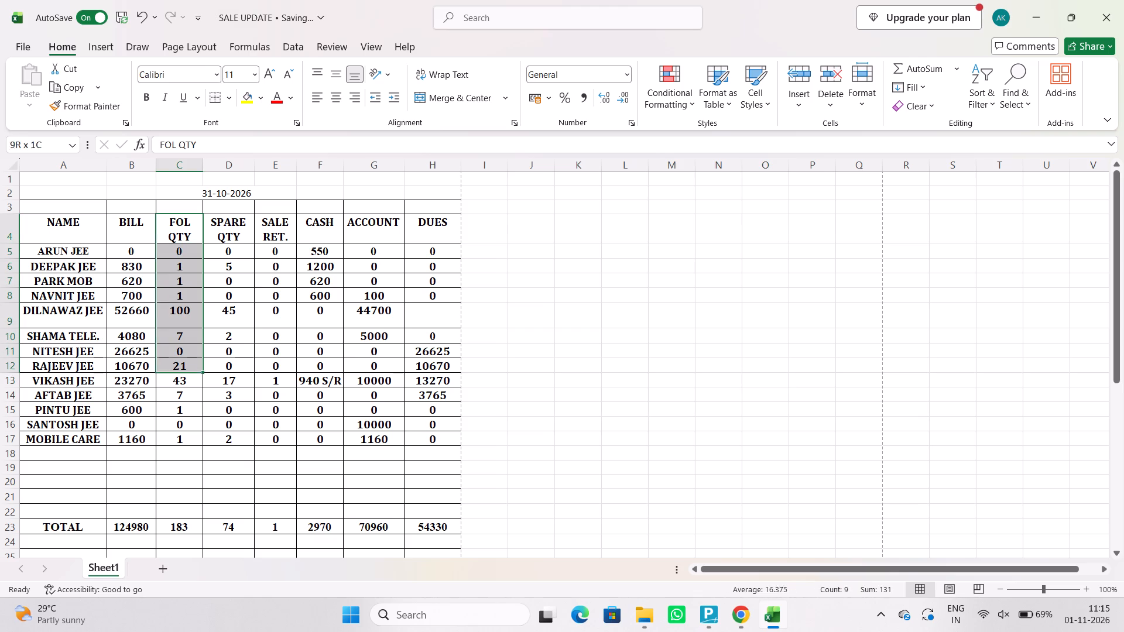
left_click_drag(166, 379, 168, 438)
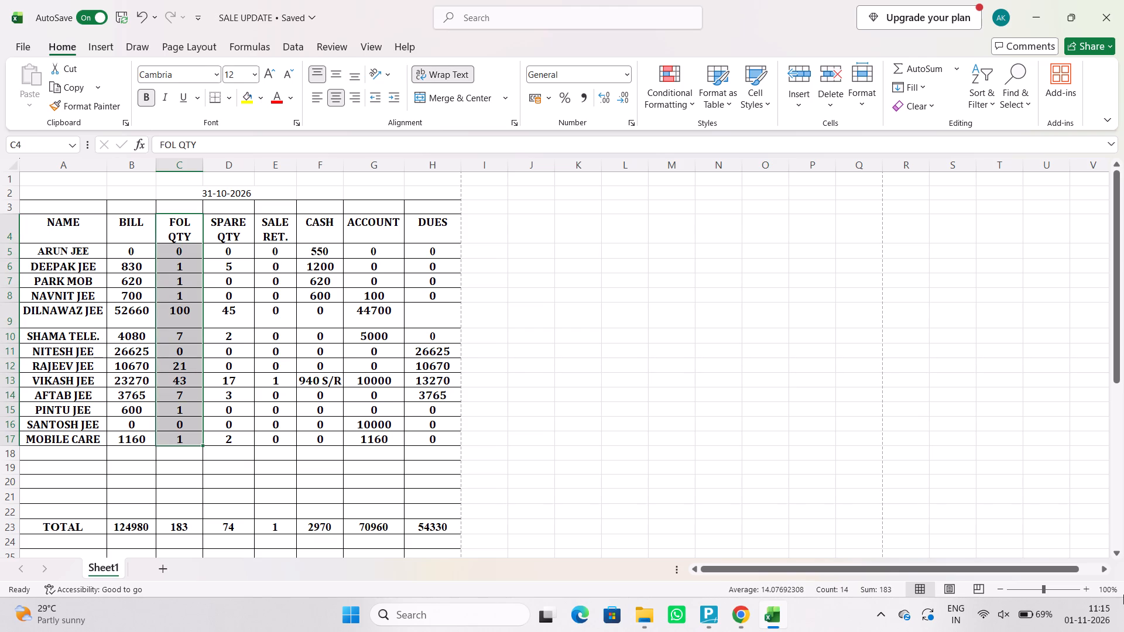
left_click(1123, 599)
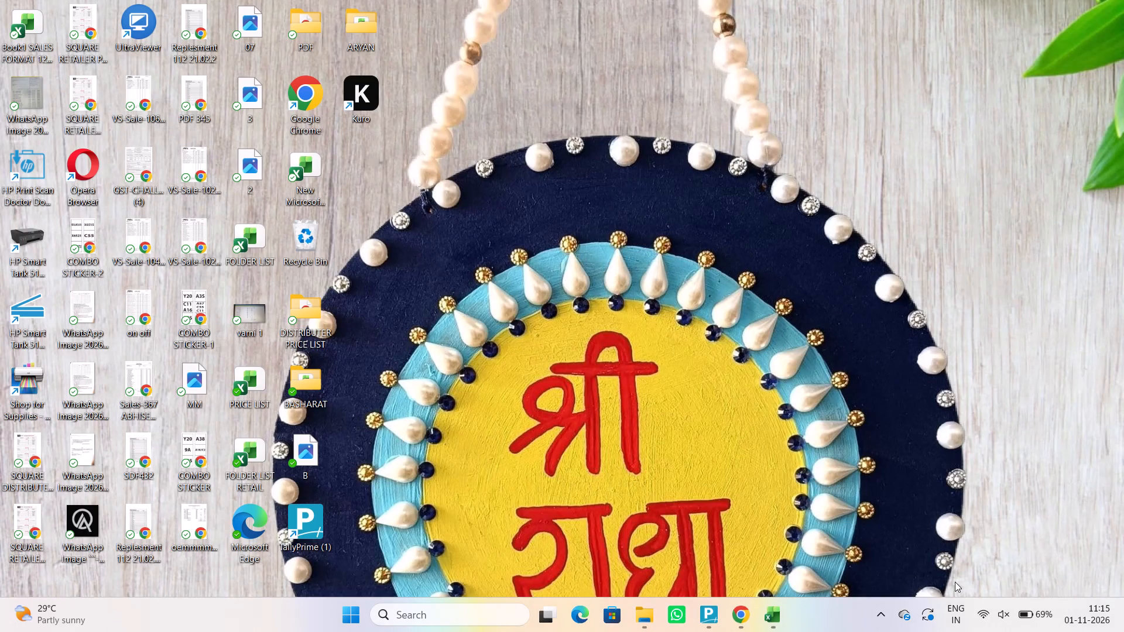
left_click(765, 614)
left_click(314, 255)
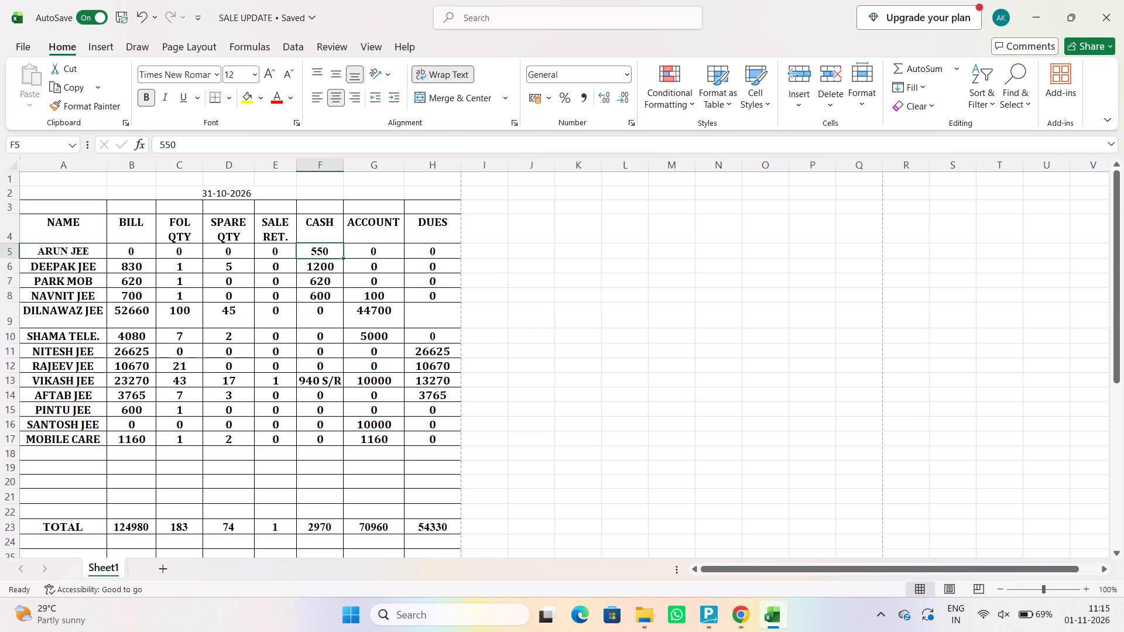
left_click(328, 272)
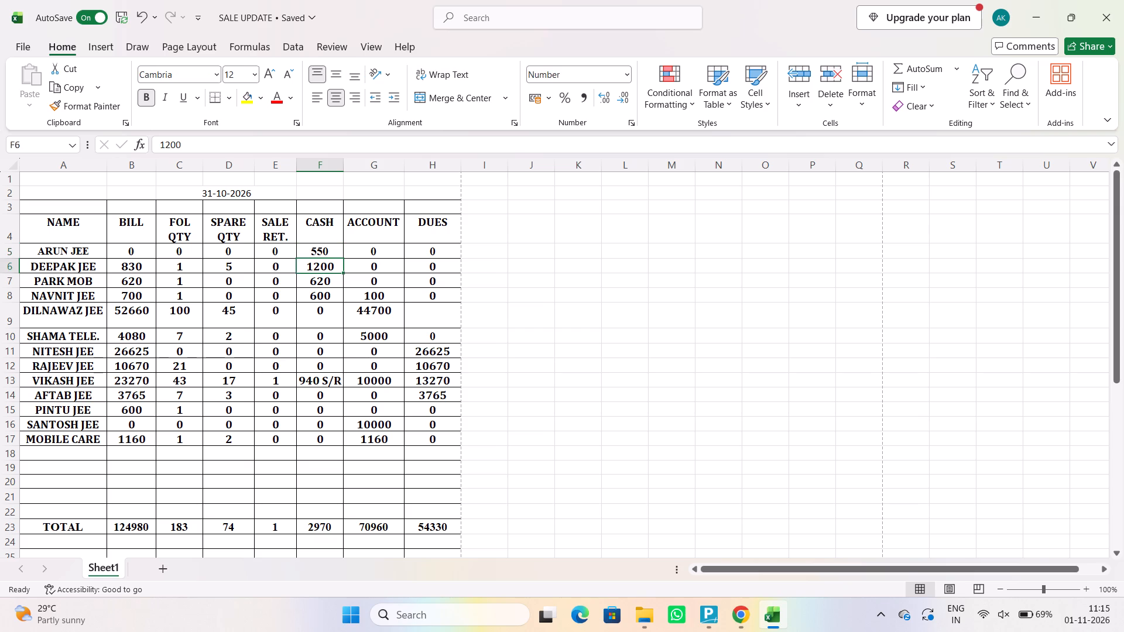
left_click(314, 286)
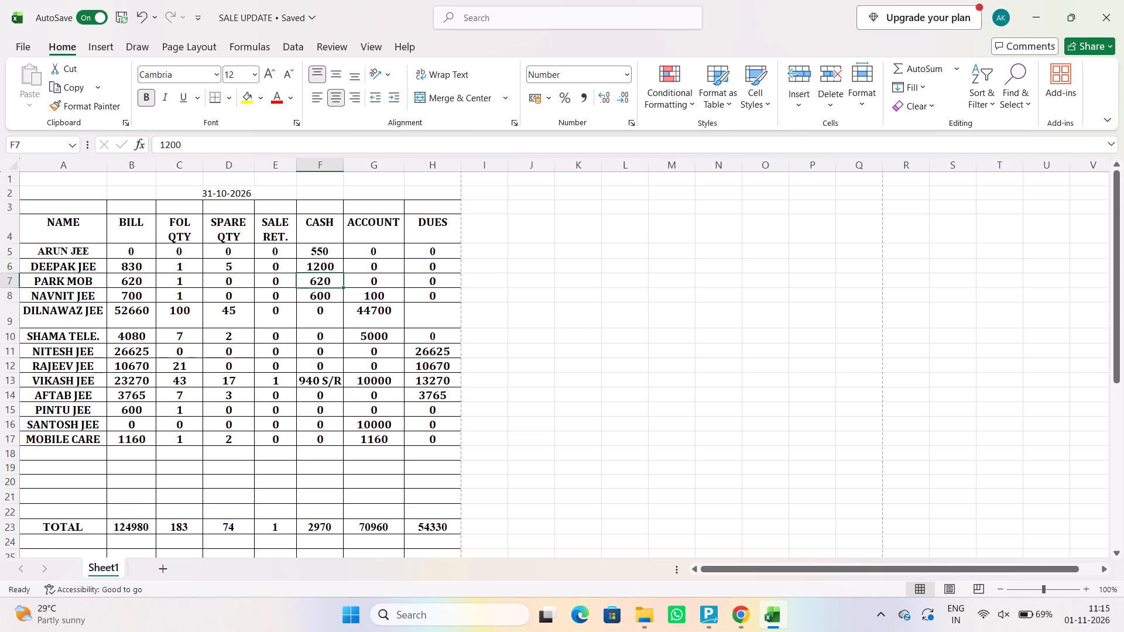
left_click(318, 301)
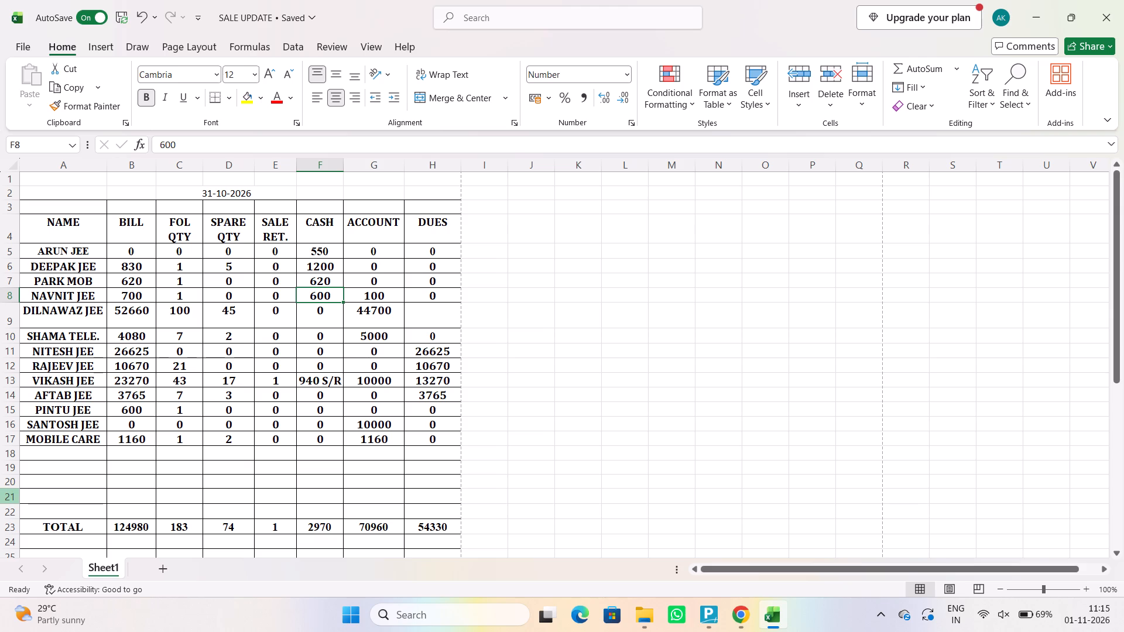
left_click(372, 297)
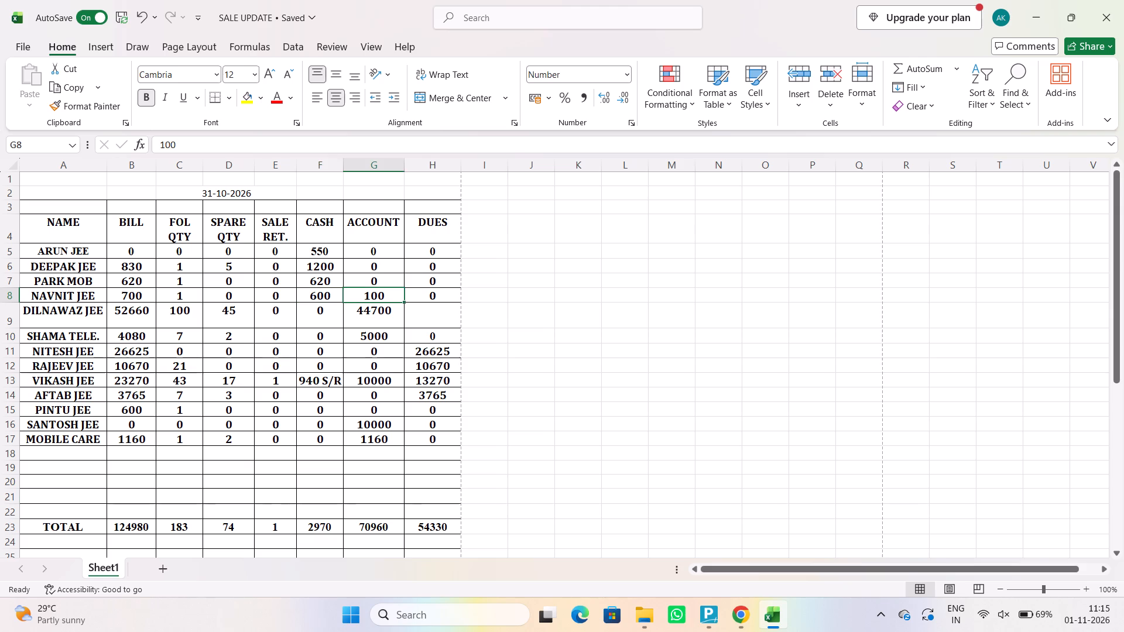
left_click(369, 318)
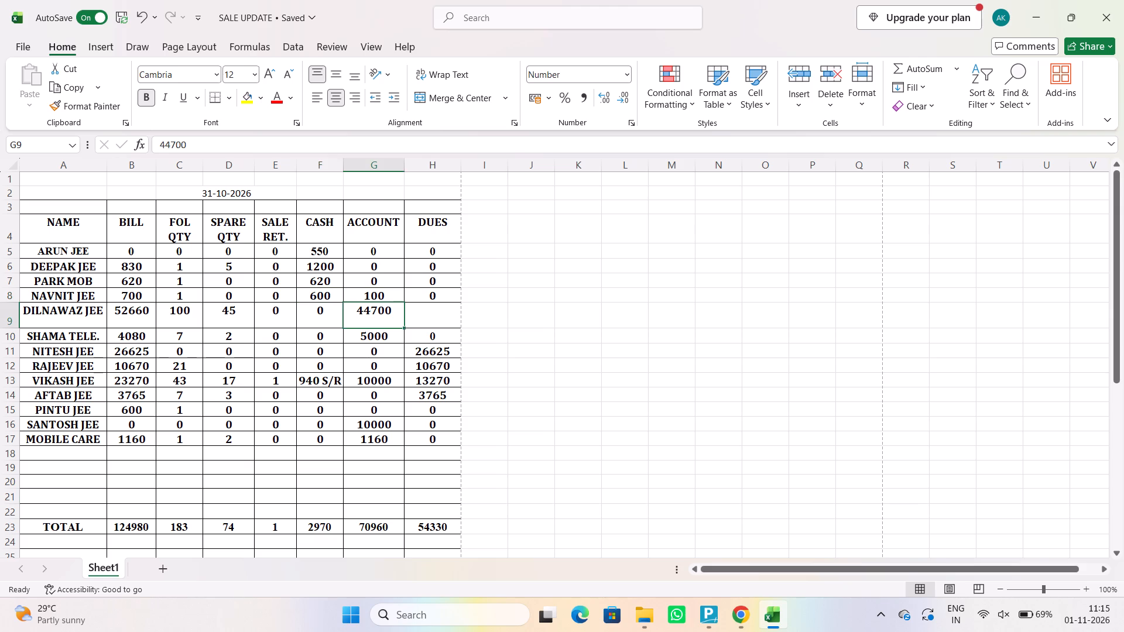
left_click(369, 339)
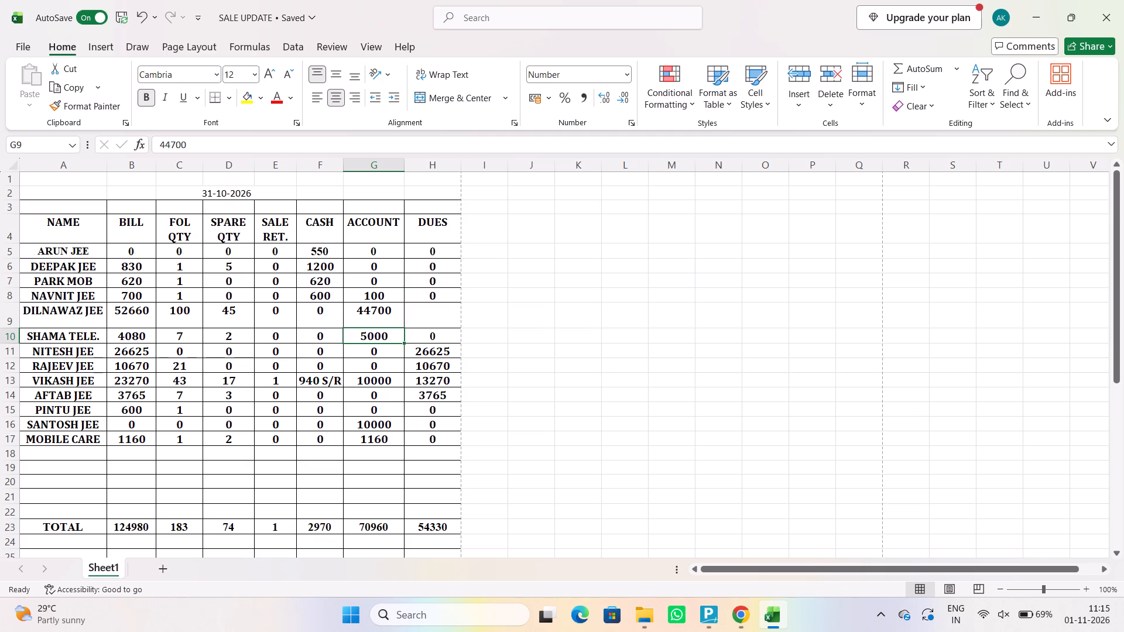
left_click(383, 386)
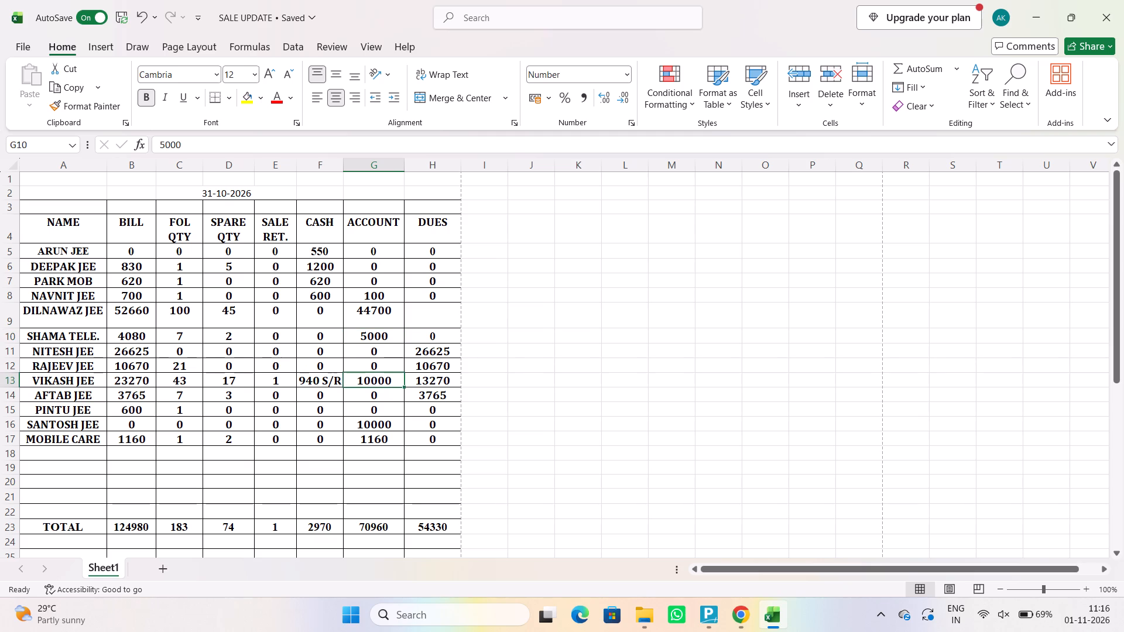
left_click(384, 421)
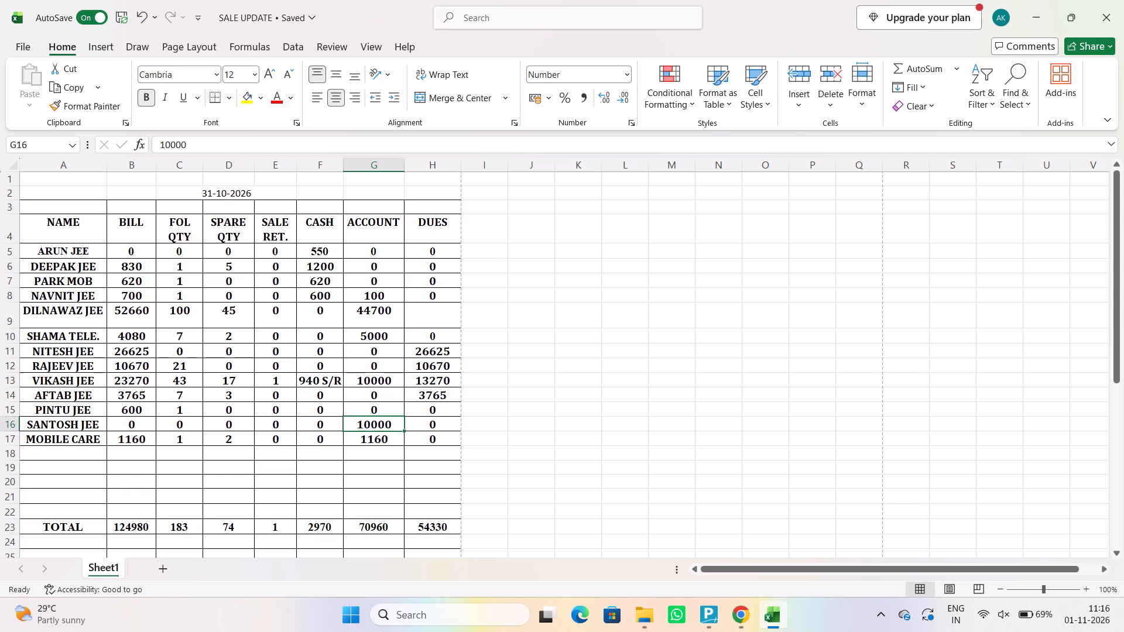
left_click(386, 438)
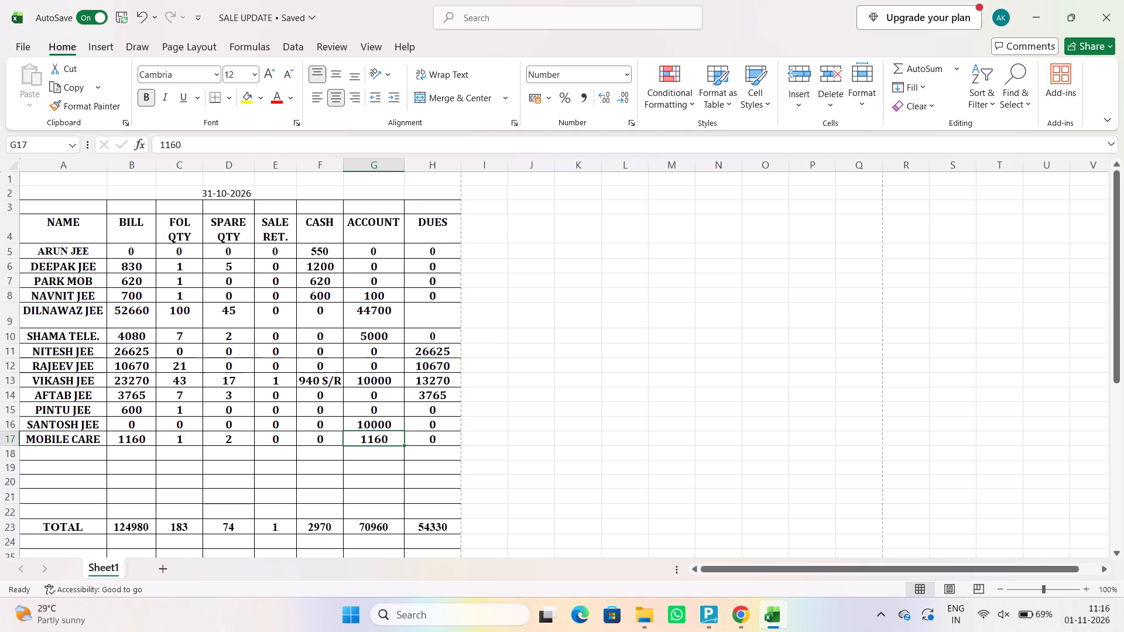
Check the sums of the DUES, ACCOUNT, CASH, SALE RET., SPARE QTY, FOL QTY and BILL columns against the TOTAL row.
left_click_drag(437, 210, 413, 462)
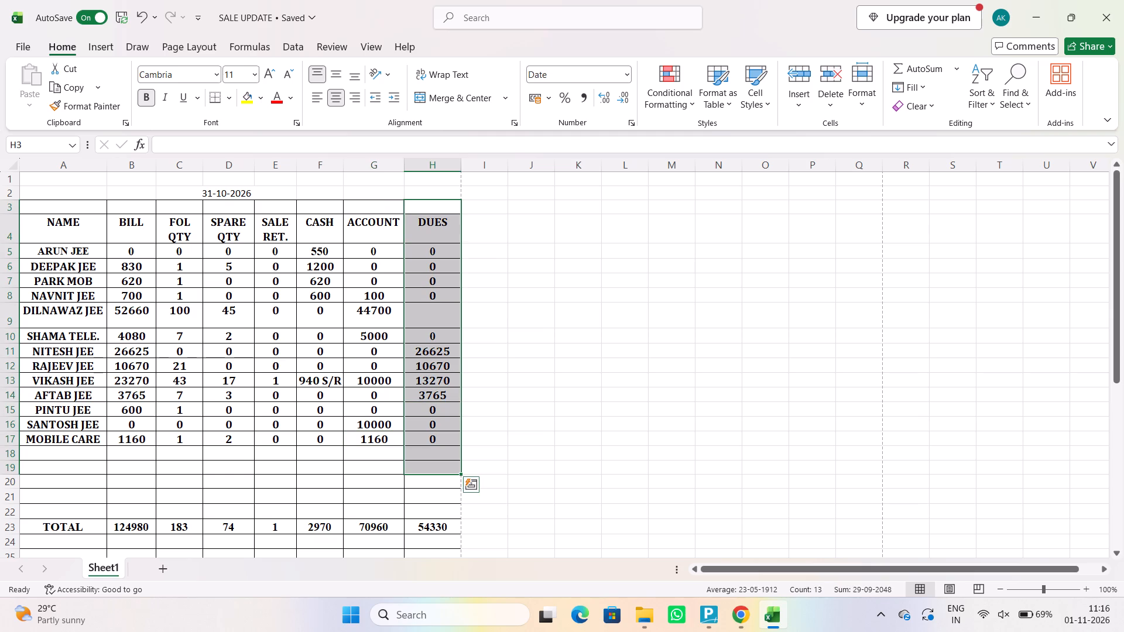
left_click(657, 404)
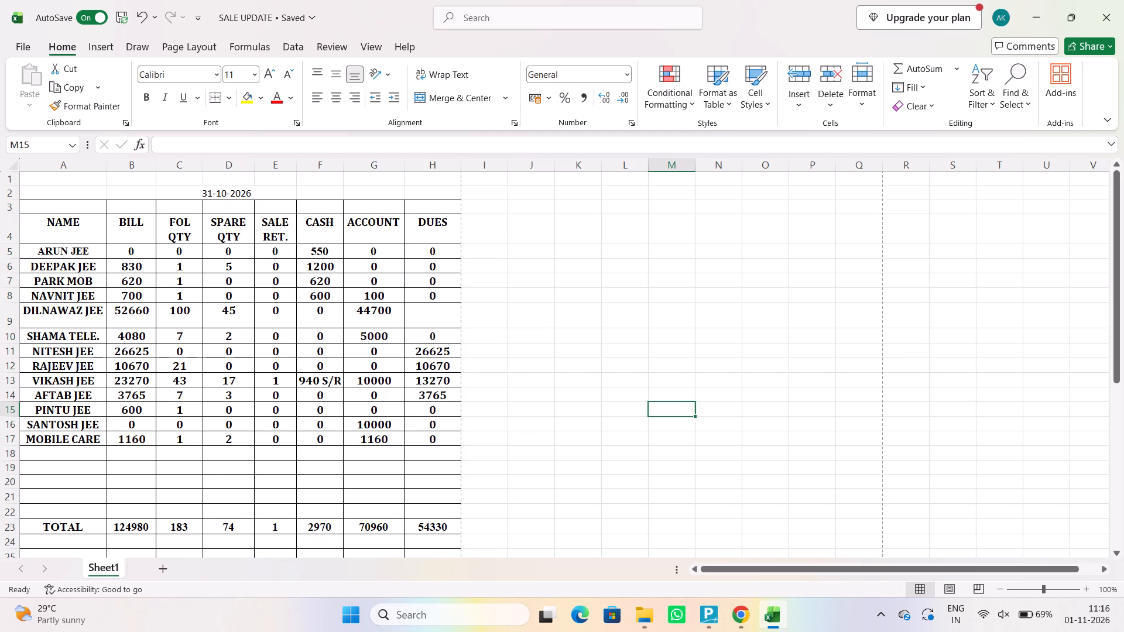
left_click_drag(430, 233, 423, 438)
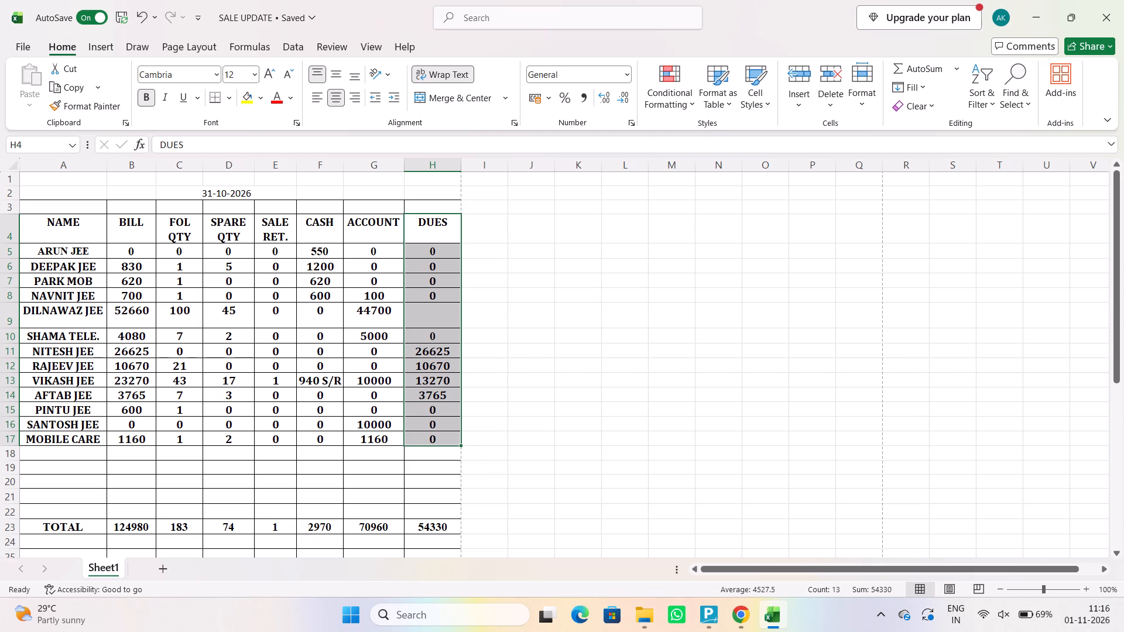
left_click_drag(374, 240, 376, 259)
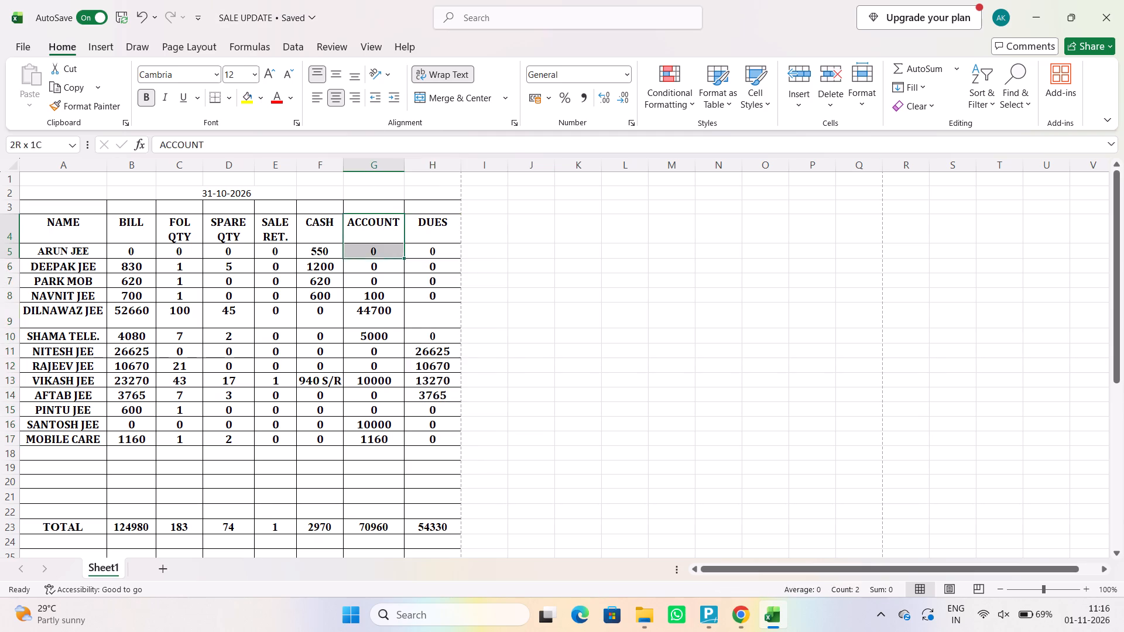
left_click_drag(376, 259, 397, 449)
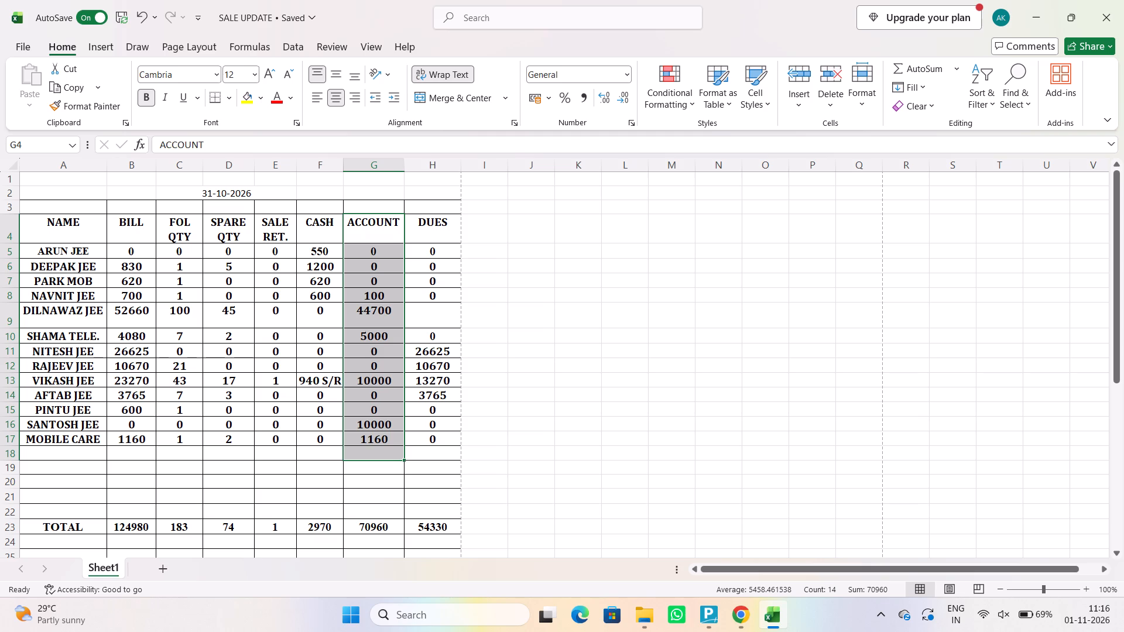
left_click_drag(320, 235, 323, 389)
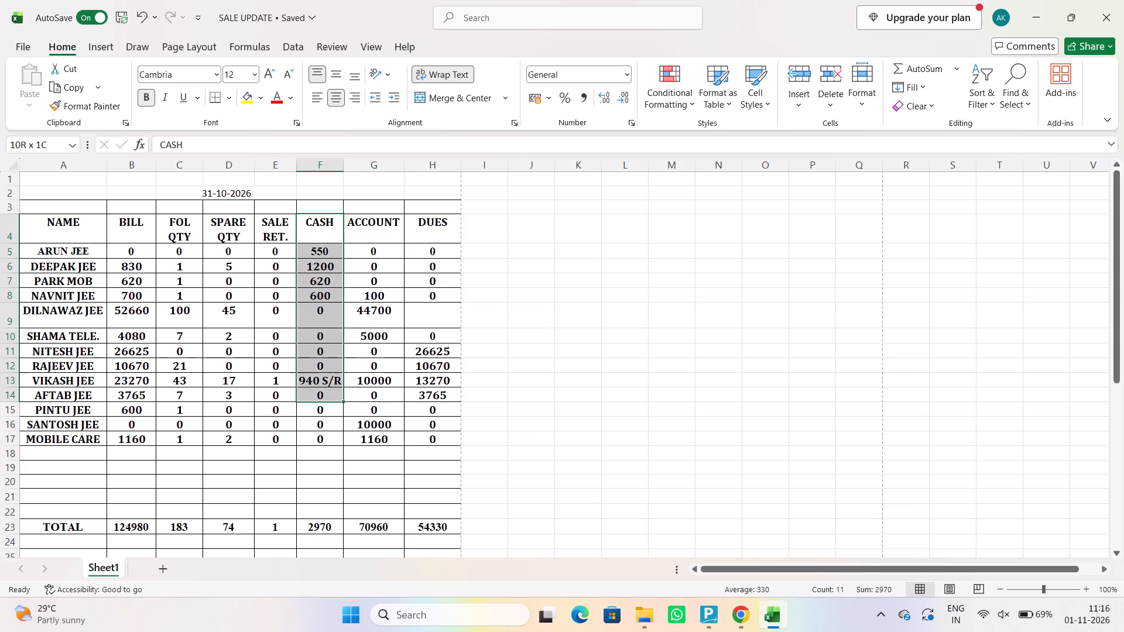
left_click_drag(323, 389, 324, 439)
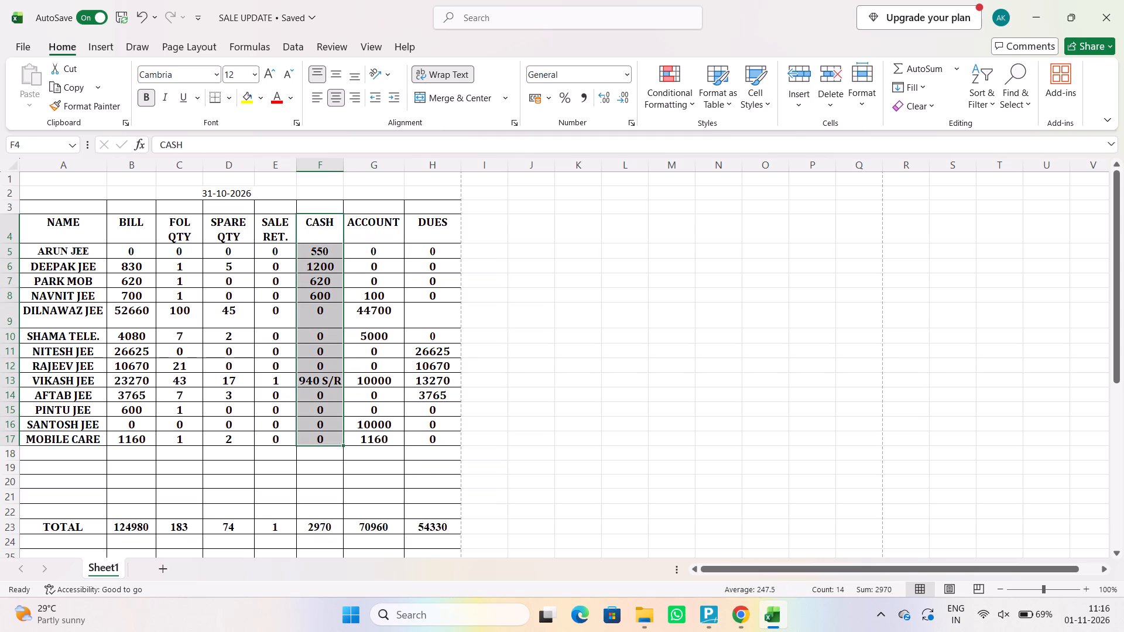
left_click_drag(270, 240, 272, 446)
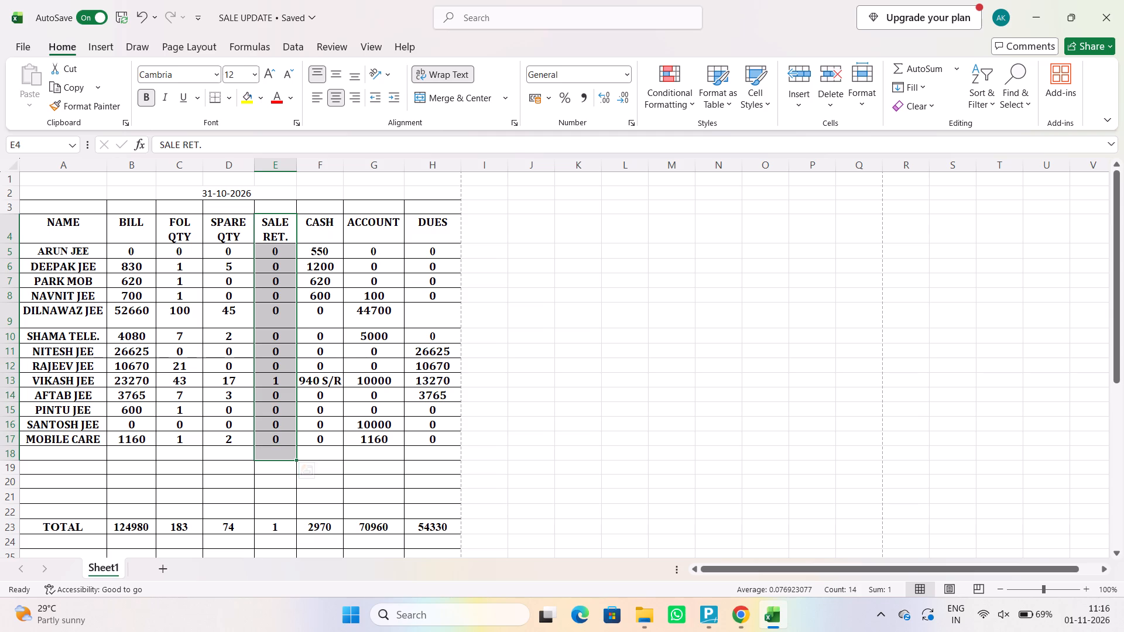
left_click_drag(224, 235, 225, 428)
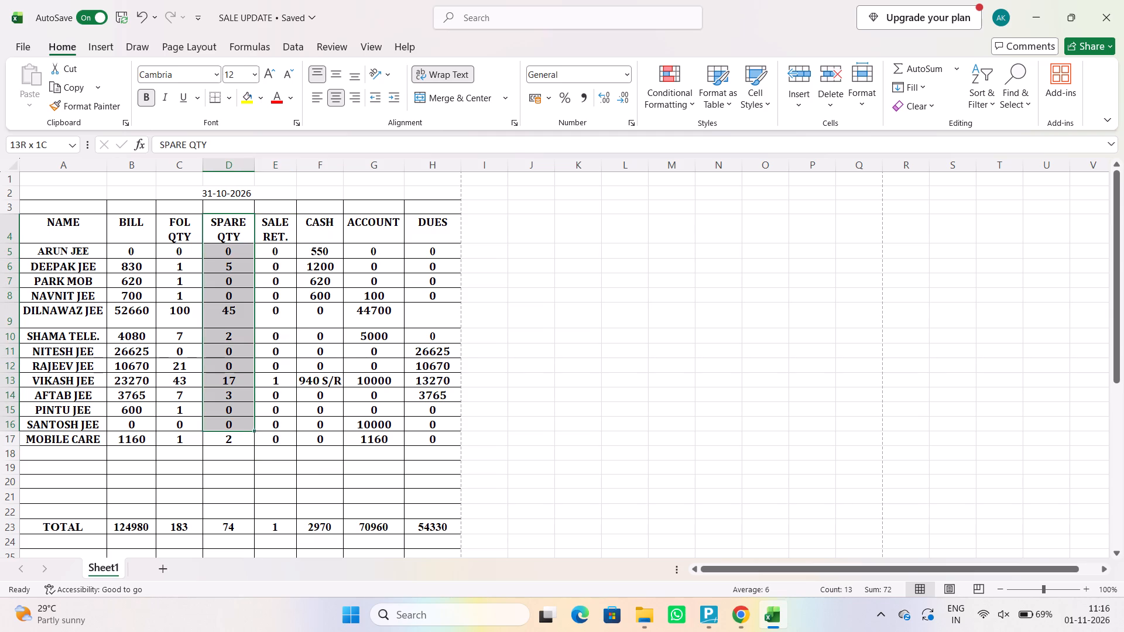
left_click_drag(225, 428, 225, 435)
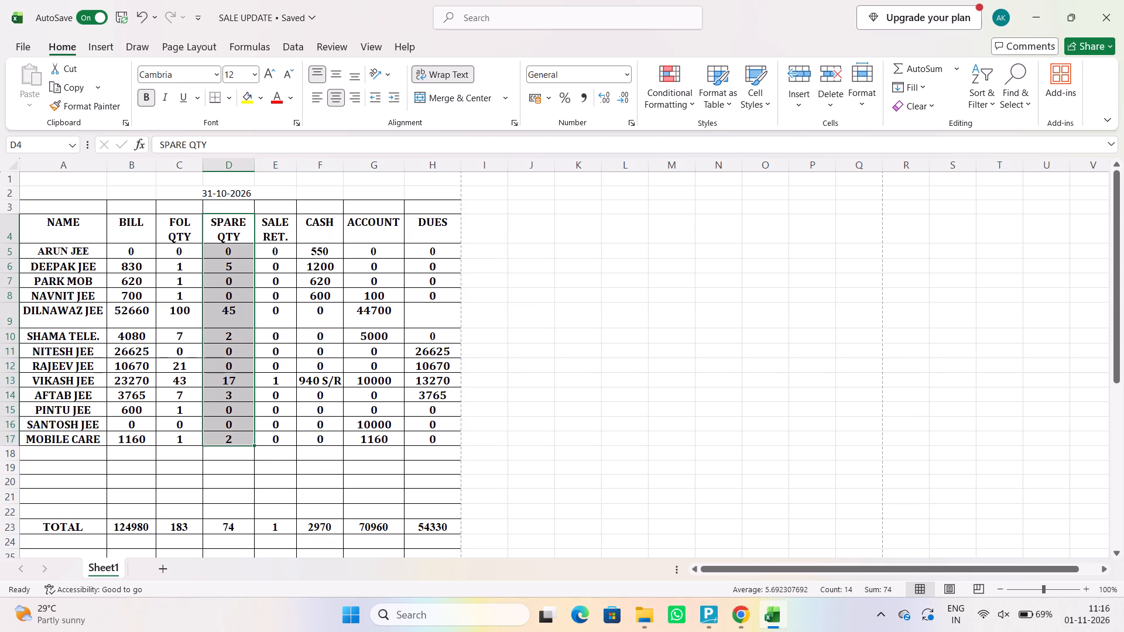
left_click_drag(176, 235, 183, 425)
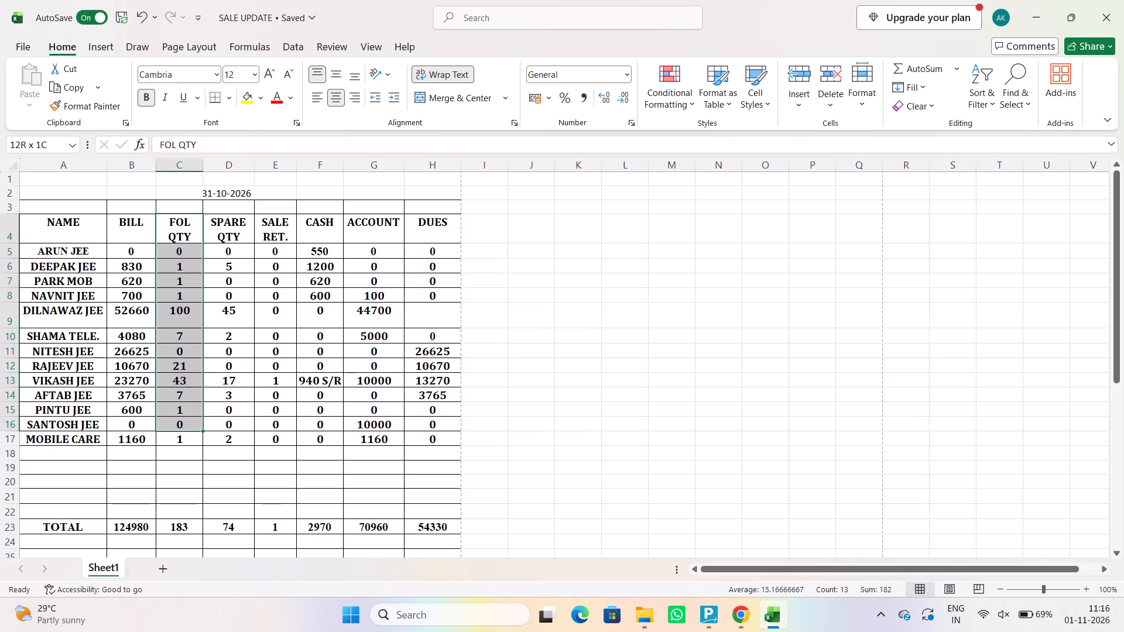
left_click_drag(183, 425, 183, 435)
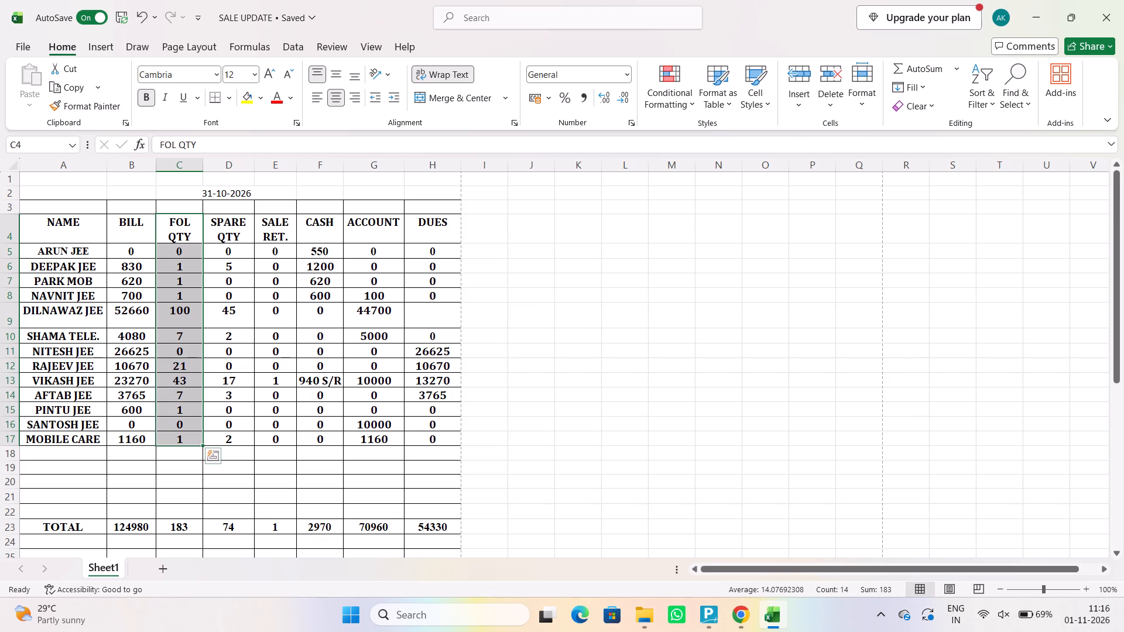
left_click_drag(125, 227, 128, 440)
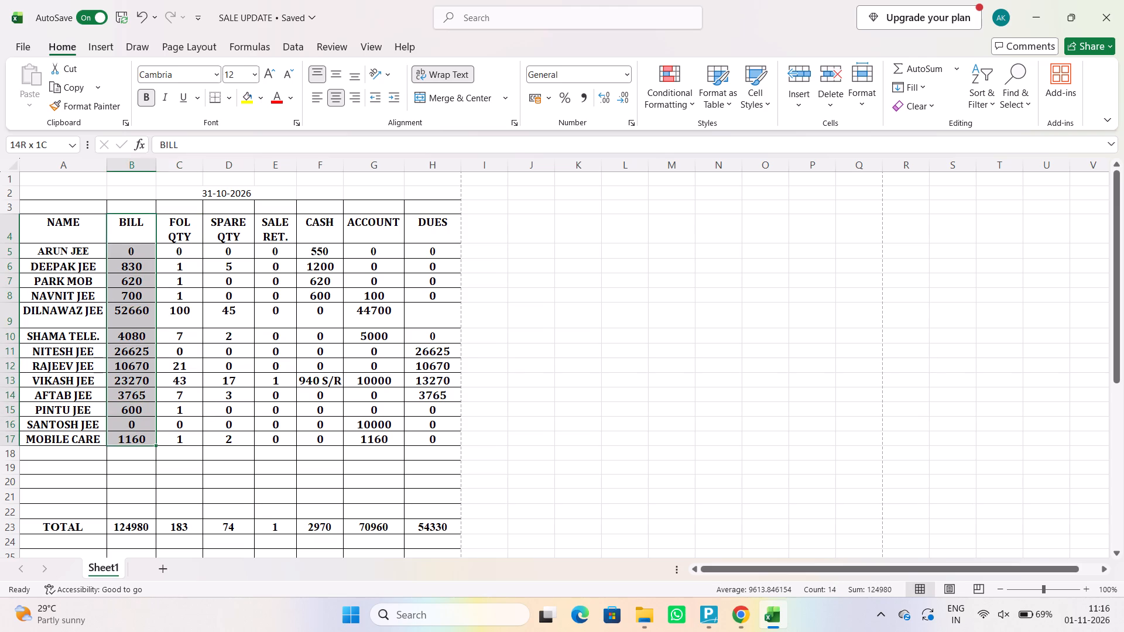
left_click_drag(128, 440, 128, 443)
Check the sum of the customer dues list's DUES column against its total below the sale update table.
scroll(157, 360, "down", 7)
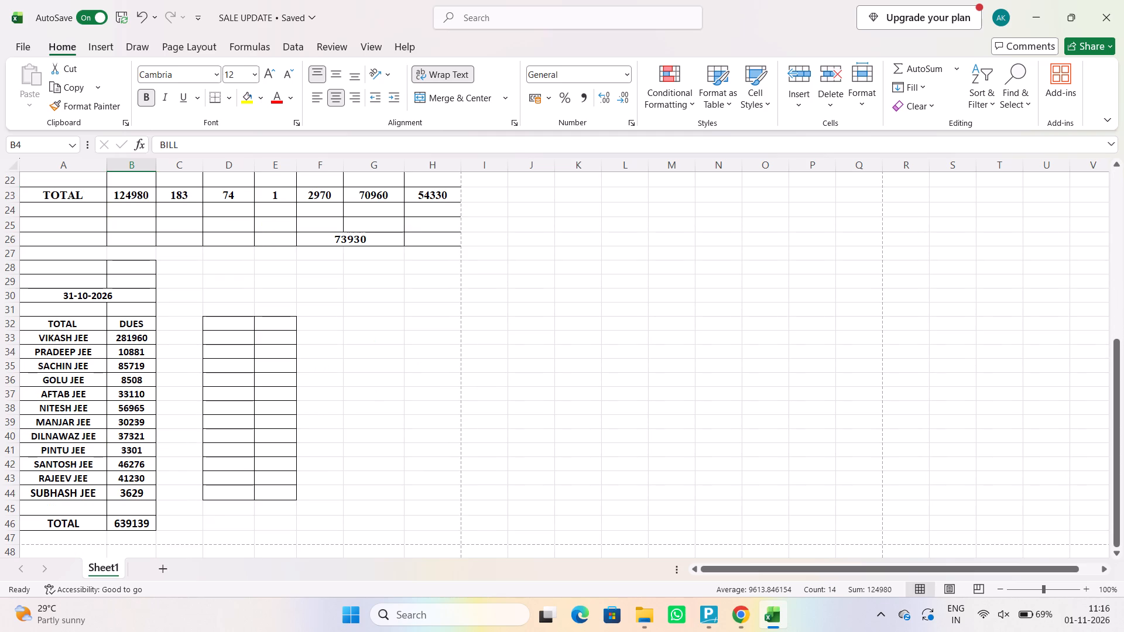
left_click_drag(131, 328, 123, 498)
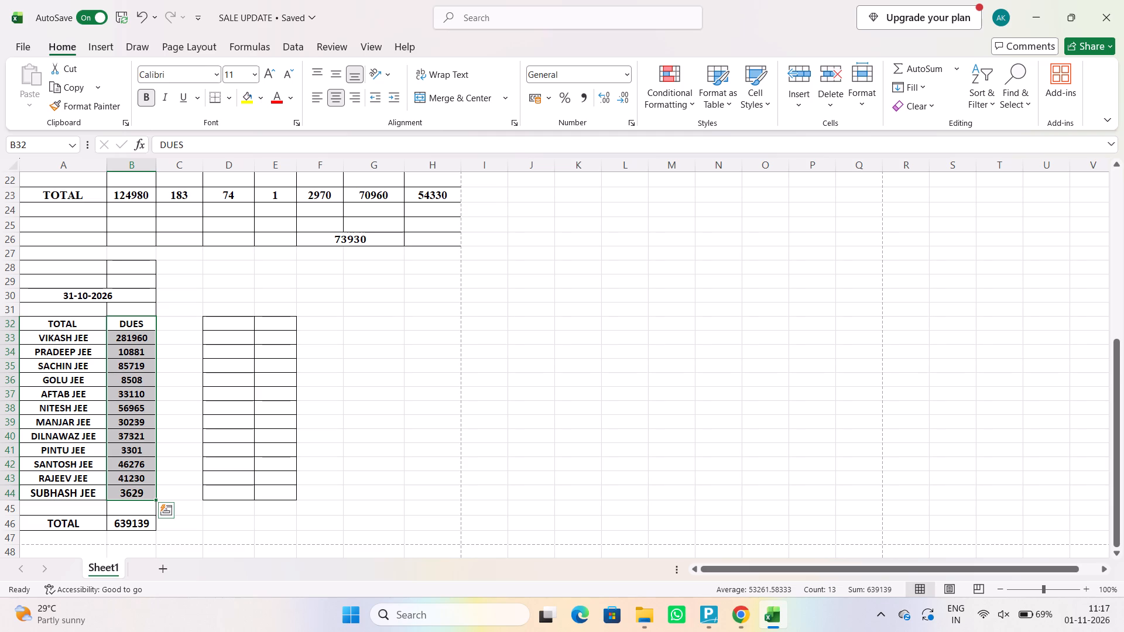
left_click(335, 399)
Print the sheet with Microsoft Print to PDF and save the output in Documents as SALE FORMAT 31 OCT.
scroll(340, 378, "up", 8)
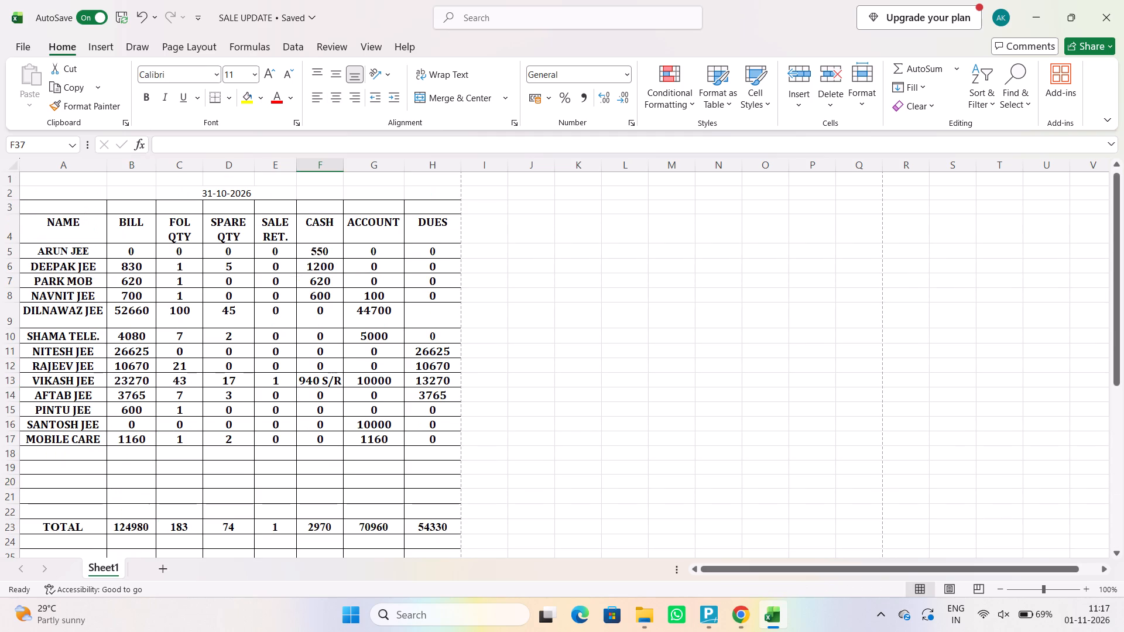
scroll(340, 377, "up", 3)
key("ctrl+p")
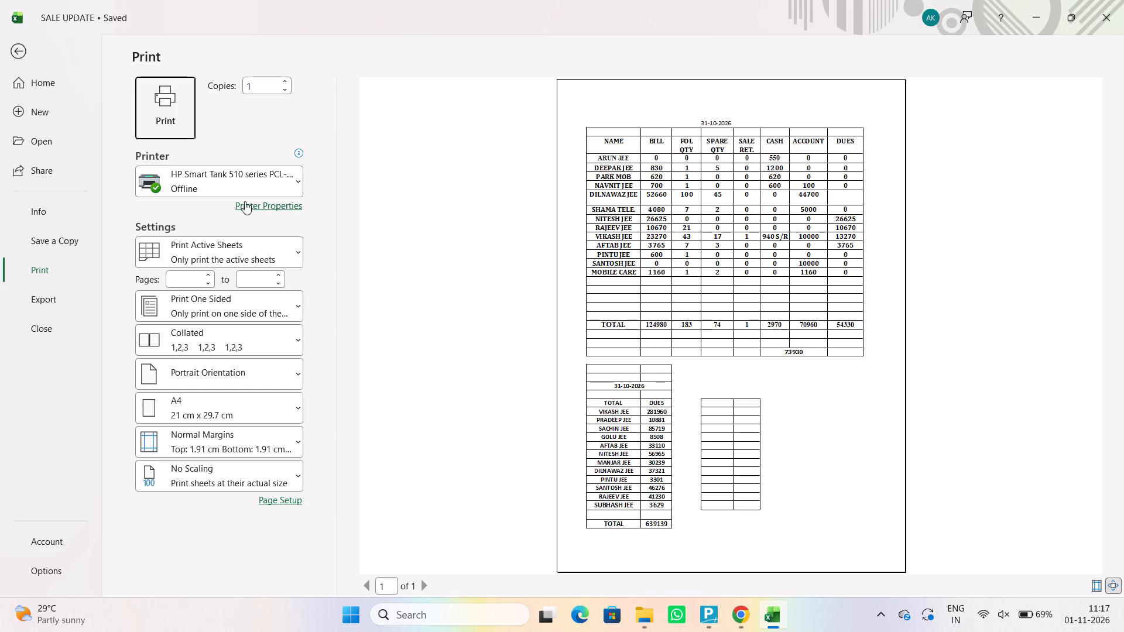
left_click(239, 181)
left_click(232, 291)
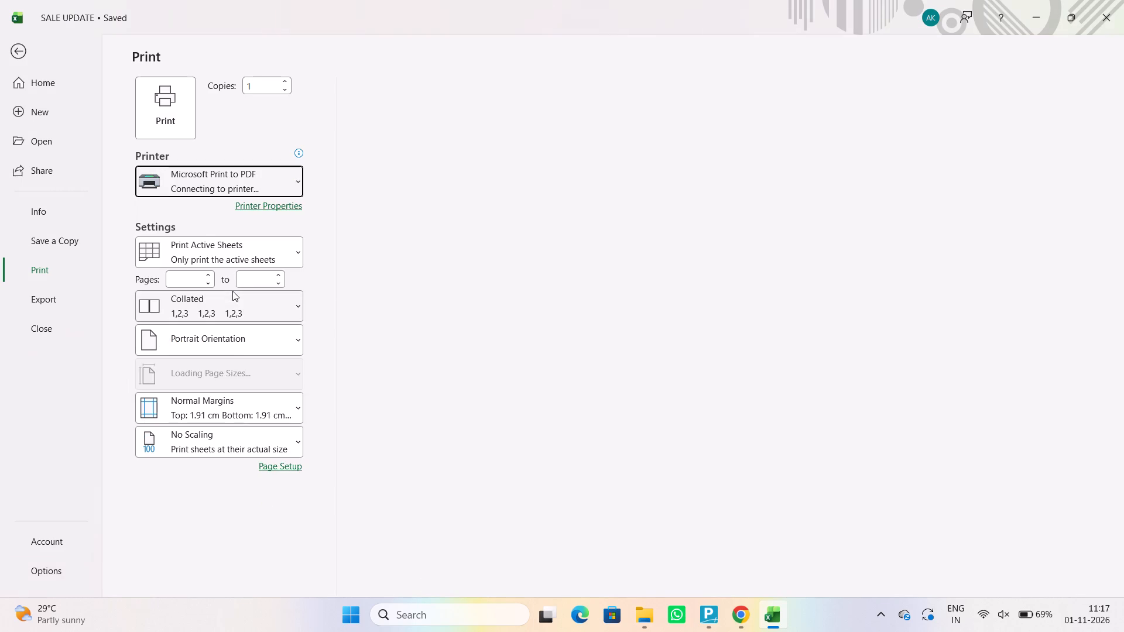
left_click(156, 97)
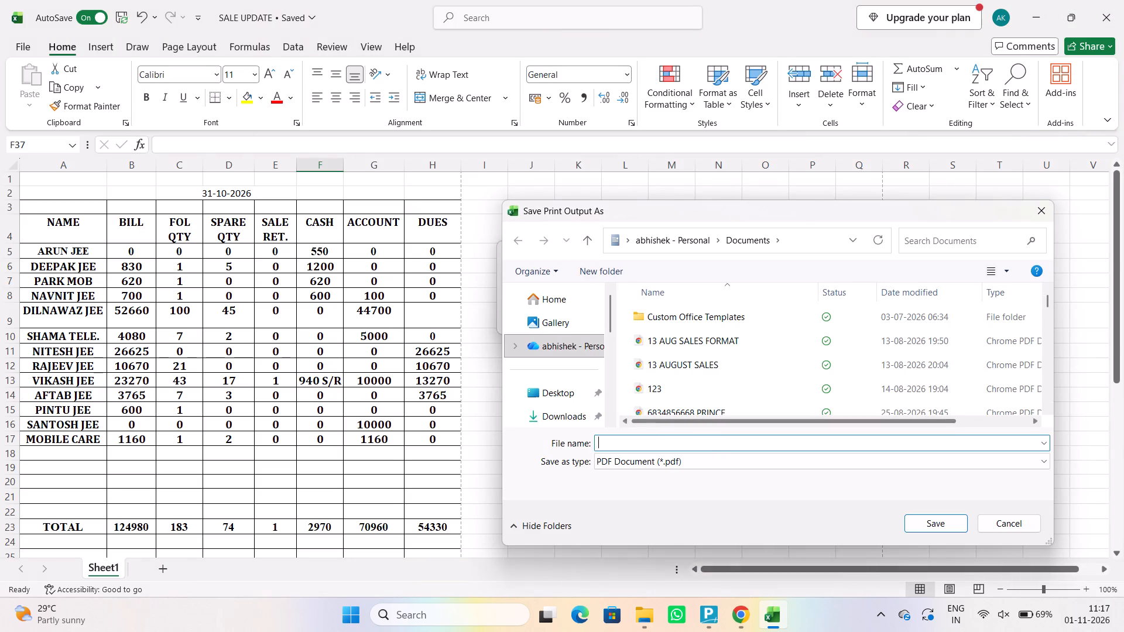
left_click(702, 445)
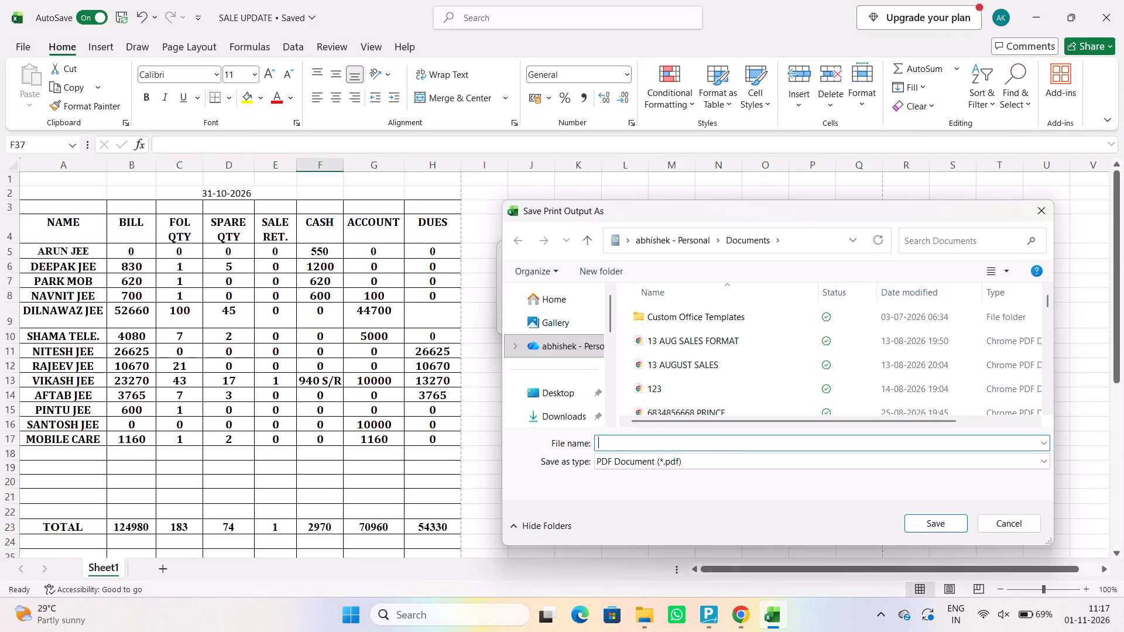
type("SALE FORMAT")
key("space")
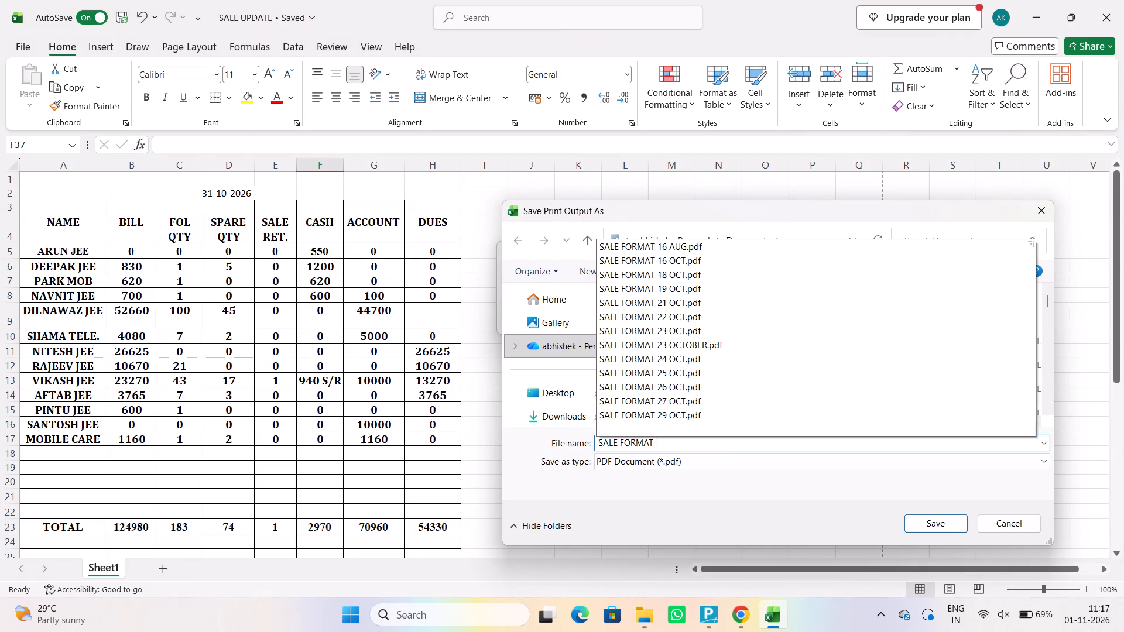
type("31 OCT")
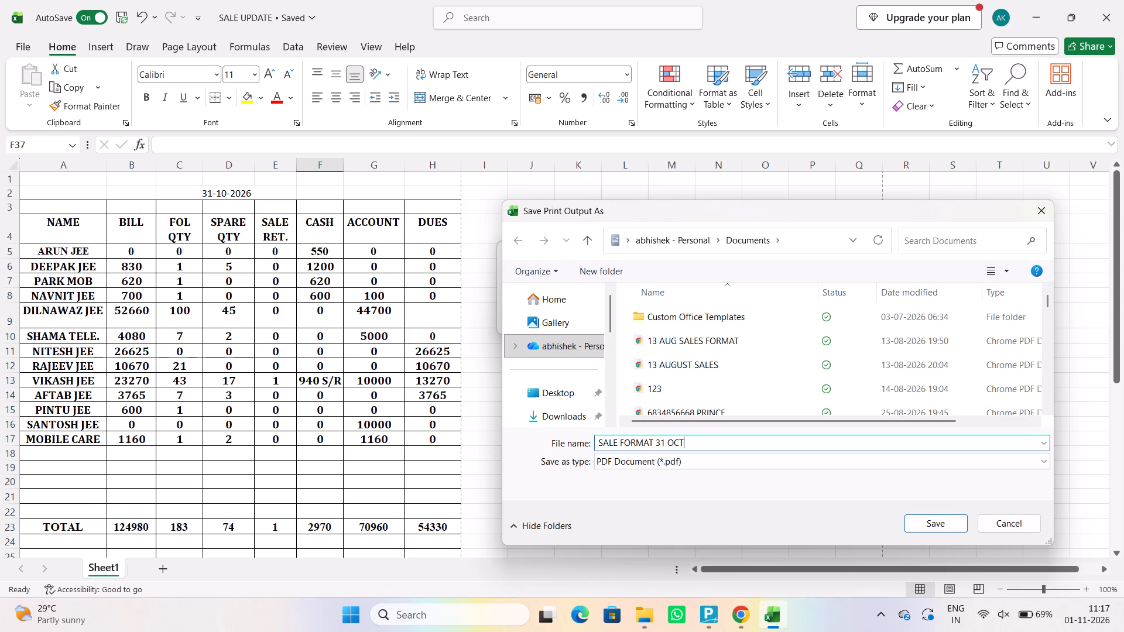
key("Return")
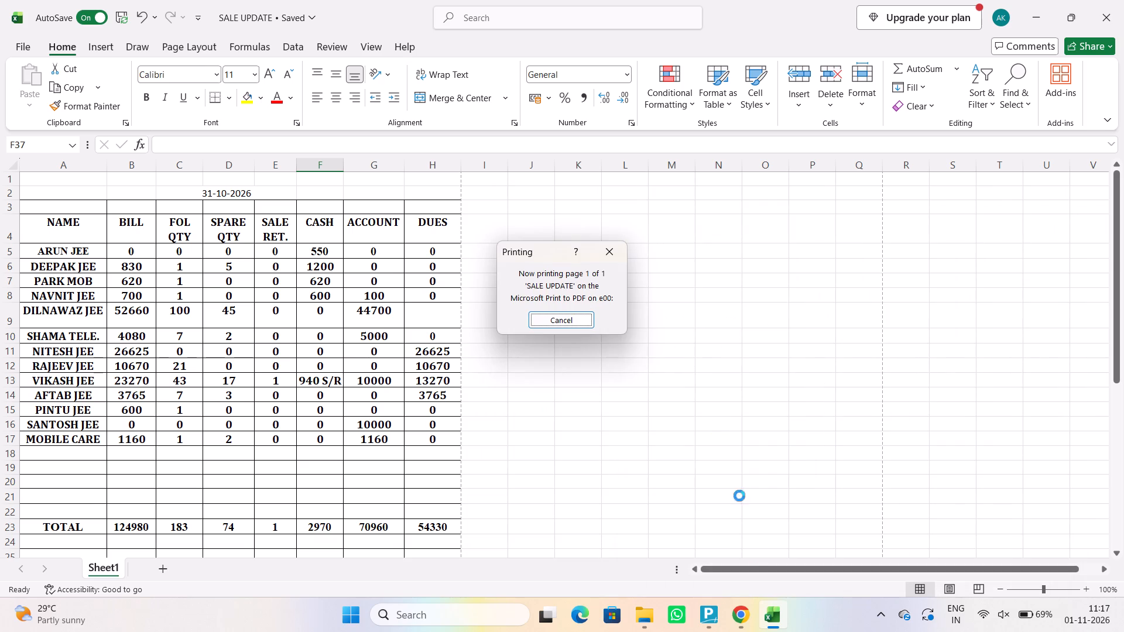
Minimize the workbook and launch the Kuro app from the desktop.
left_click(1044, 18)
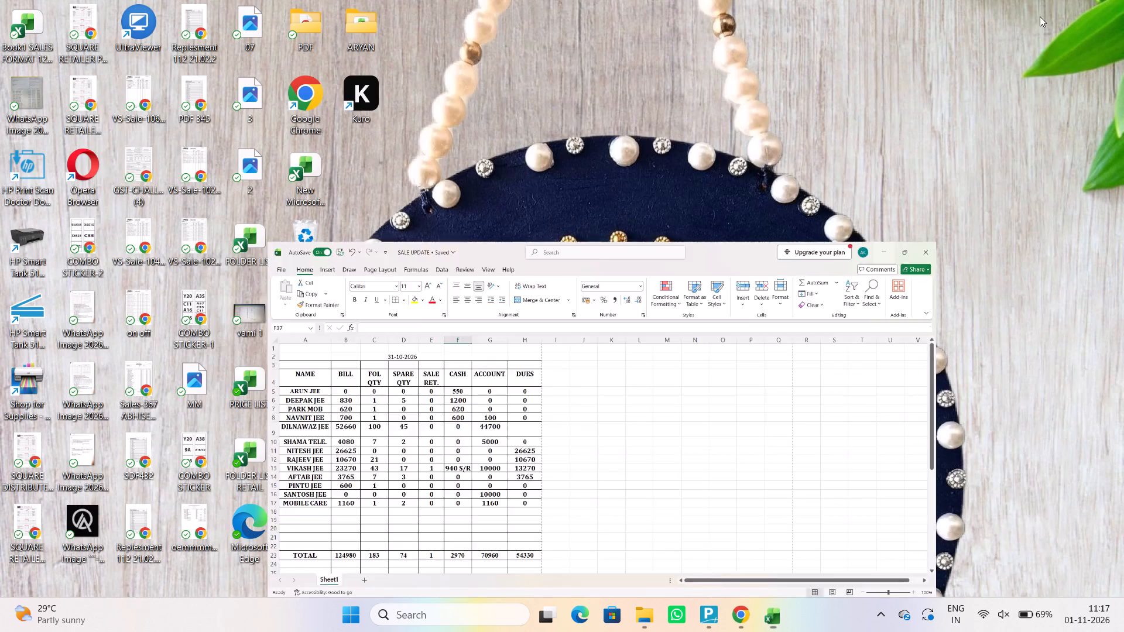
double_click(365, 92)
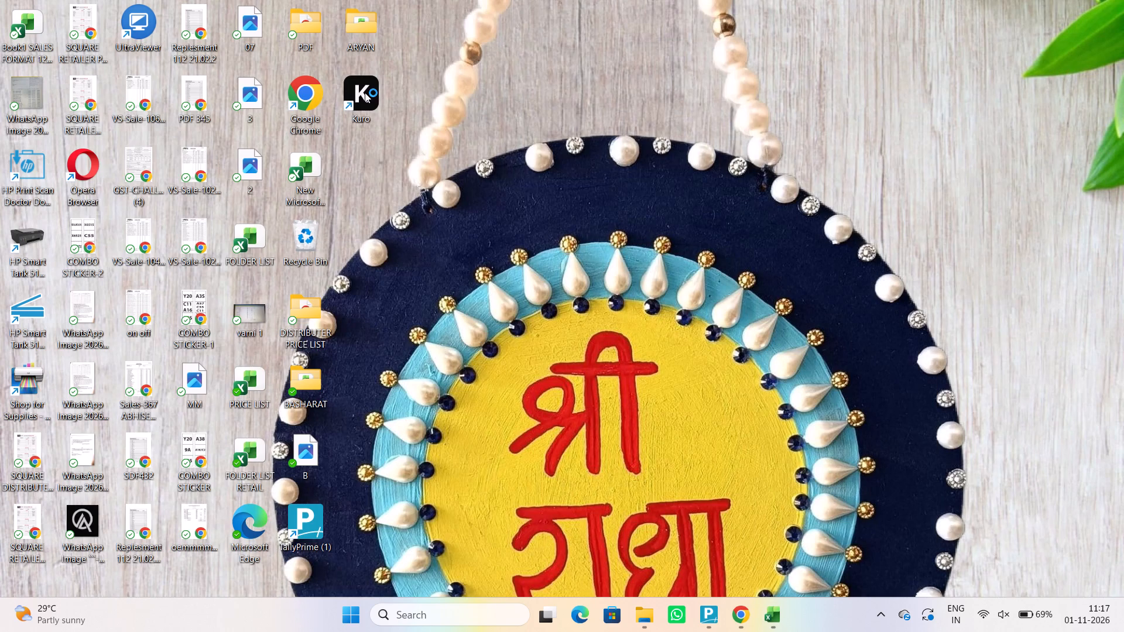